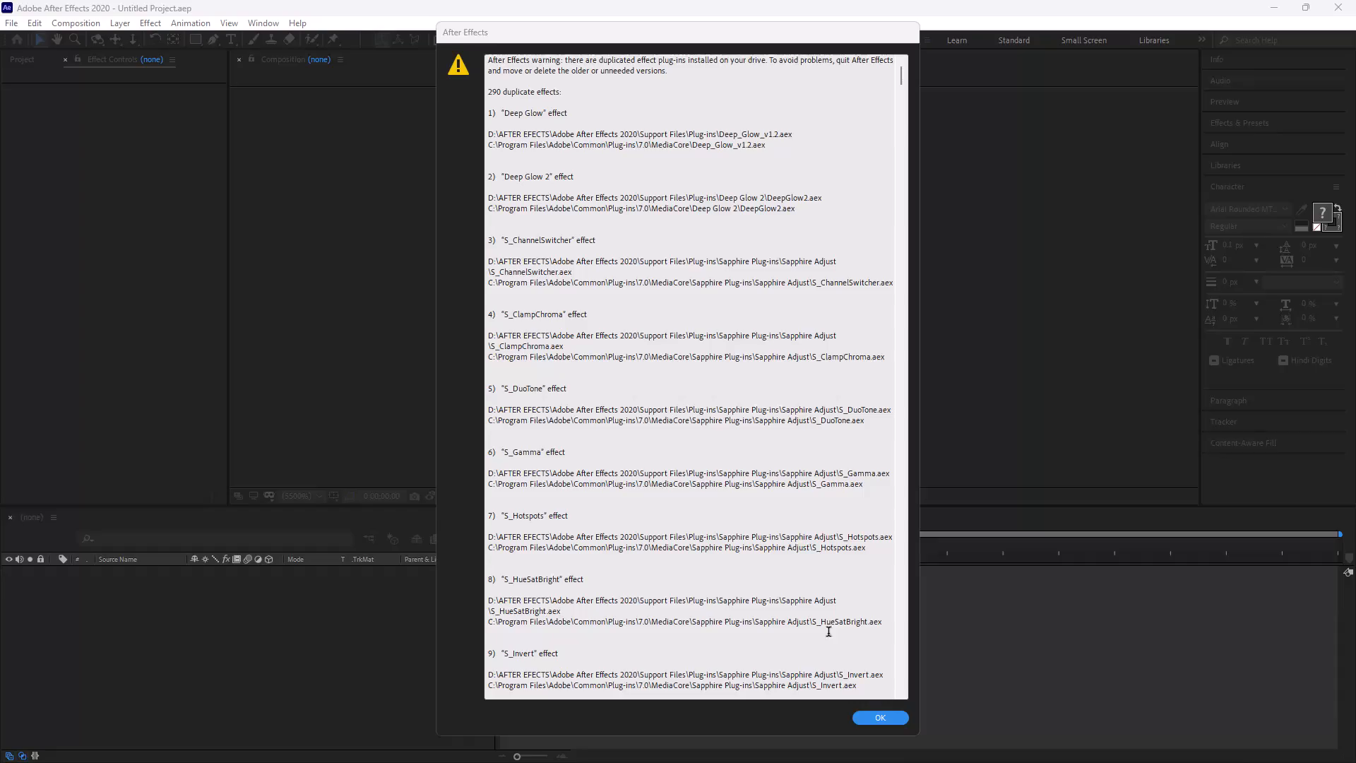
Dismiss the duplicate plug-ins warning and close the Home window to reach the empty project.
click(892, 721)
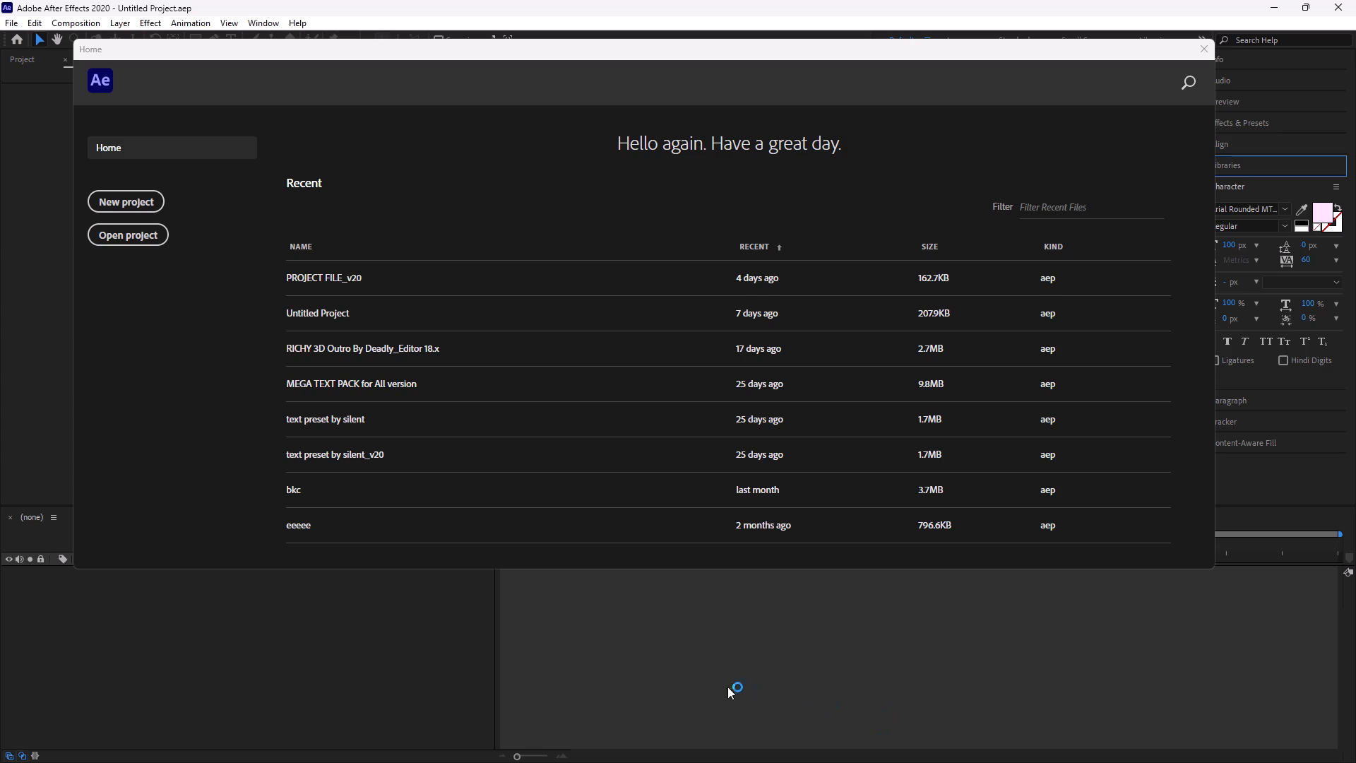
click(1201, 51)
click(15, 63)
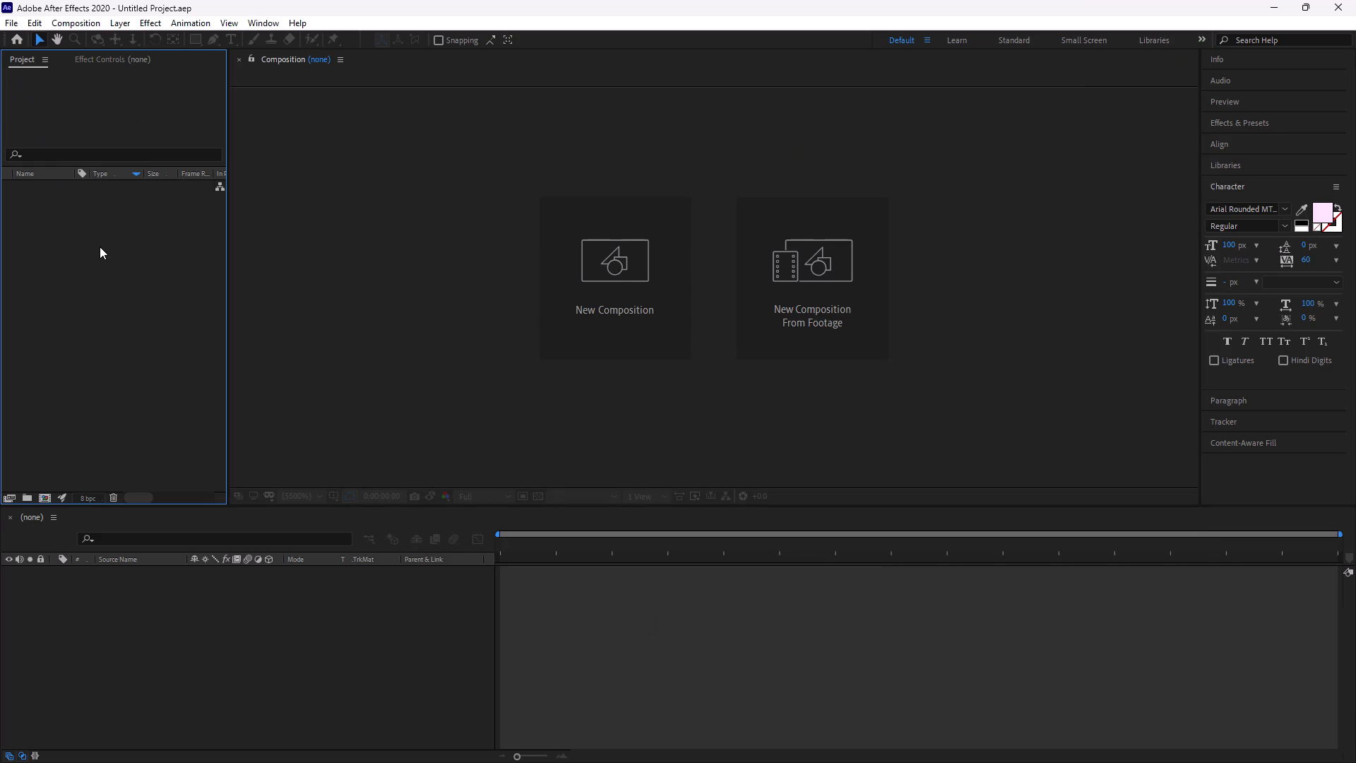
Import the AQNEmtu… MP4 traffic video into the project.
double_click(100, 247)
double_click(120, 389)
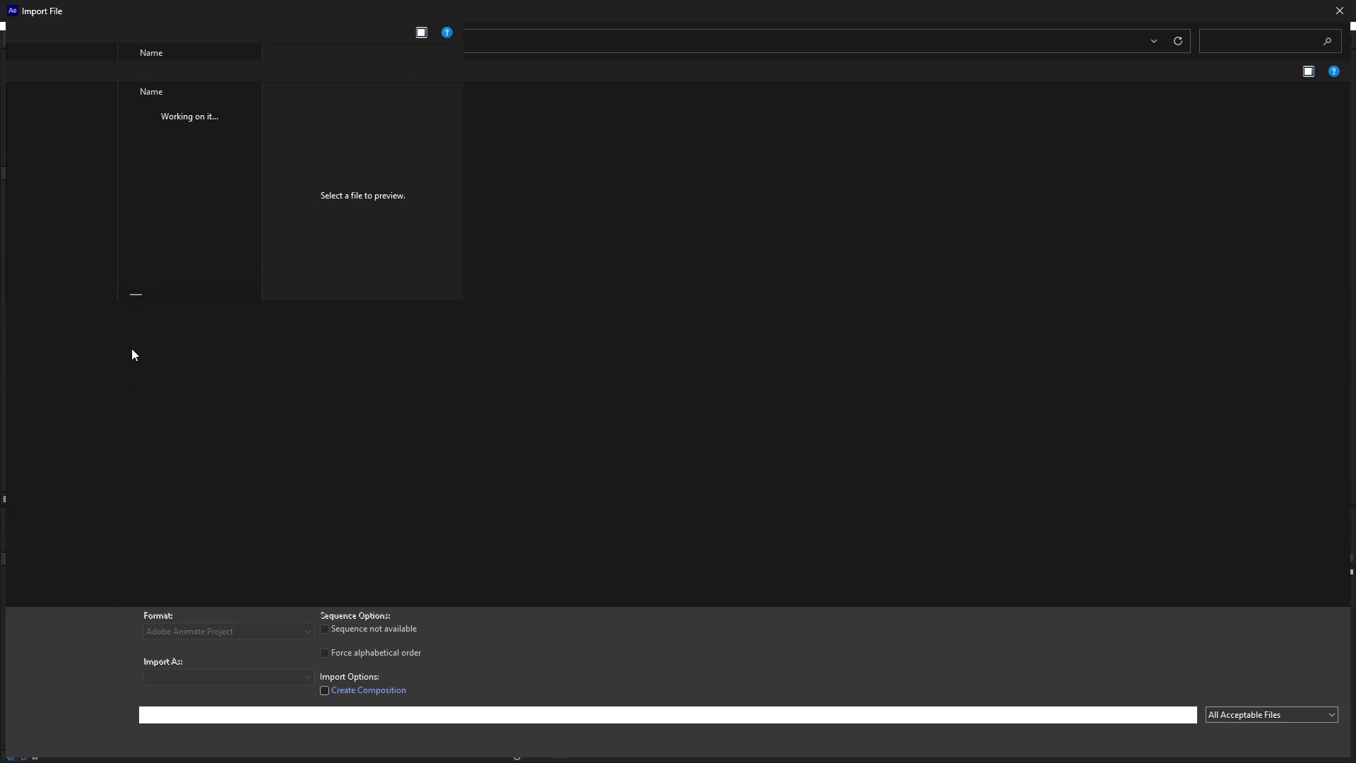
double_click(193, 134)
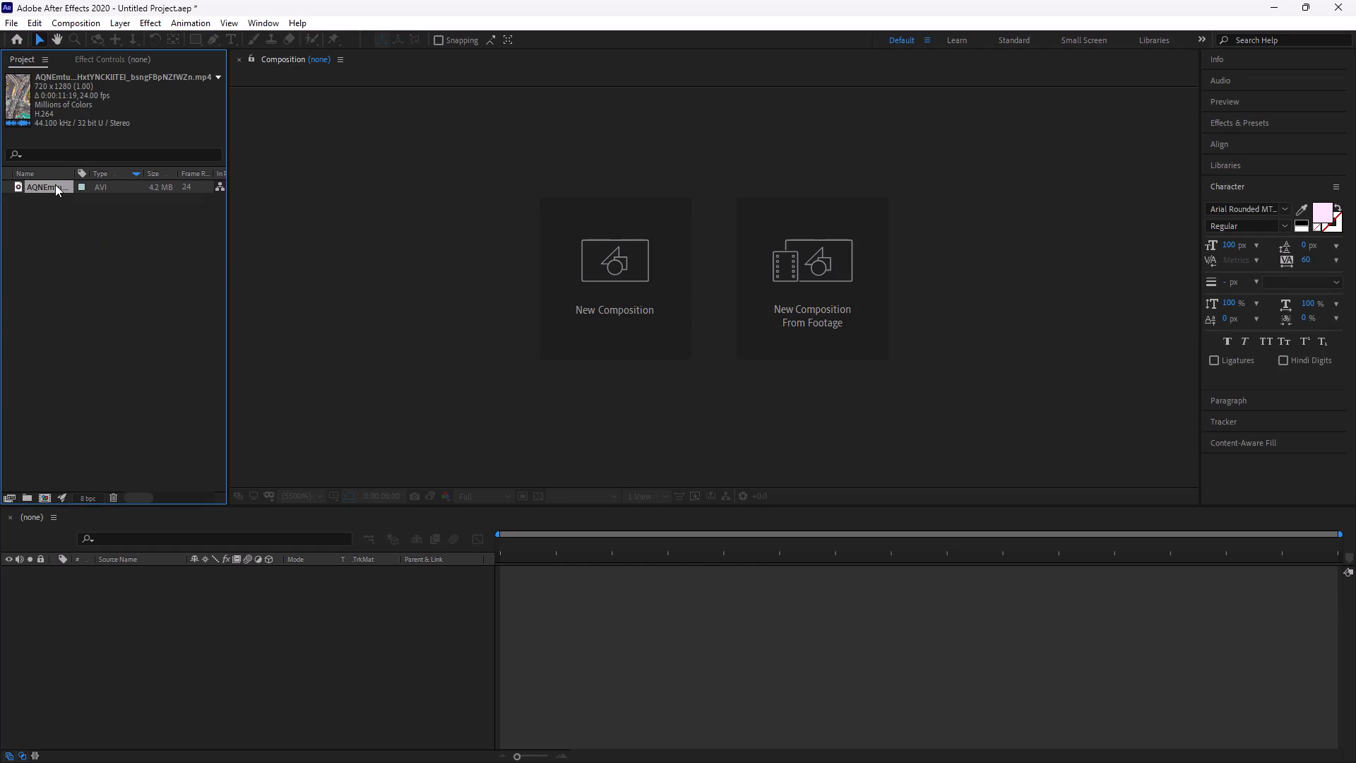
Create a composition from the imported traffic video by placing it in the empty timeline.
drag(56, 184, 143, 572)
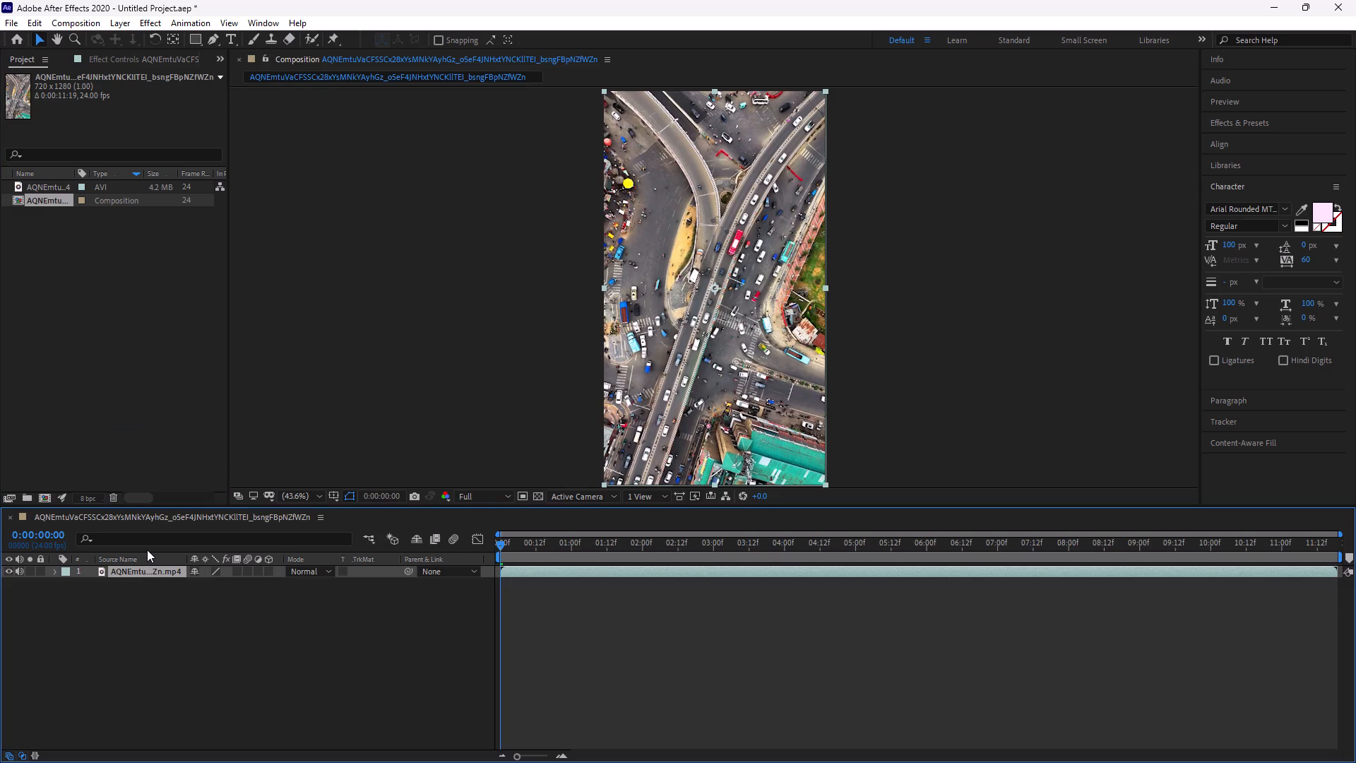
Preview the clip briefly and mute the video layer's audio.
key(space)
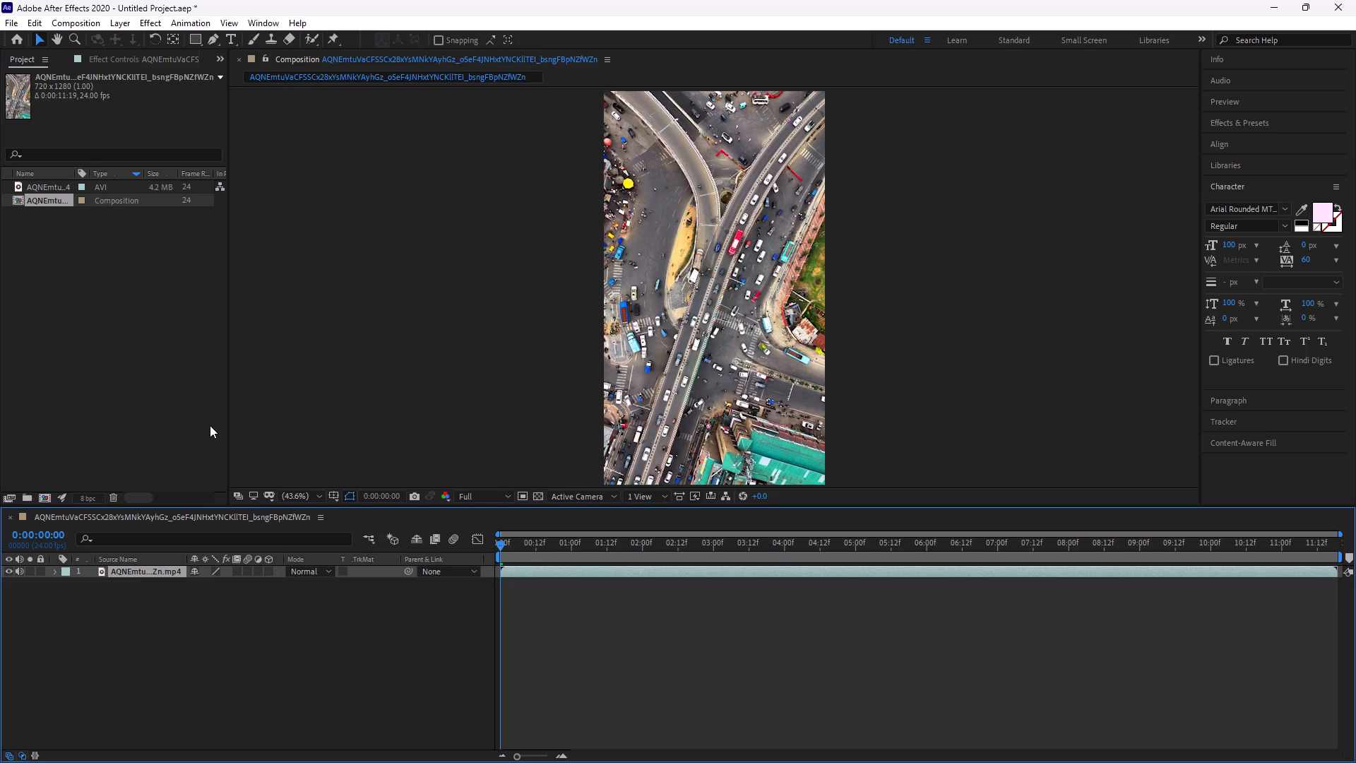
key(space)
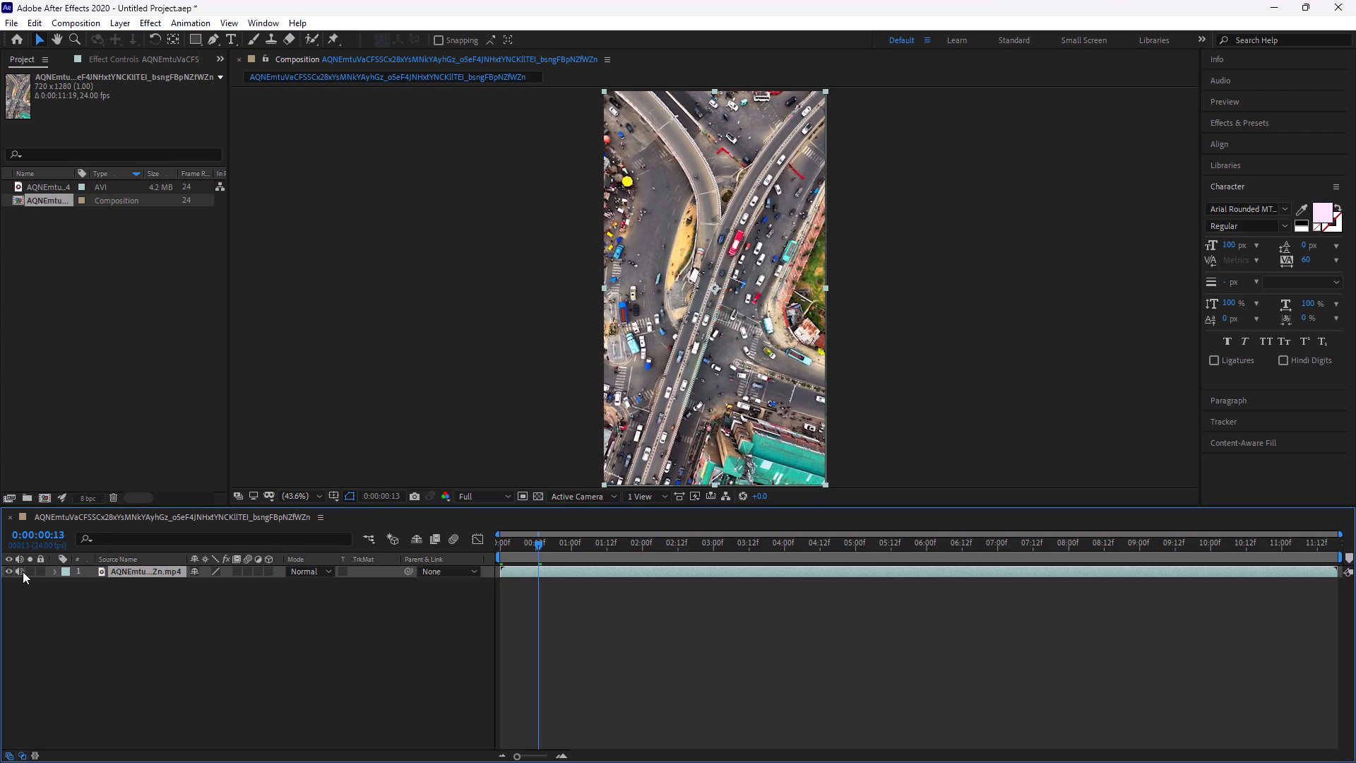
click(19, 572)
Play and scrub through the muted clip, and park the current-time indicator at 0:00:10:00.
key(space)
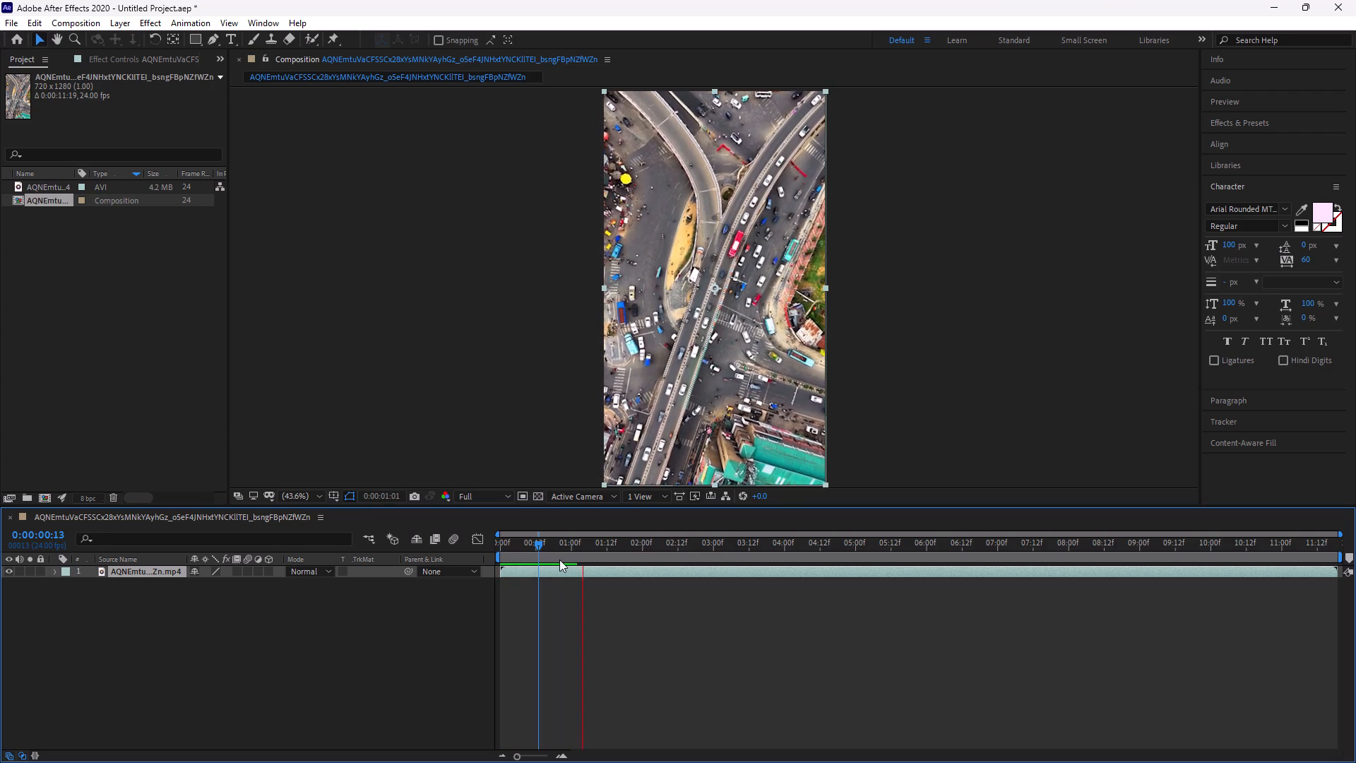
drag(537, 544, 715, 559)
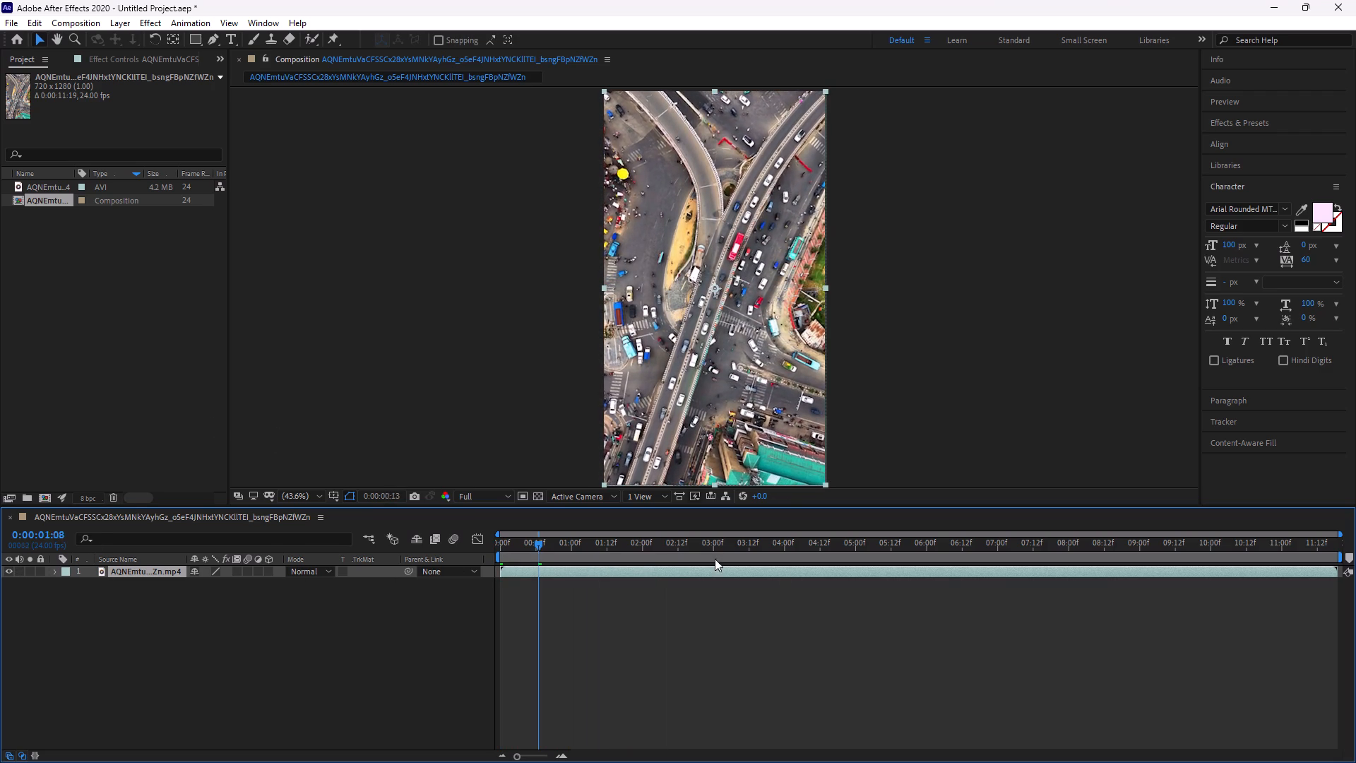
drag(715, 559, 1209, 539)
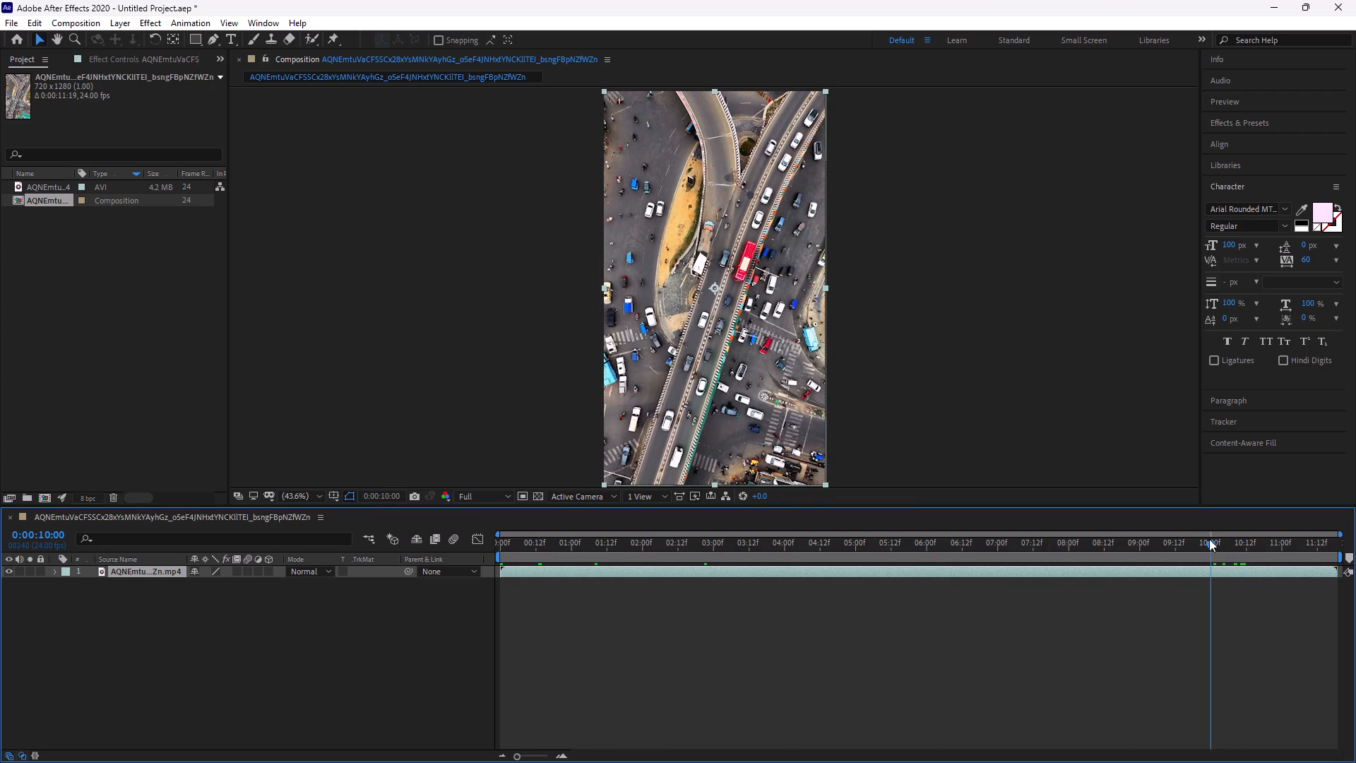
drag(1209, 539, 1209, 538)
drag(1209, 538, 1136, 550)
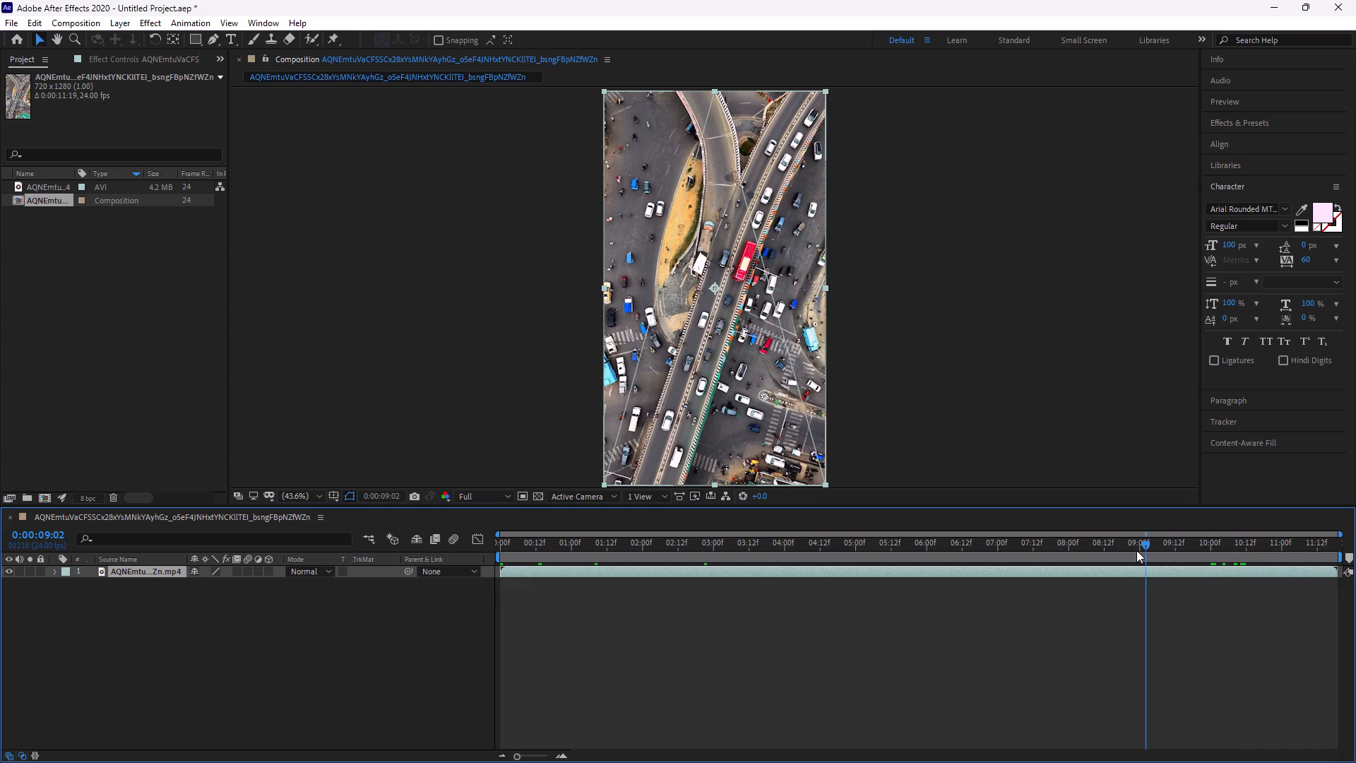
drag(1136, 550, 1208, 555)
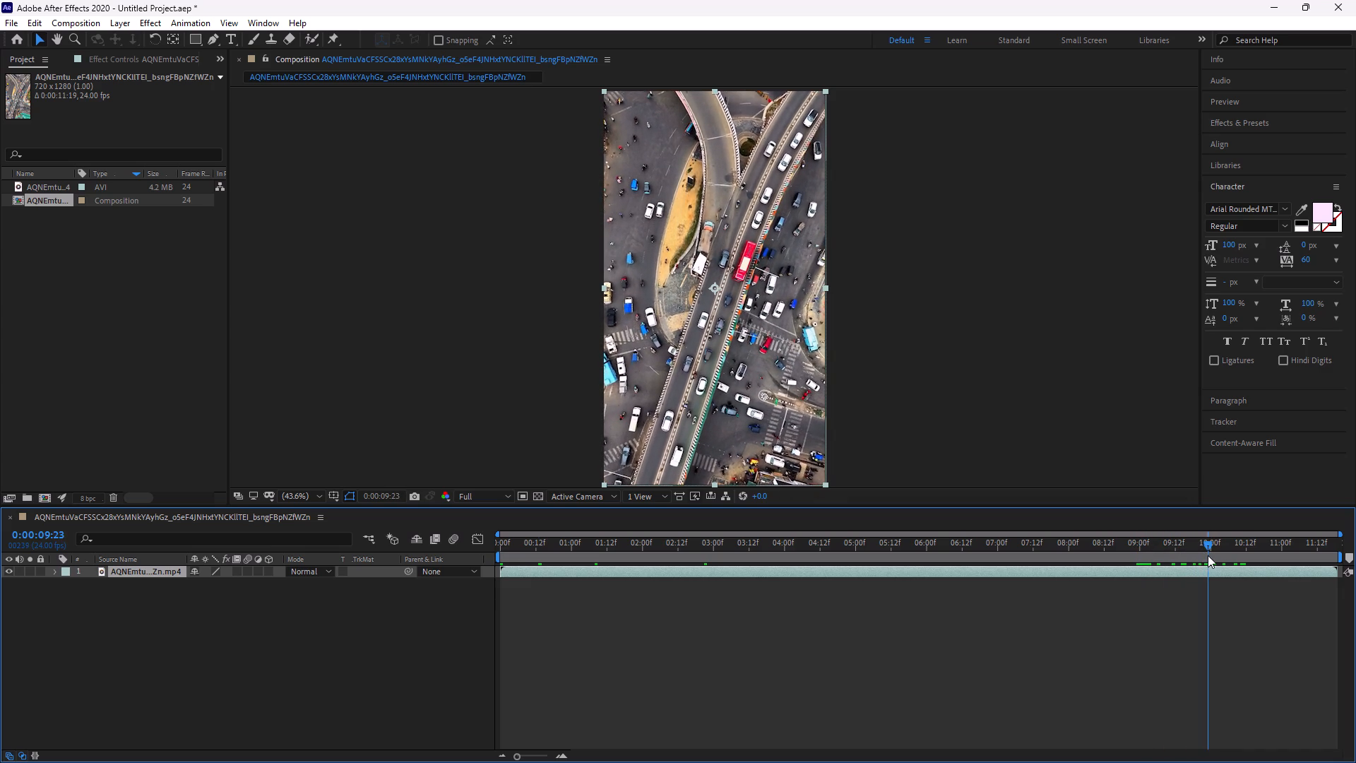
drag(1208, 555, 1208, 556)
click(1208, 541)
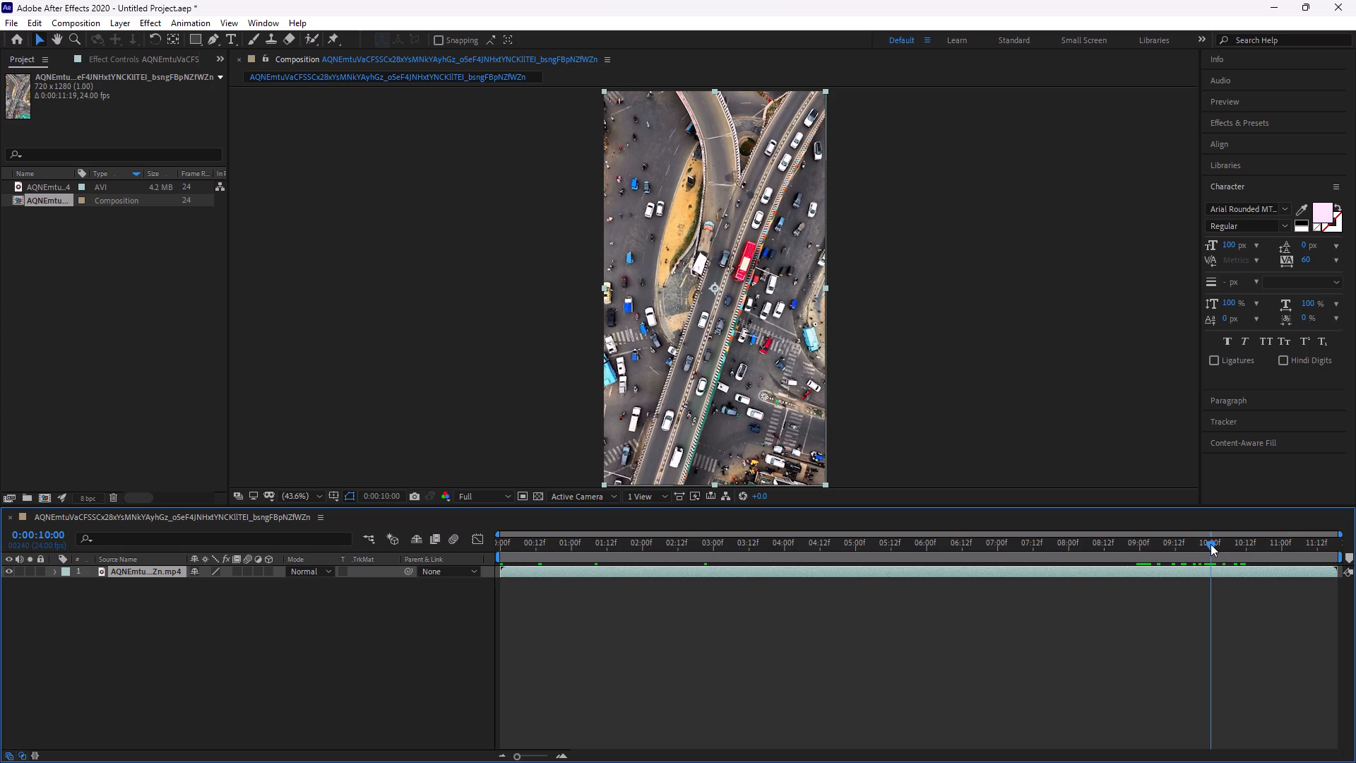
click(1206, 568)
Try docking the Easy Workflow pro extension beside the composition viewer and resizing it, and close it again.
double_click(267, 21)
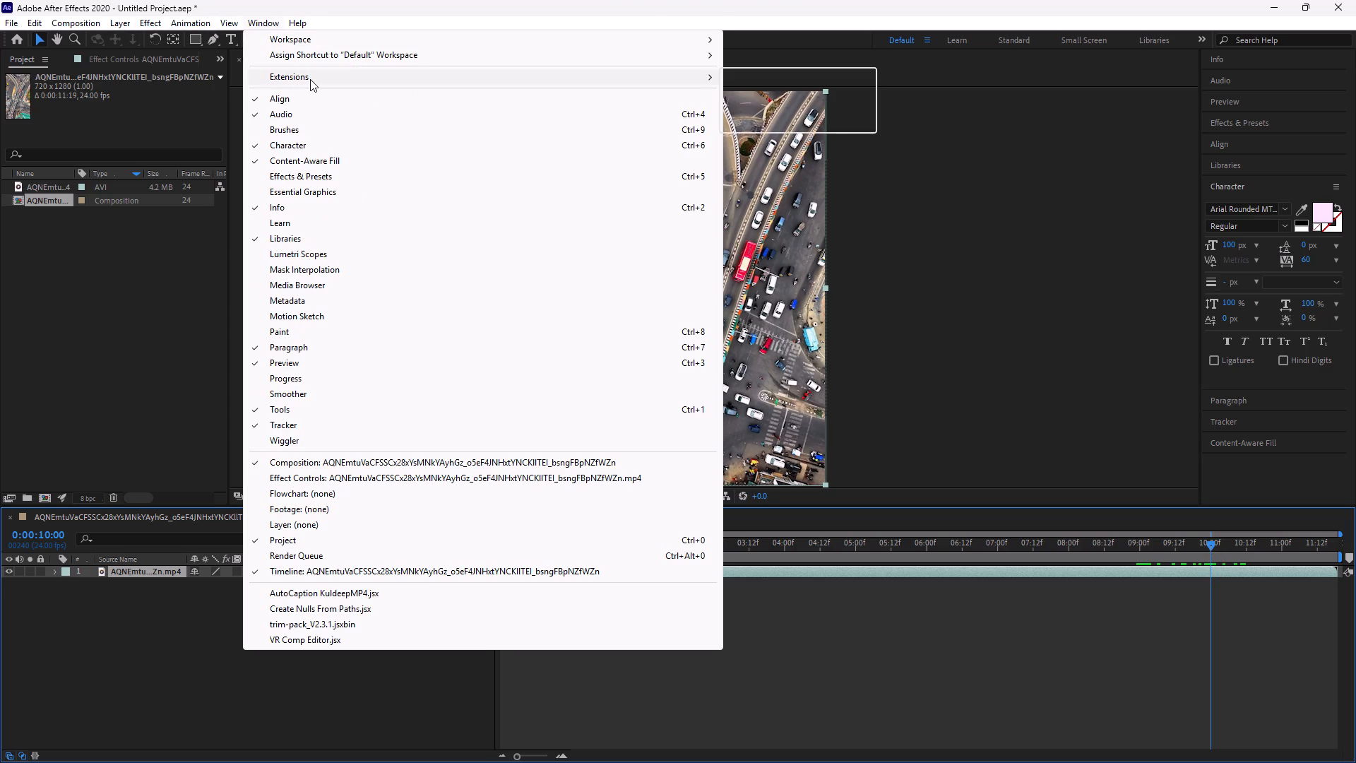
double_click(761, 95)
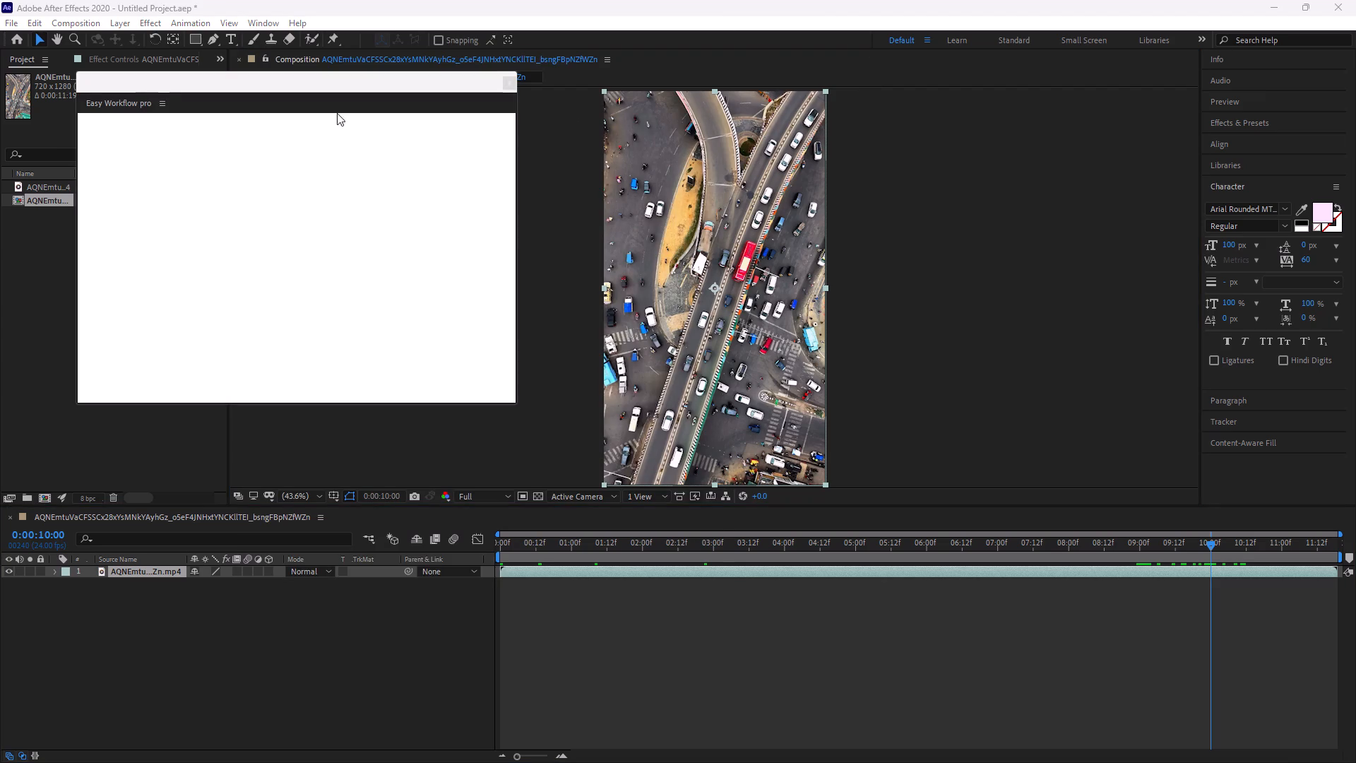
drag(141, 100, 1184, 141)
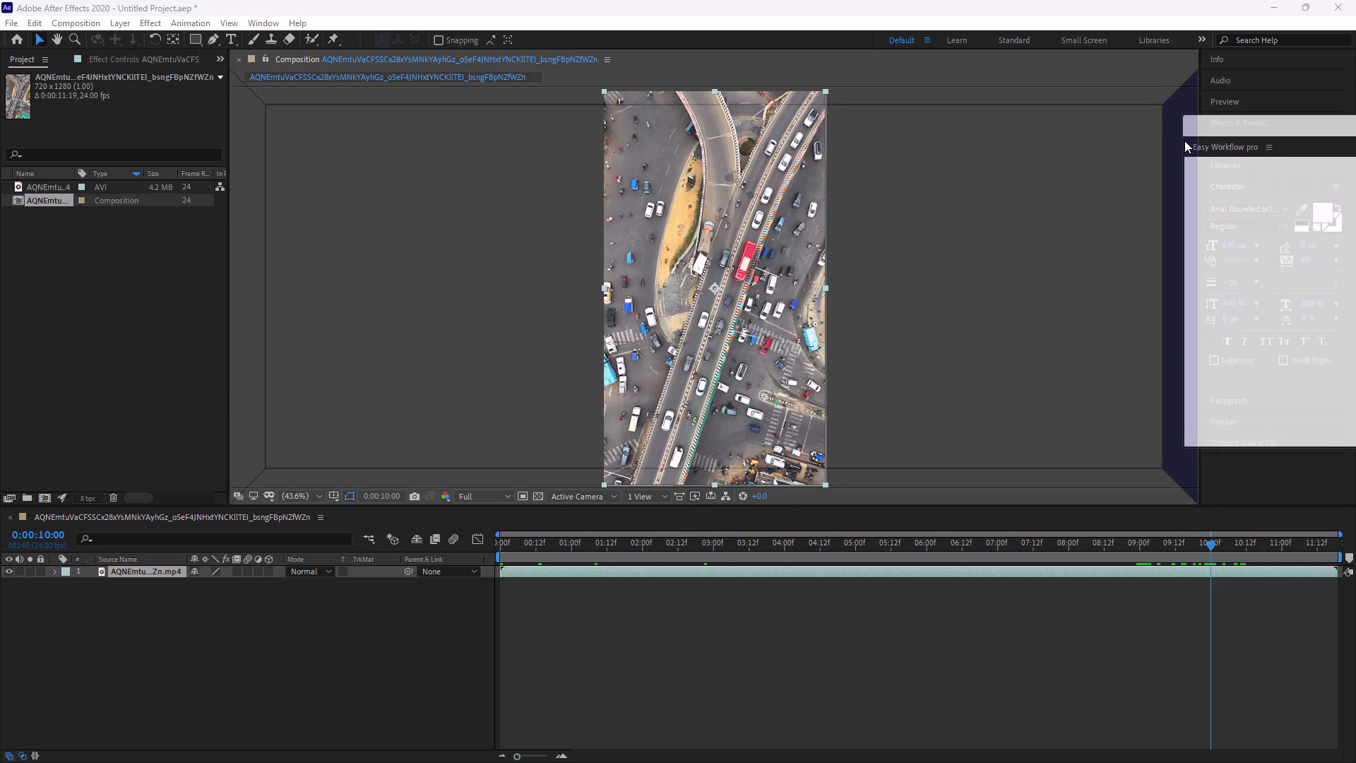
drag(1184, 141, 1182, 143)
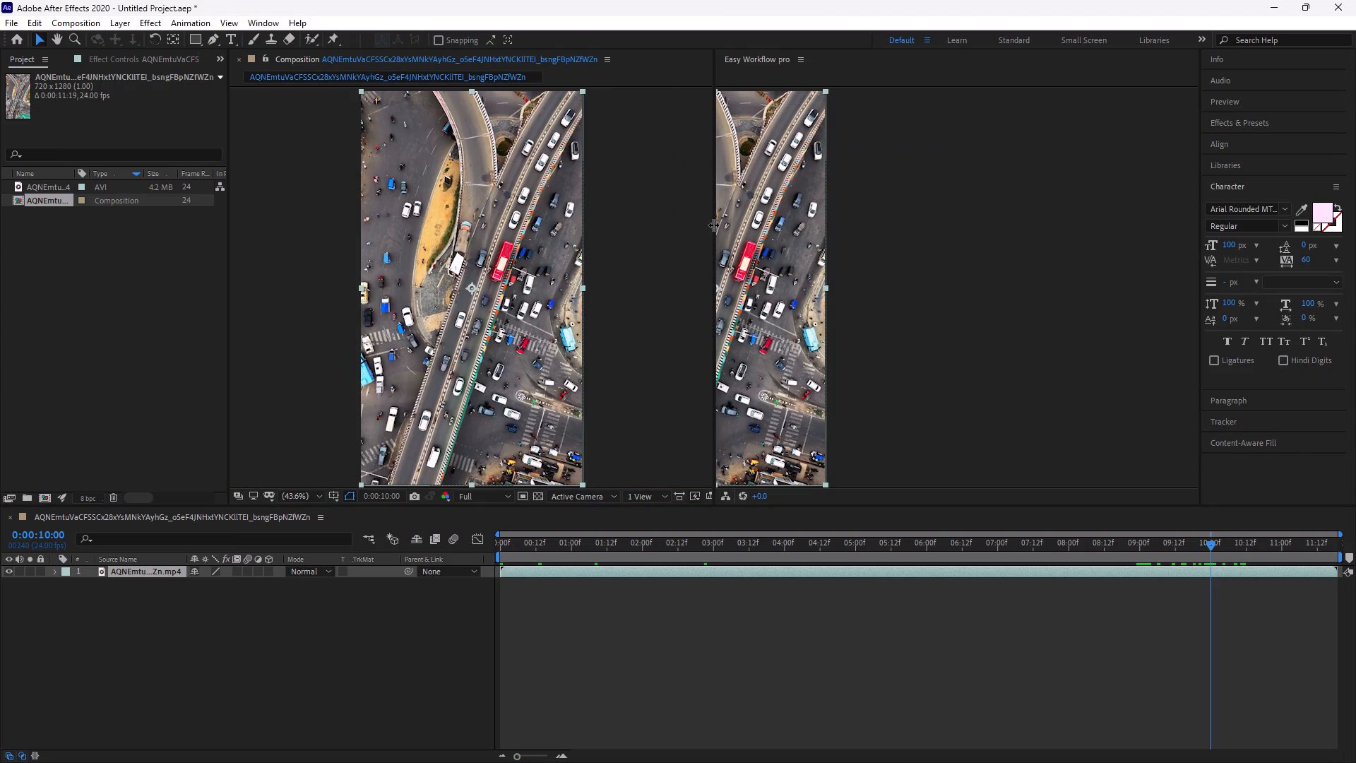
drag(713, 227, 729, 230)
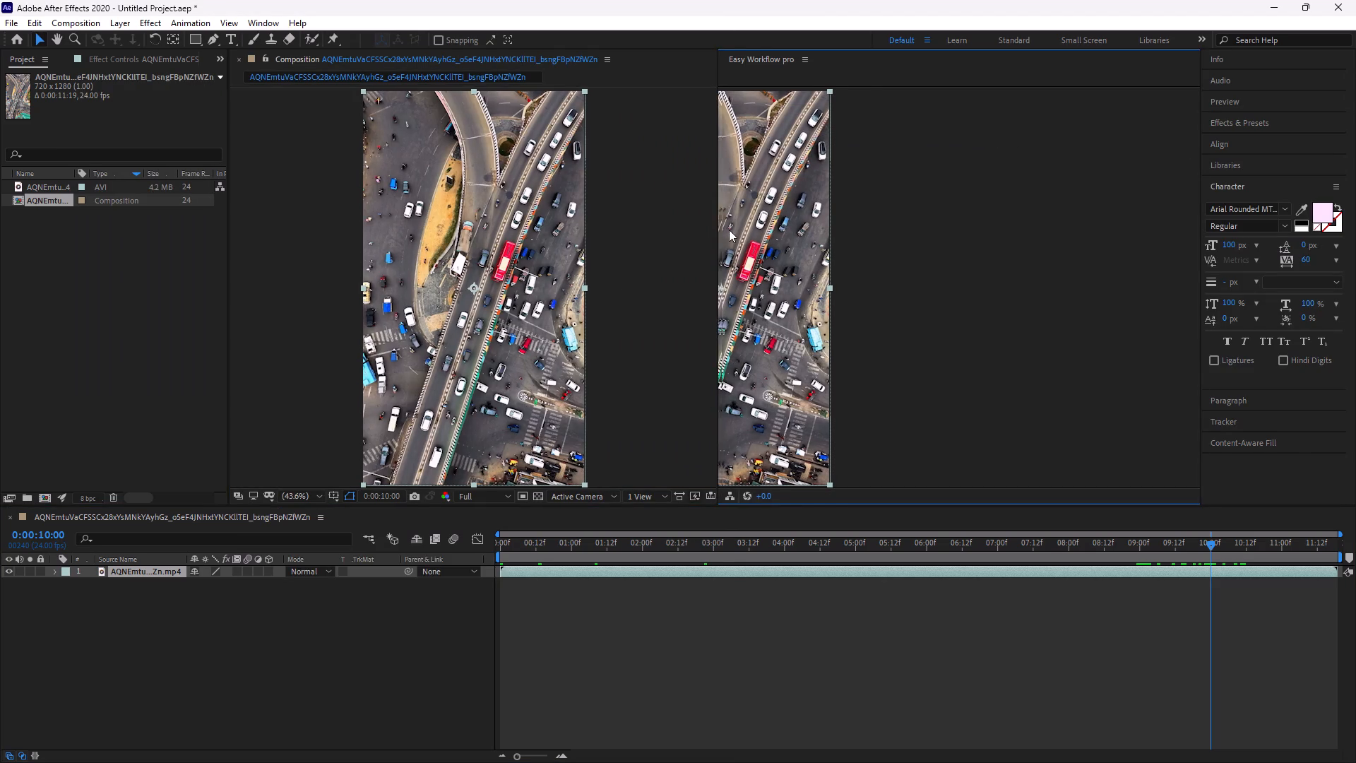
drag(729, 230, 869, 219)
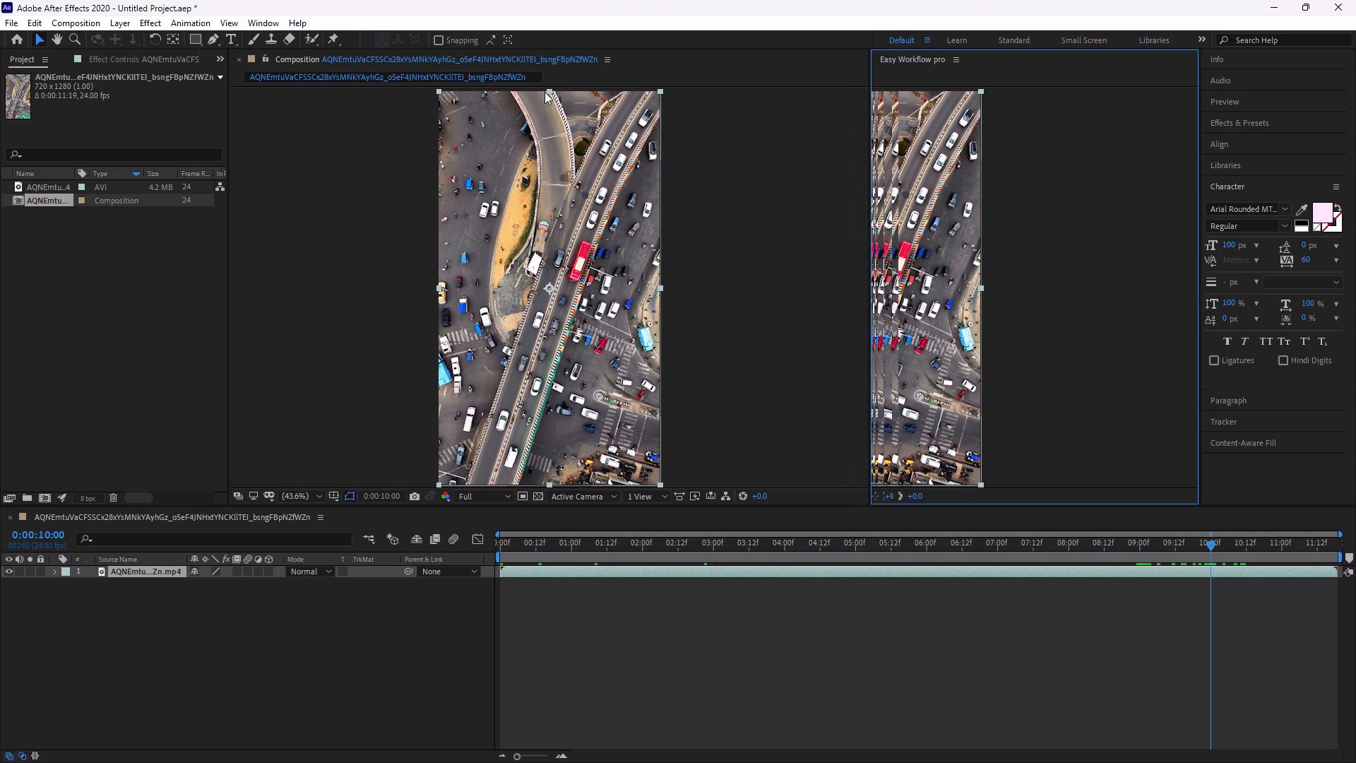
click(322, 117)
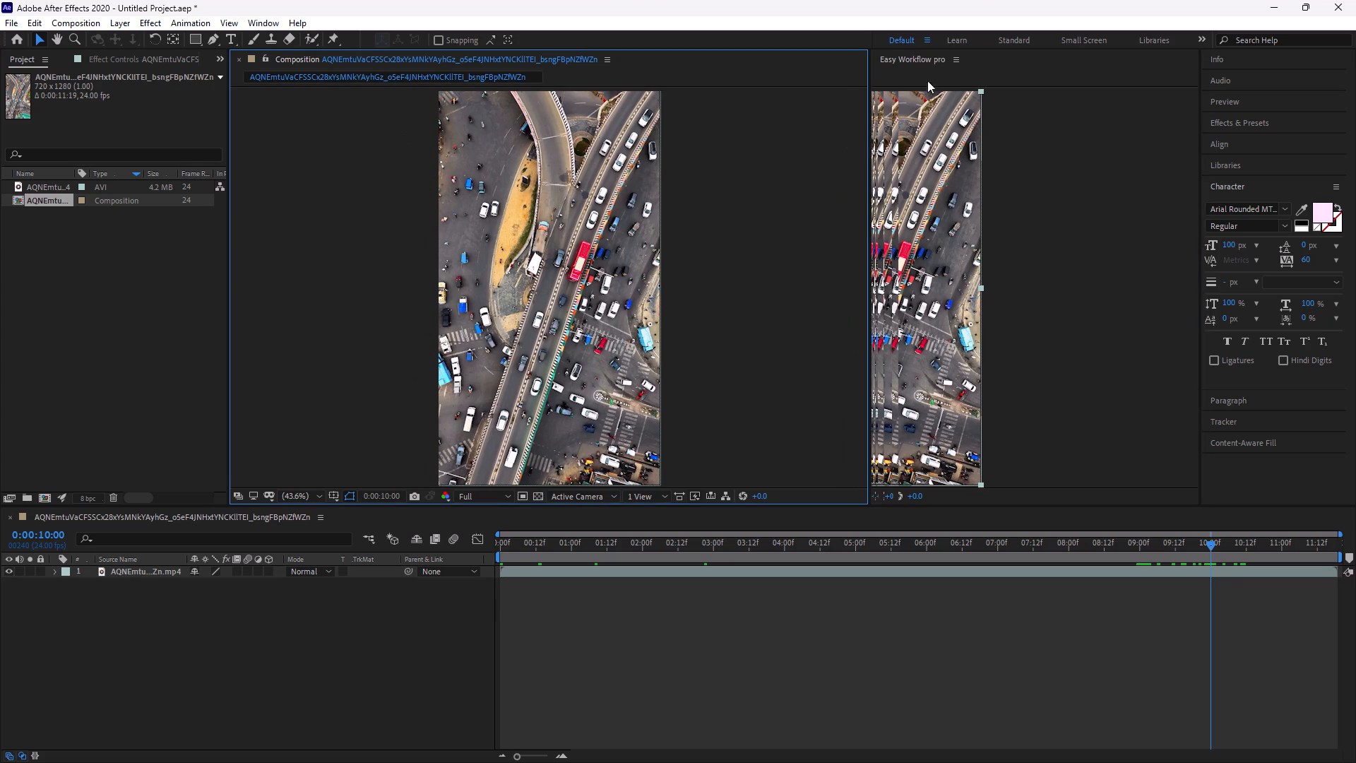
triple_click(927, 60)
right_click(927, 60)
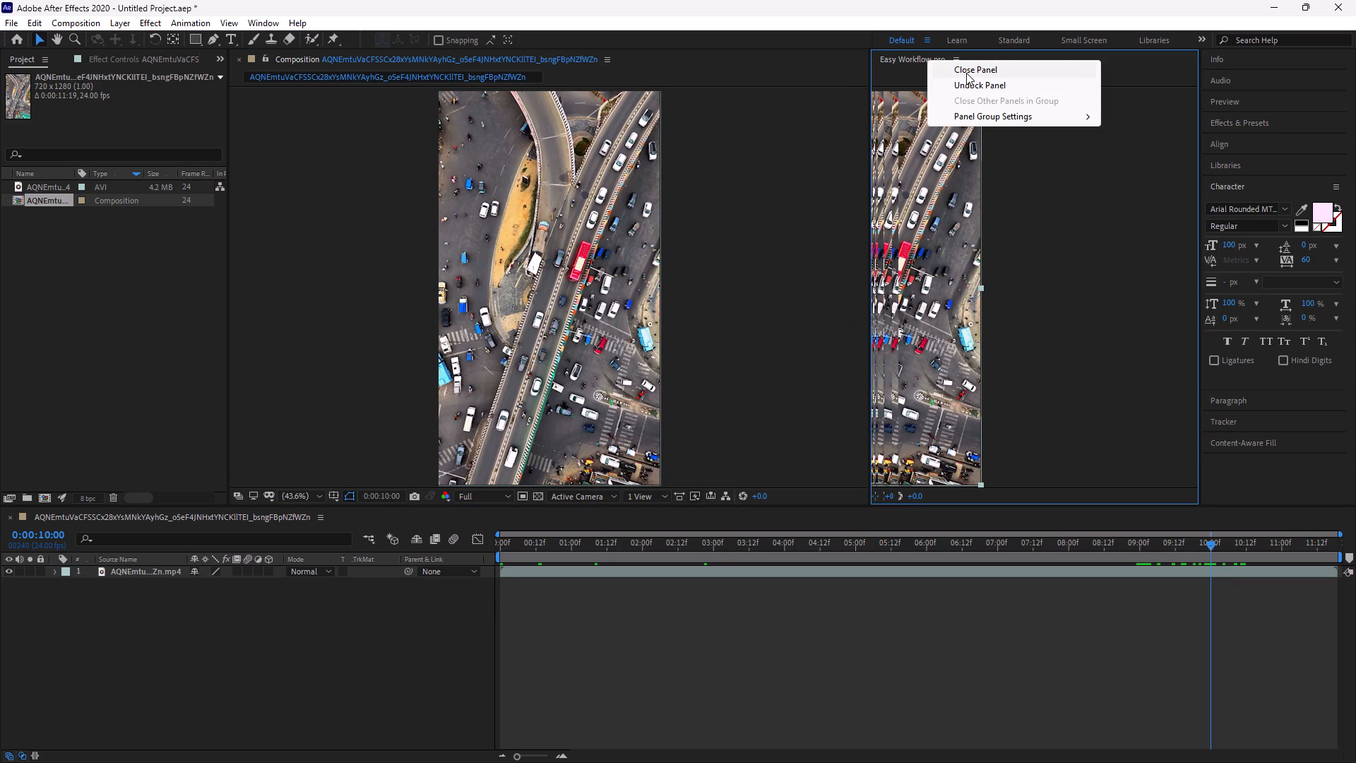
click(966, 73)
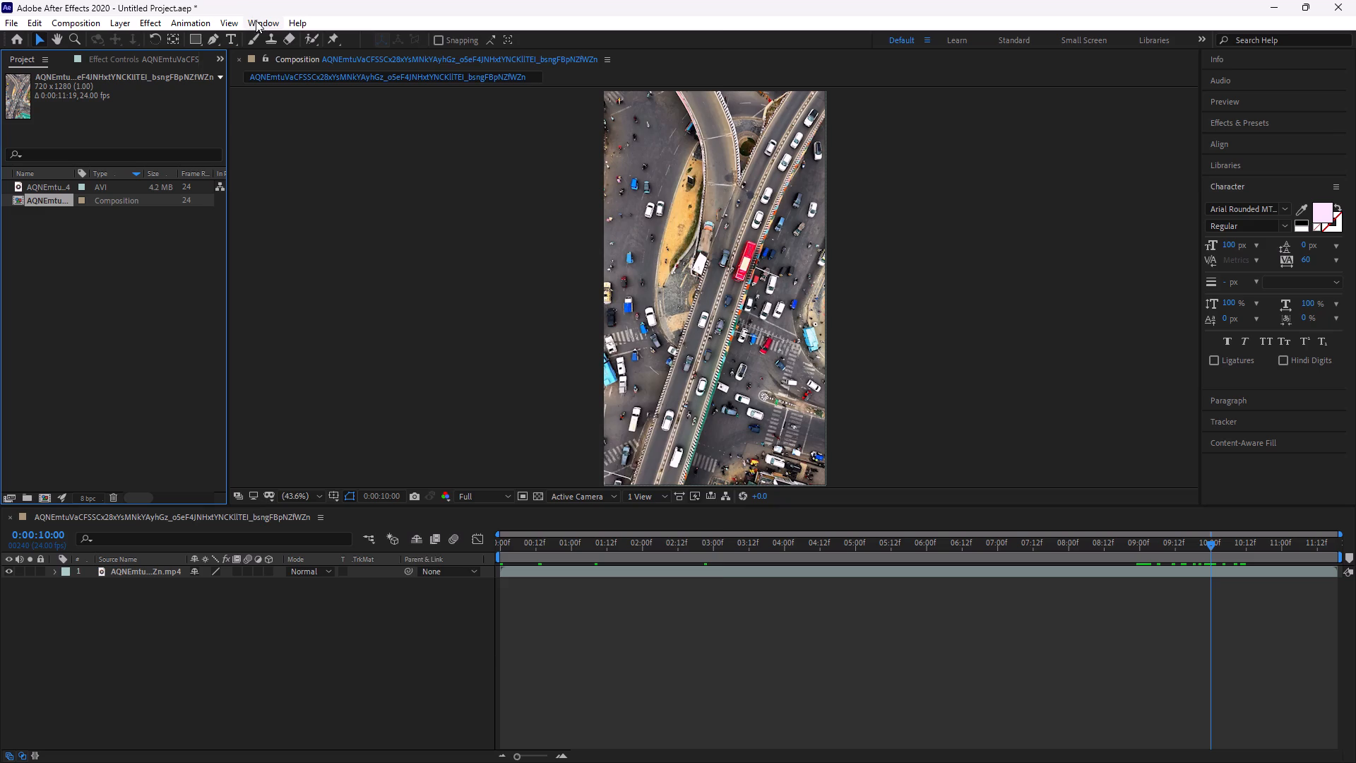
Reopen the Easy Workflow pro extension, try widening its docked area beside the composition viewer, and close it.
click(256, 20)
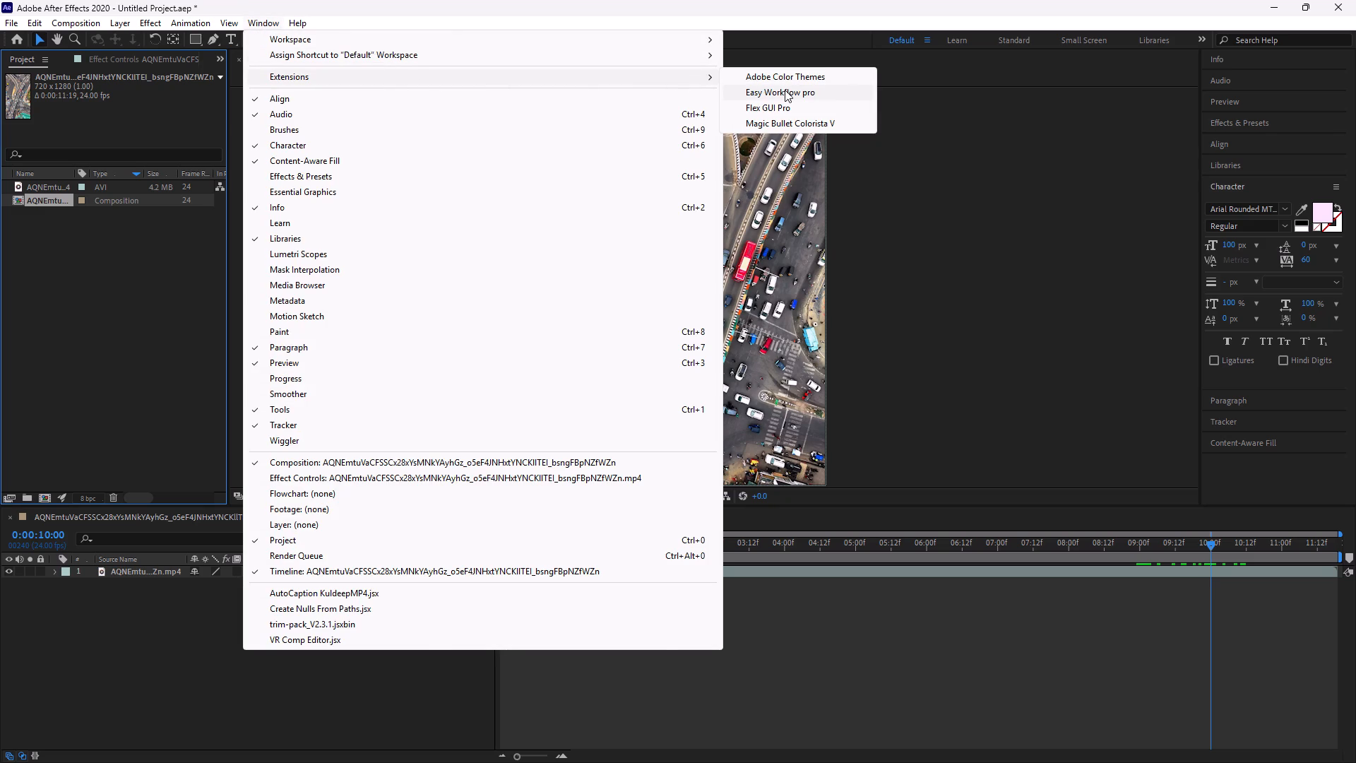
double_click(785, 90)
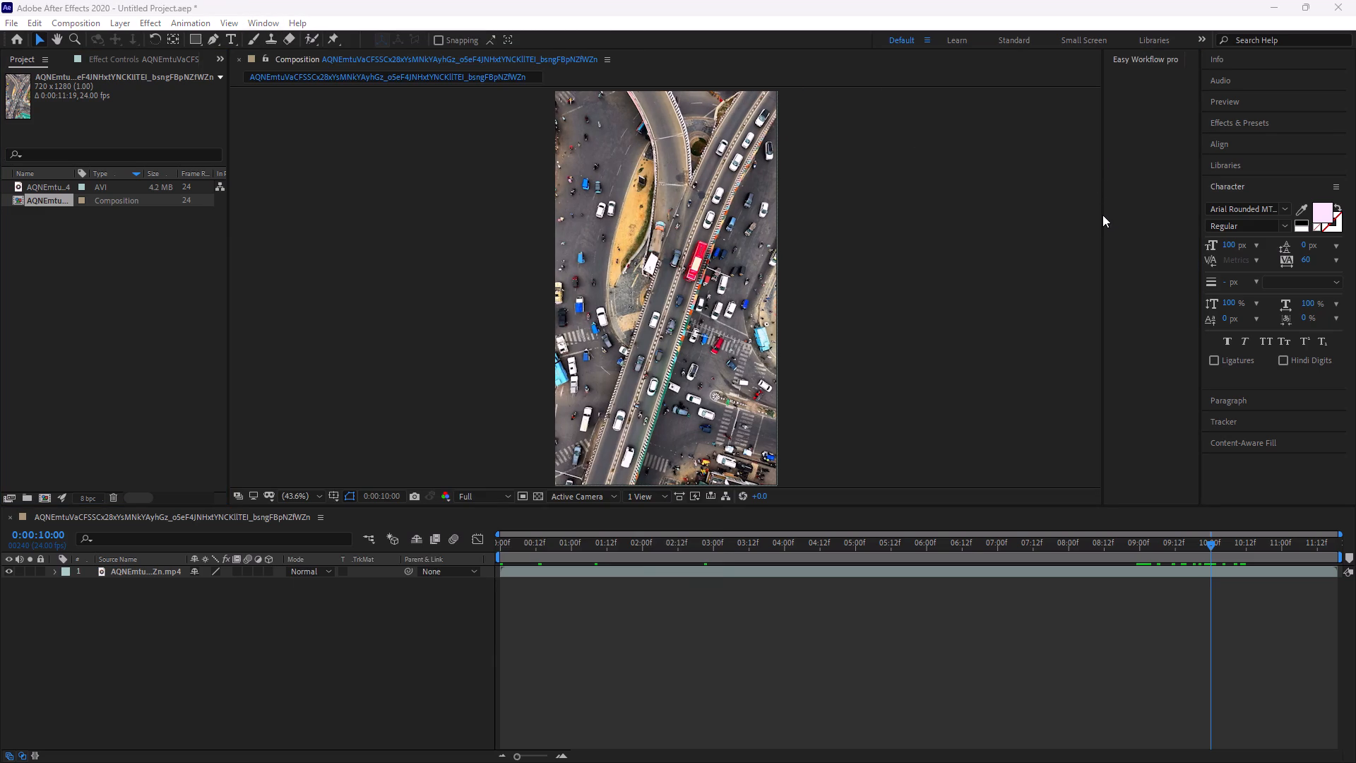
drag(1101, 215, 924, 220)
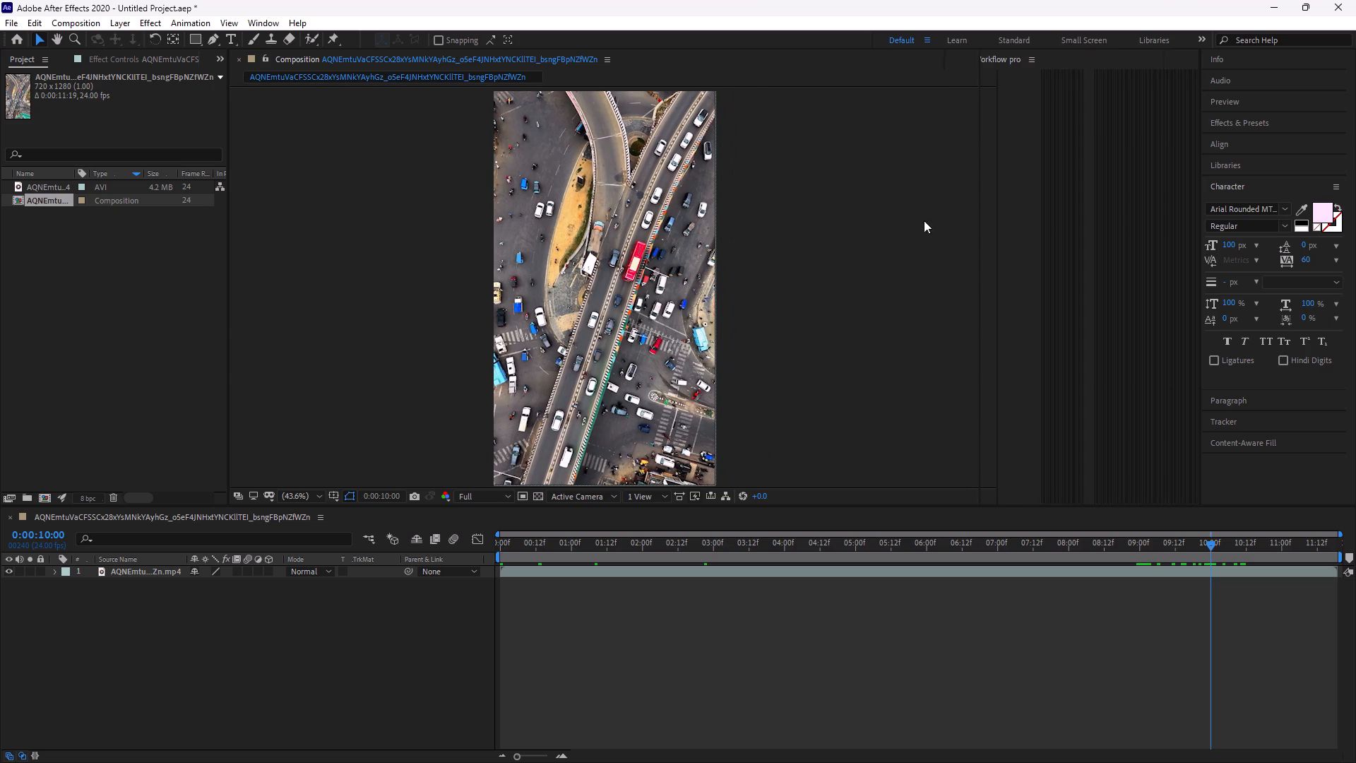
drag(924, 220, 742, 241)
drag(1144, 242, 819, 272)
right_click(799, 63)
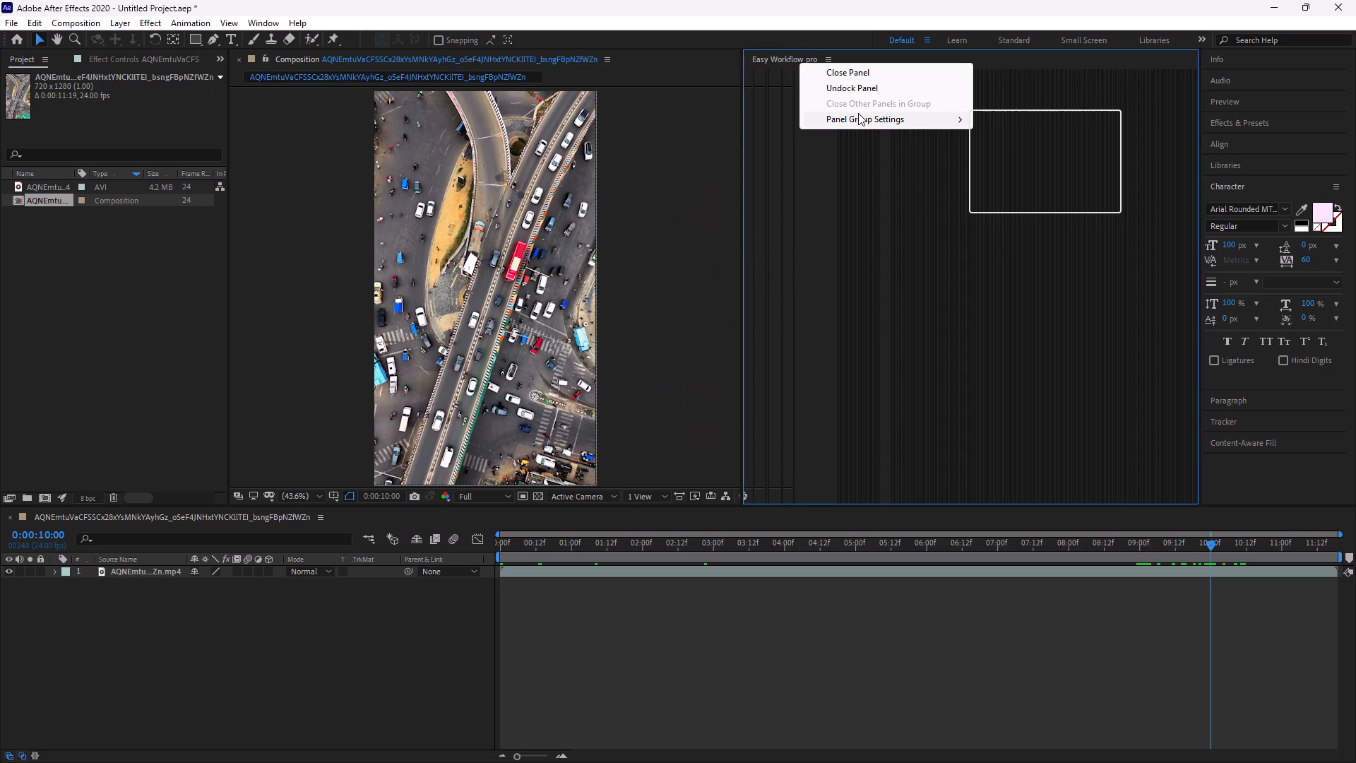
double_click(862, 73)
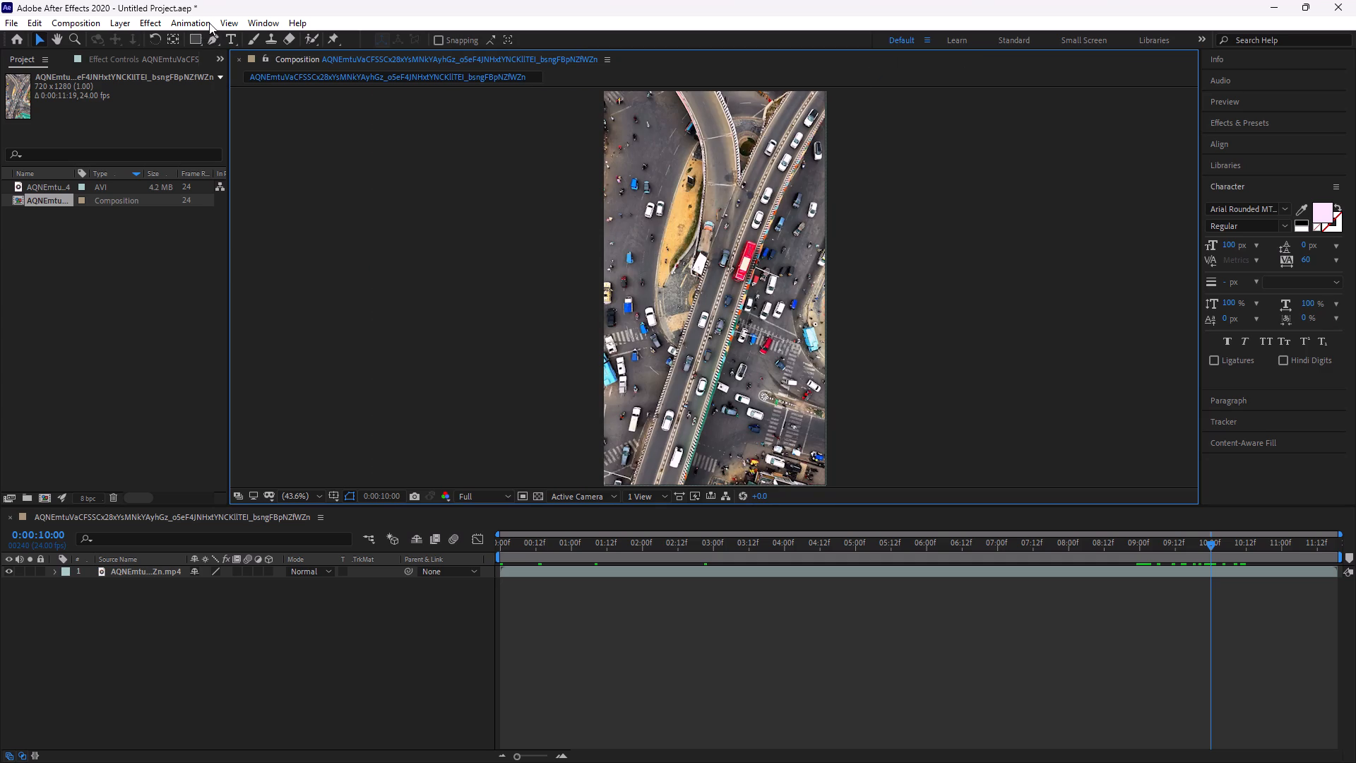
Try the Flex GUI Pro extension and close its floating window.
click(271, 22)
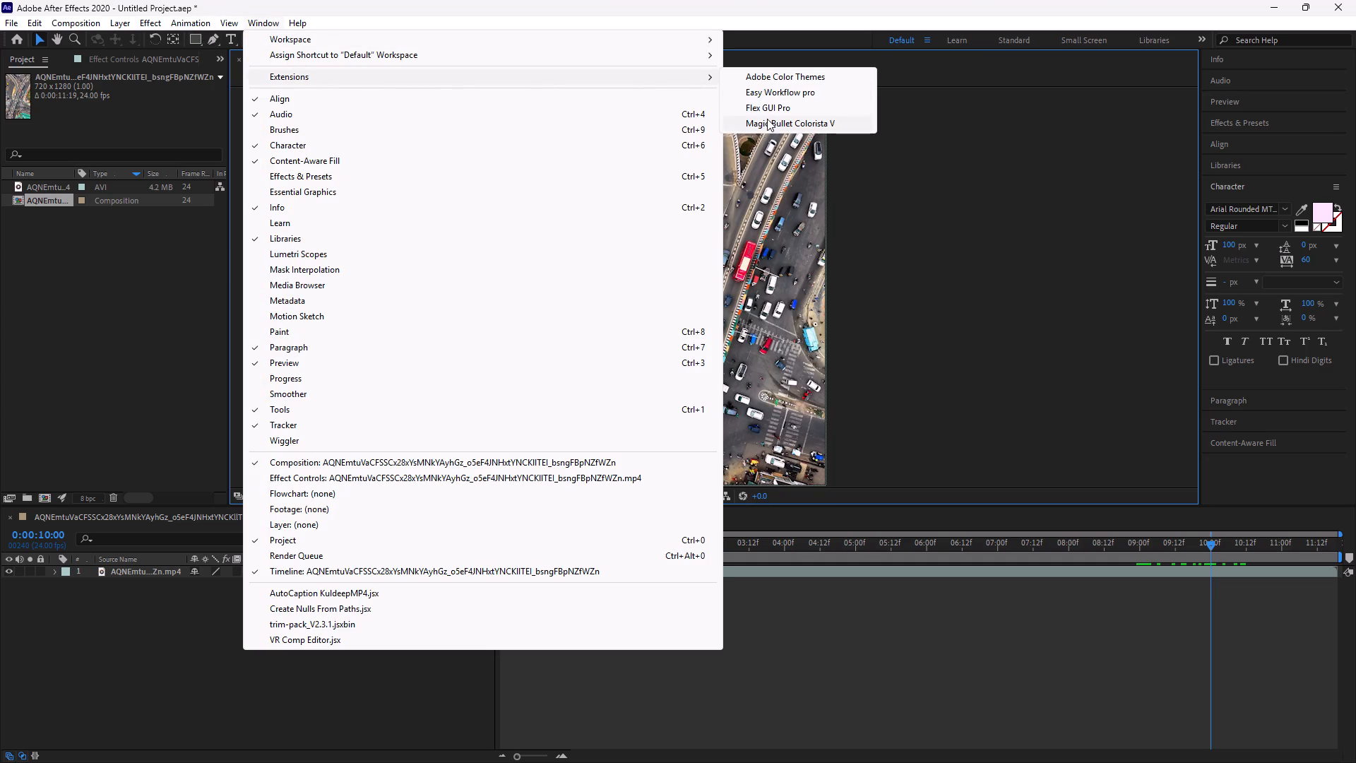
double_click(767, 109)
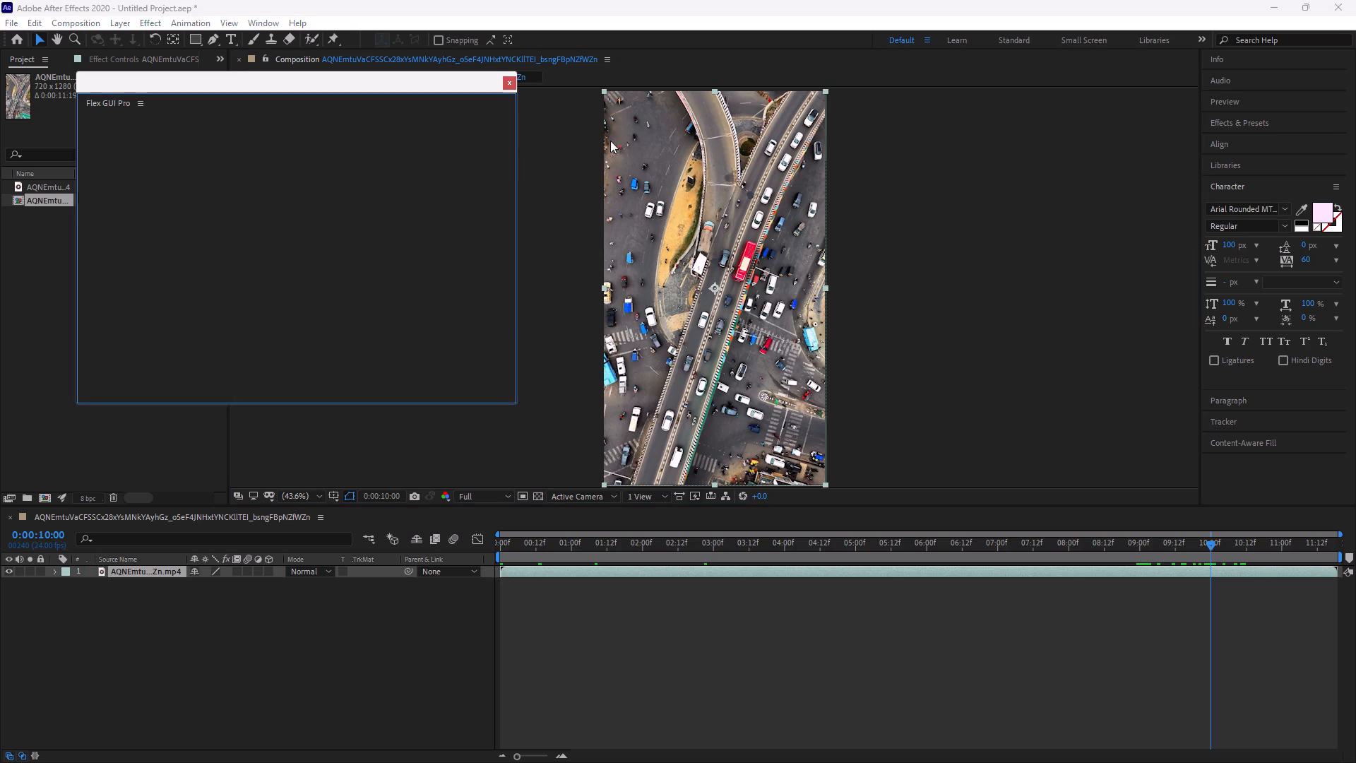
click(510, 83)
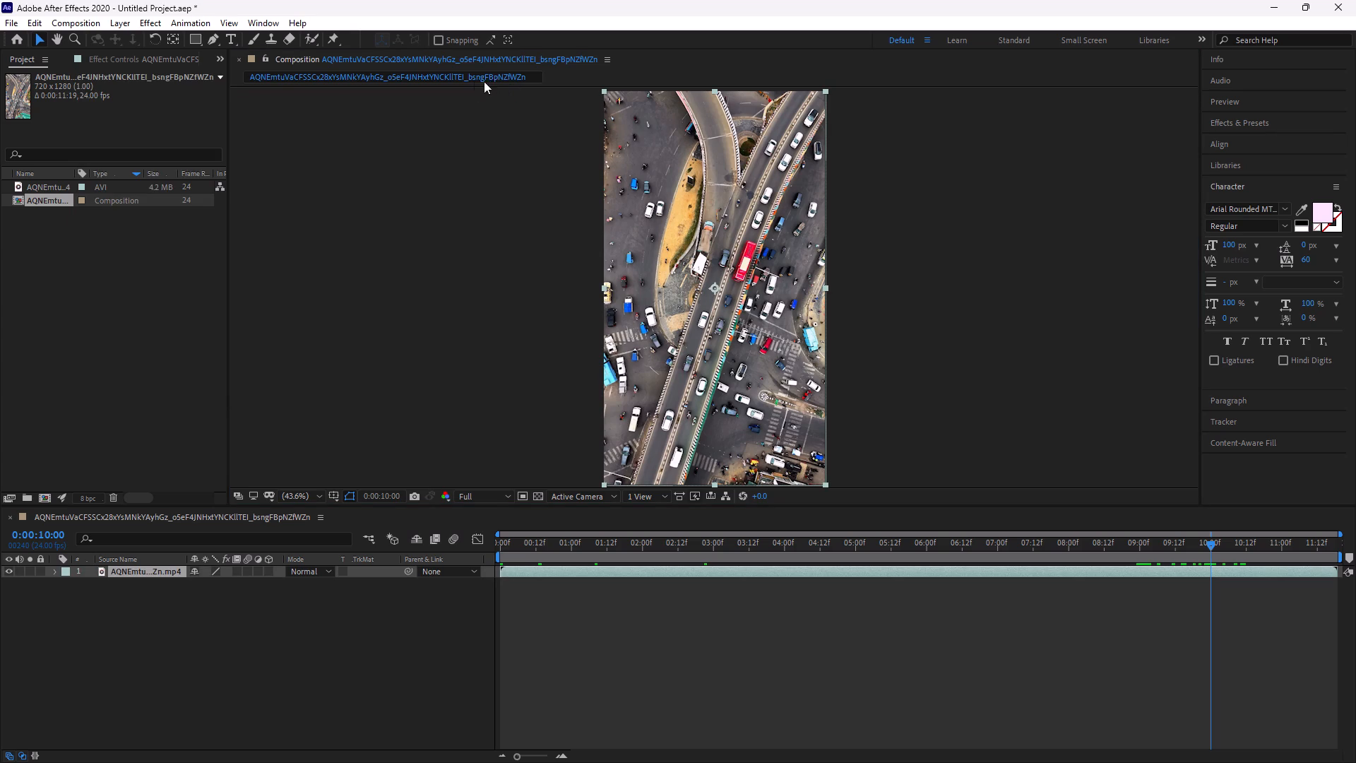
Open the Easy Workflow pro extension and widen its docked area beside the composition viewer until its tools are readable.
click(258, 25)
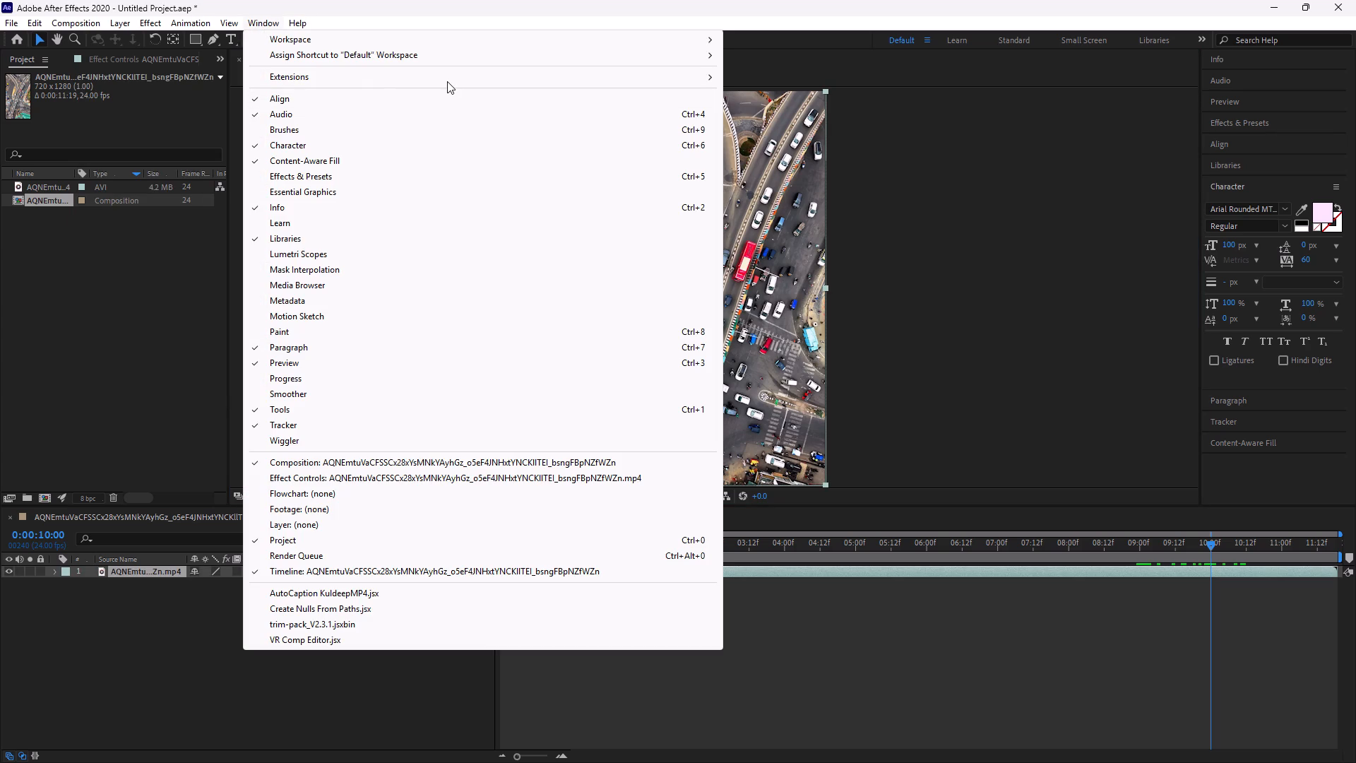
click(763, 91)
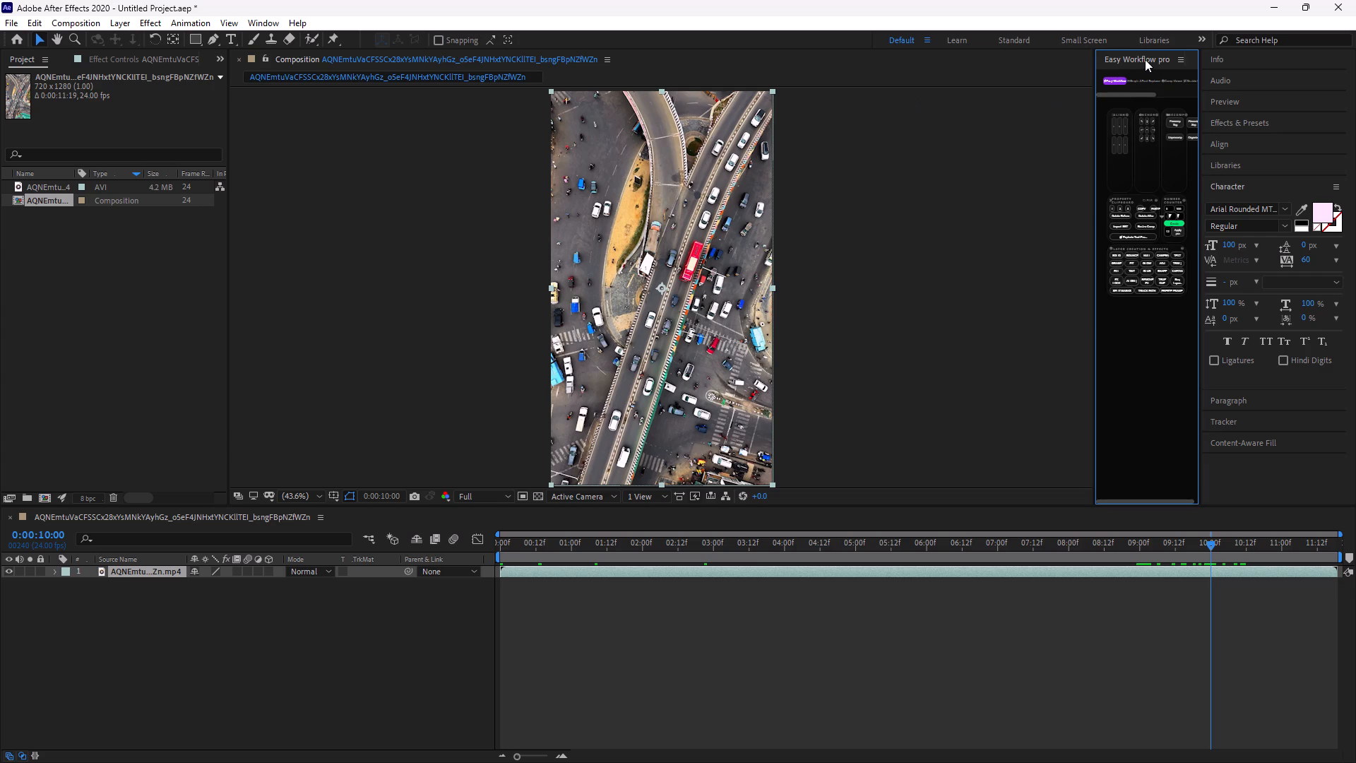
drag(1095, 204, 973, 211)
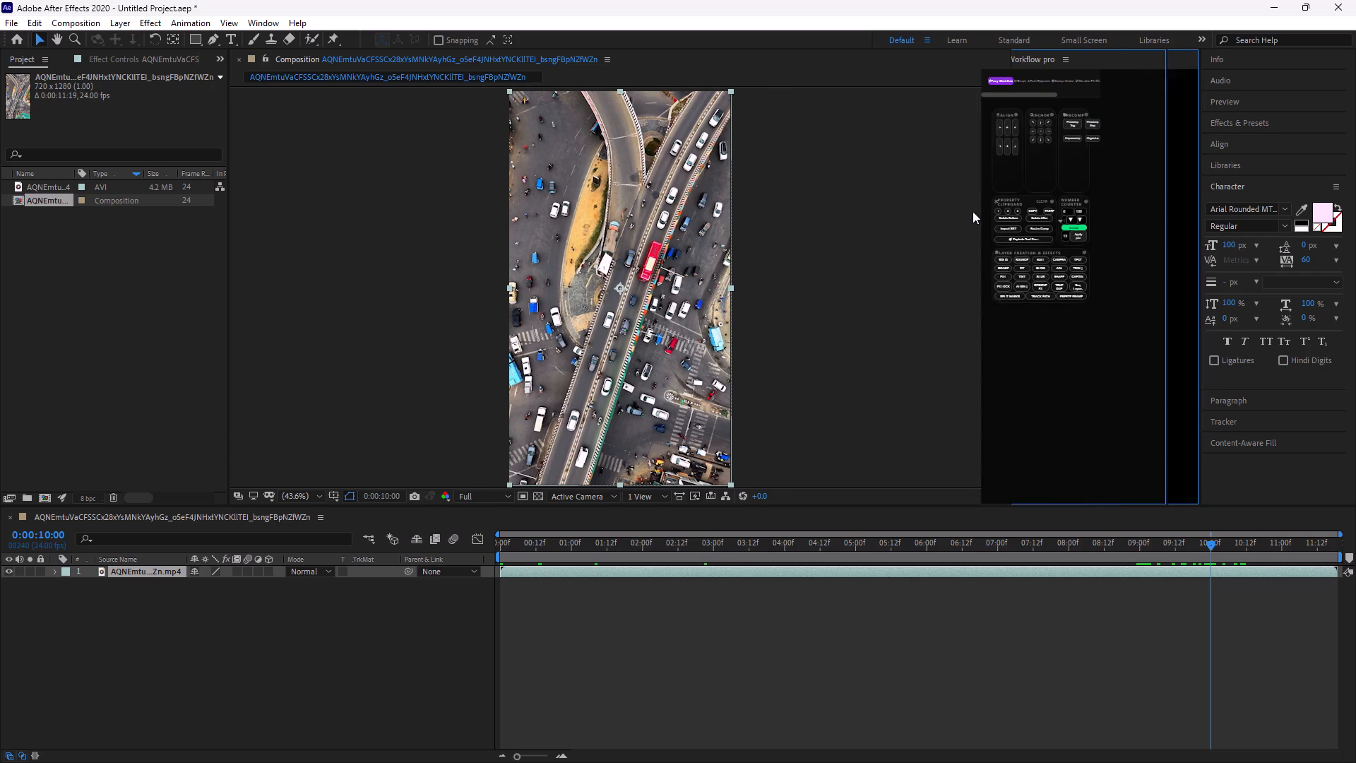
drag(973, 211, 934, 211)
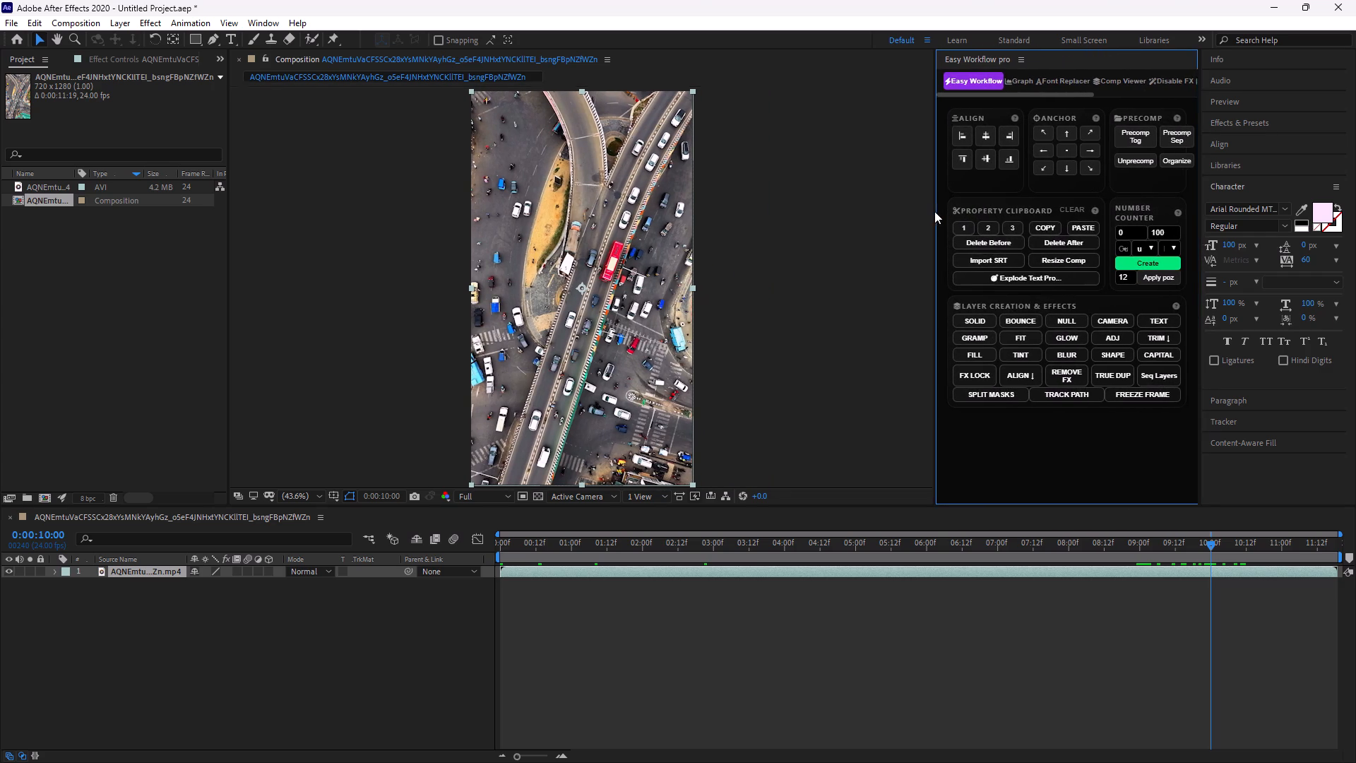
drag(934, 211, 934, 211)
Delete the clip's footage after 0:00:10:00 with the extension and end the work area at that time.
click(1076, 245)
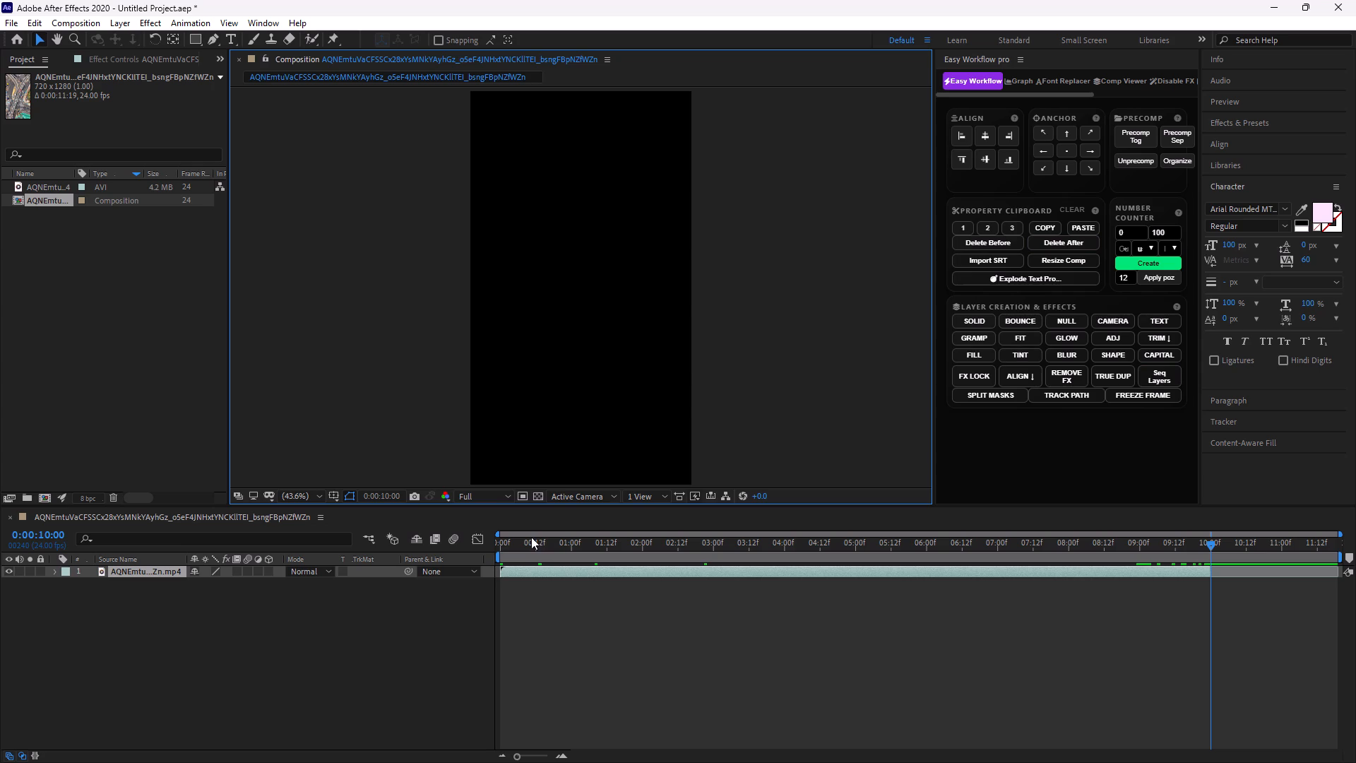
key(n)
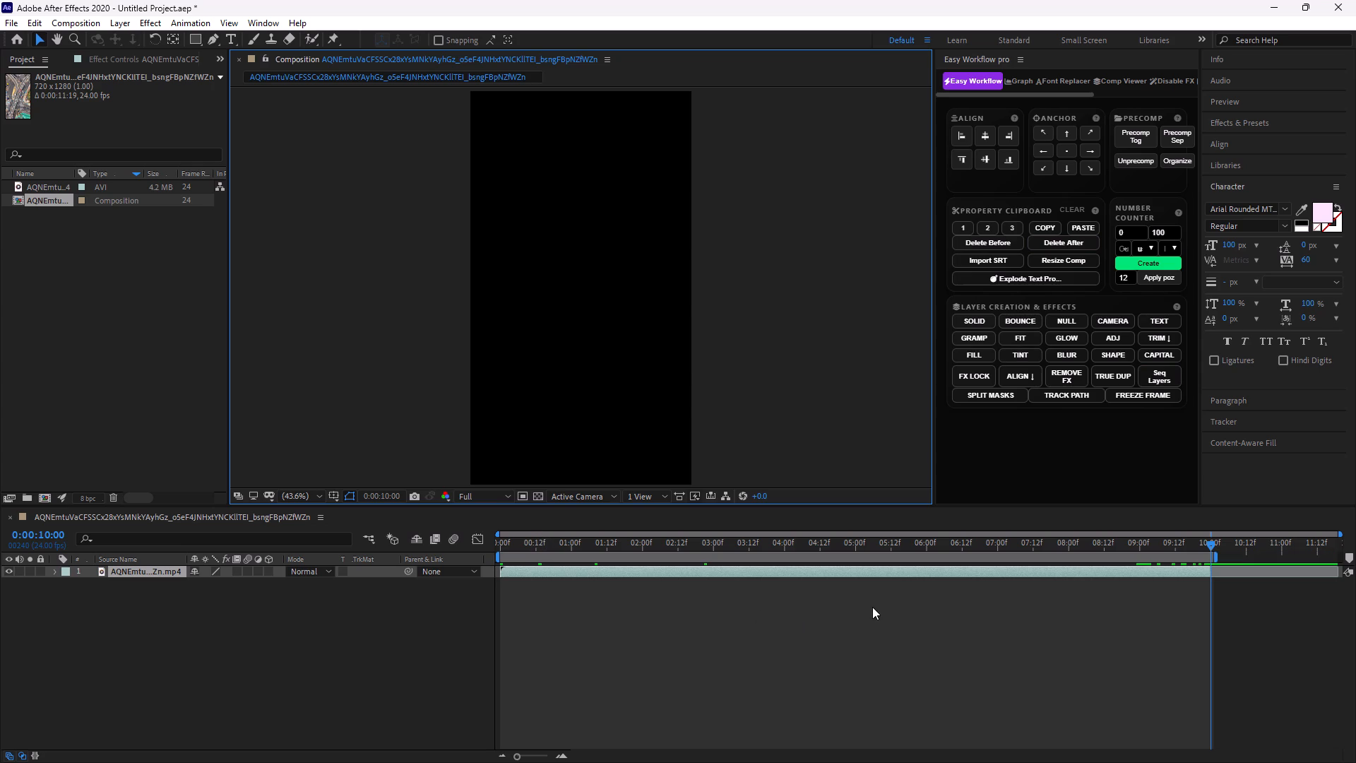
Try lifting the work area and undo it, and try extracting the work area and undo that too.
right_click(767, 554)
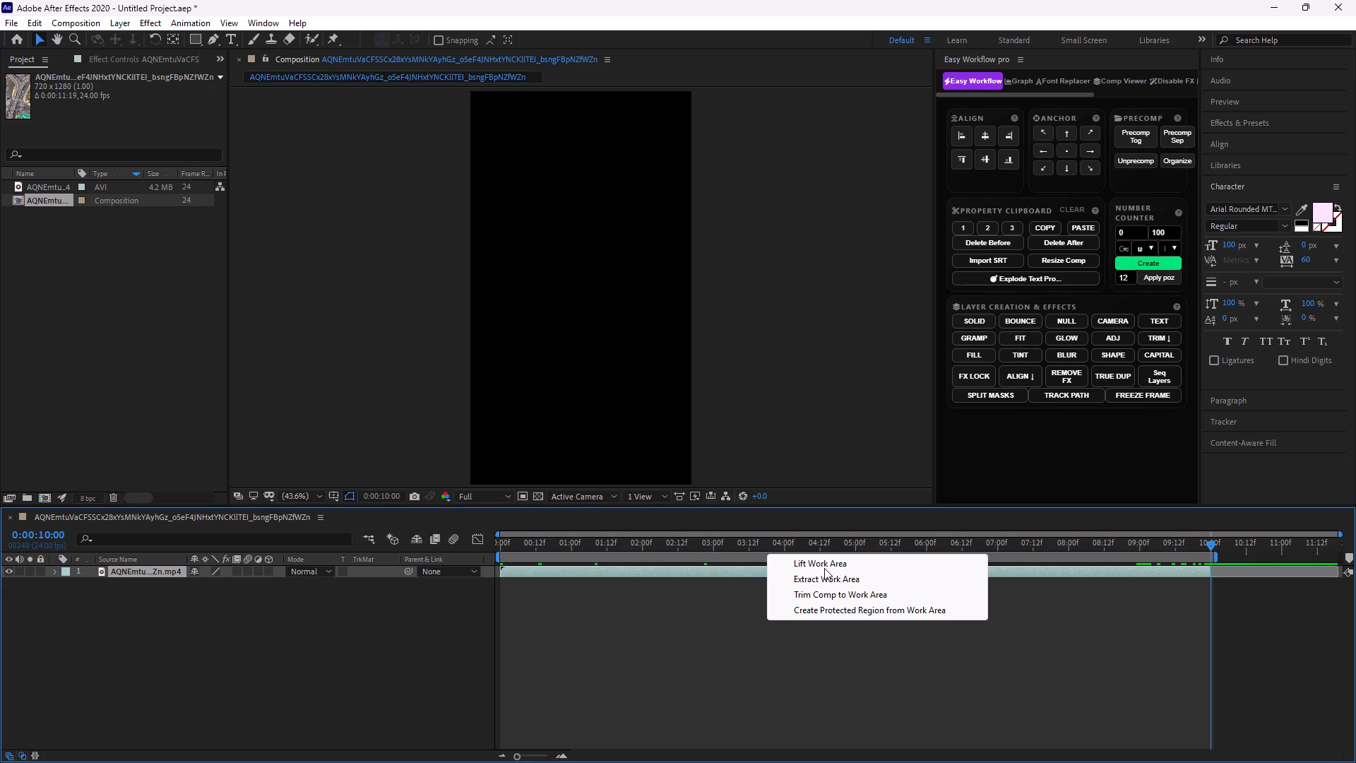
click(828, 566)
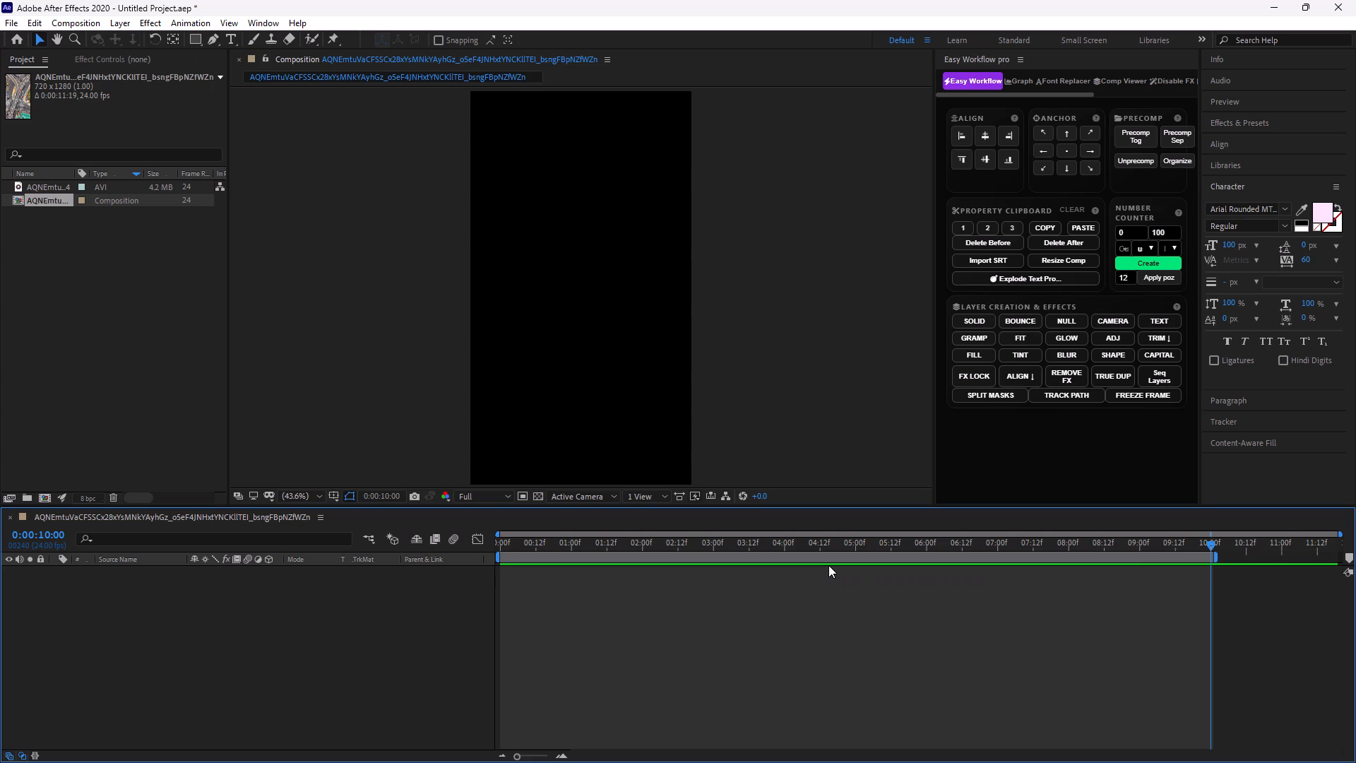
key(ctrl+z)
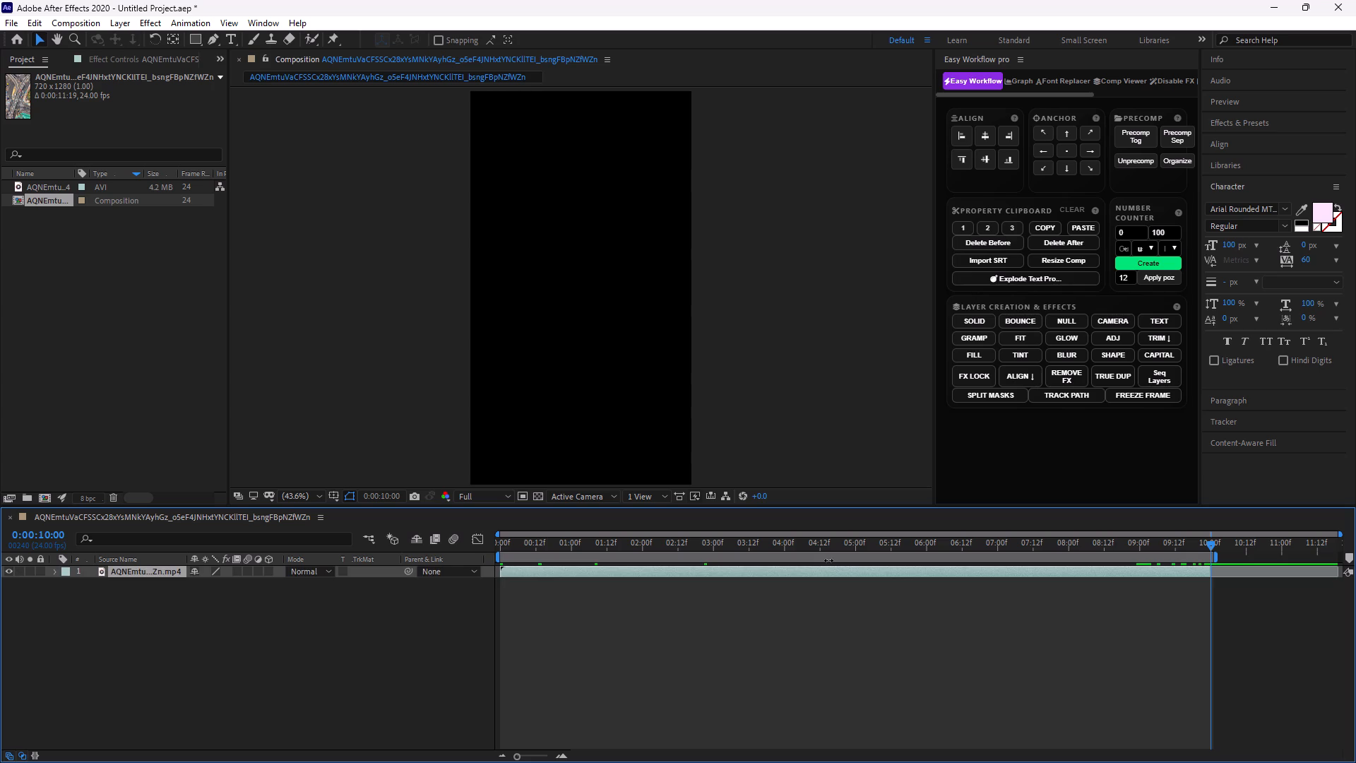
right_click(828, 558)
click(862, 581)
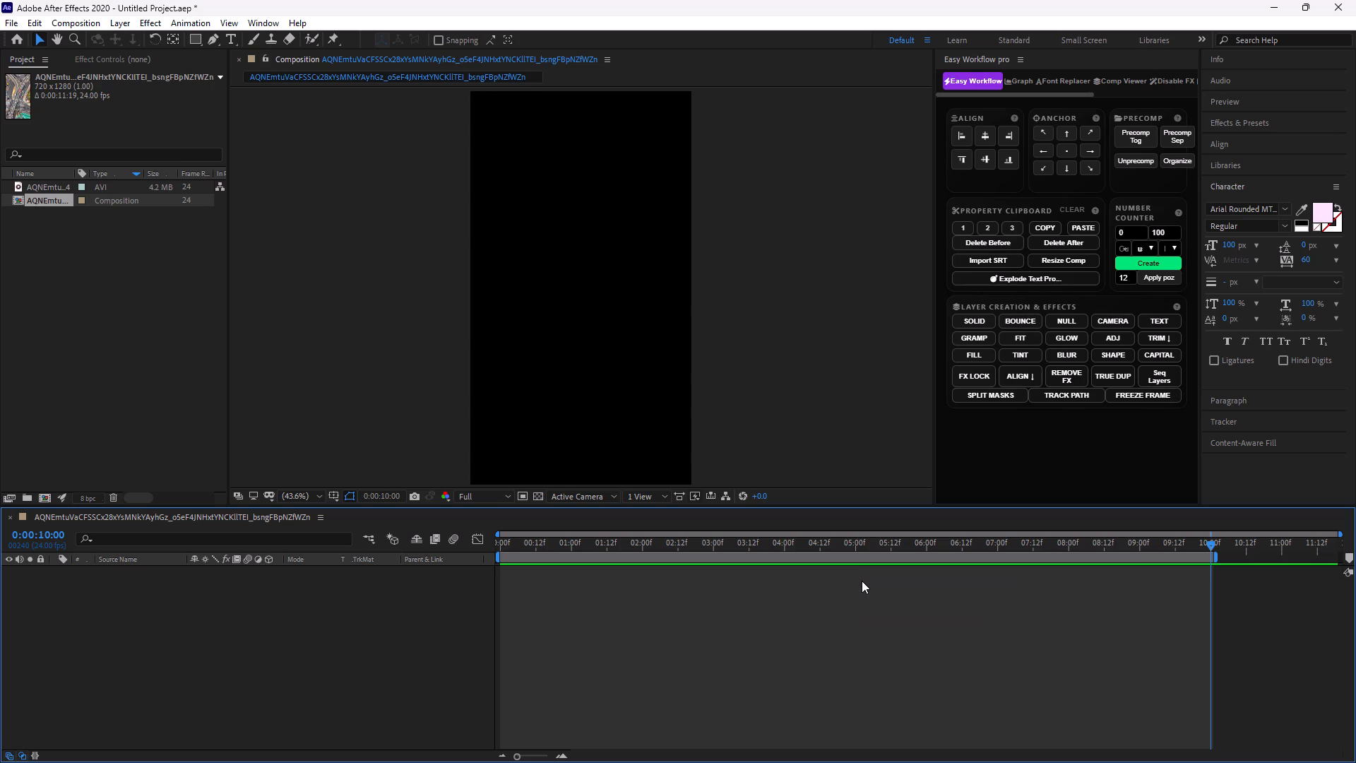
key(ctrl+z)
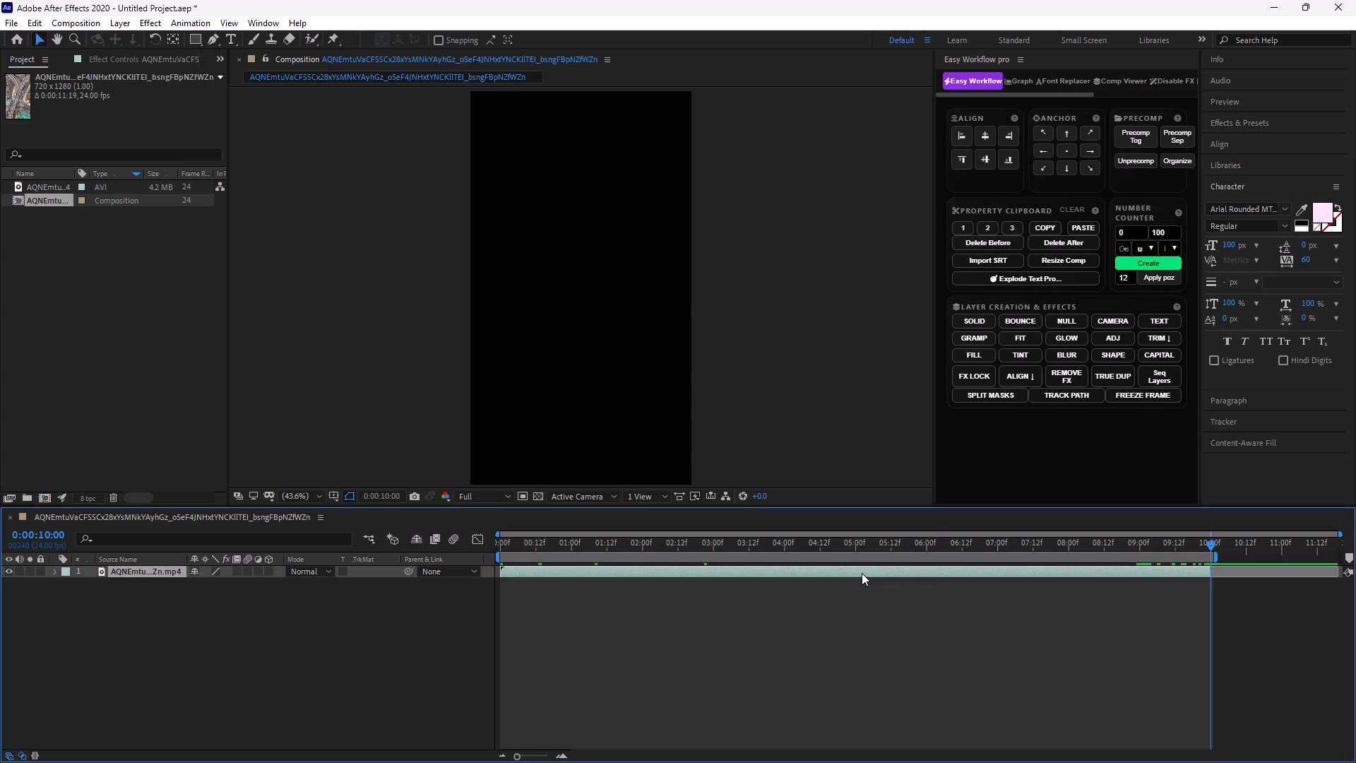
Trim the composition to the work area.
right_click(861, 560)
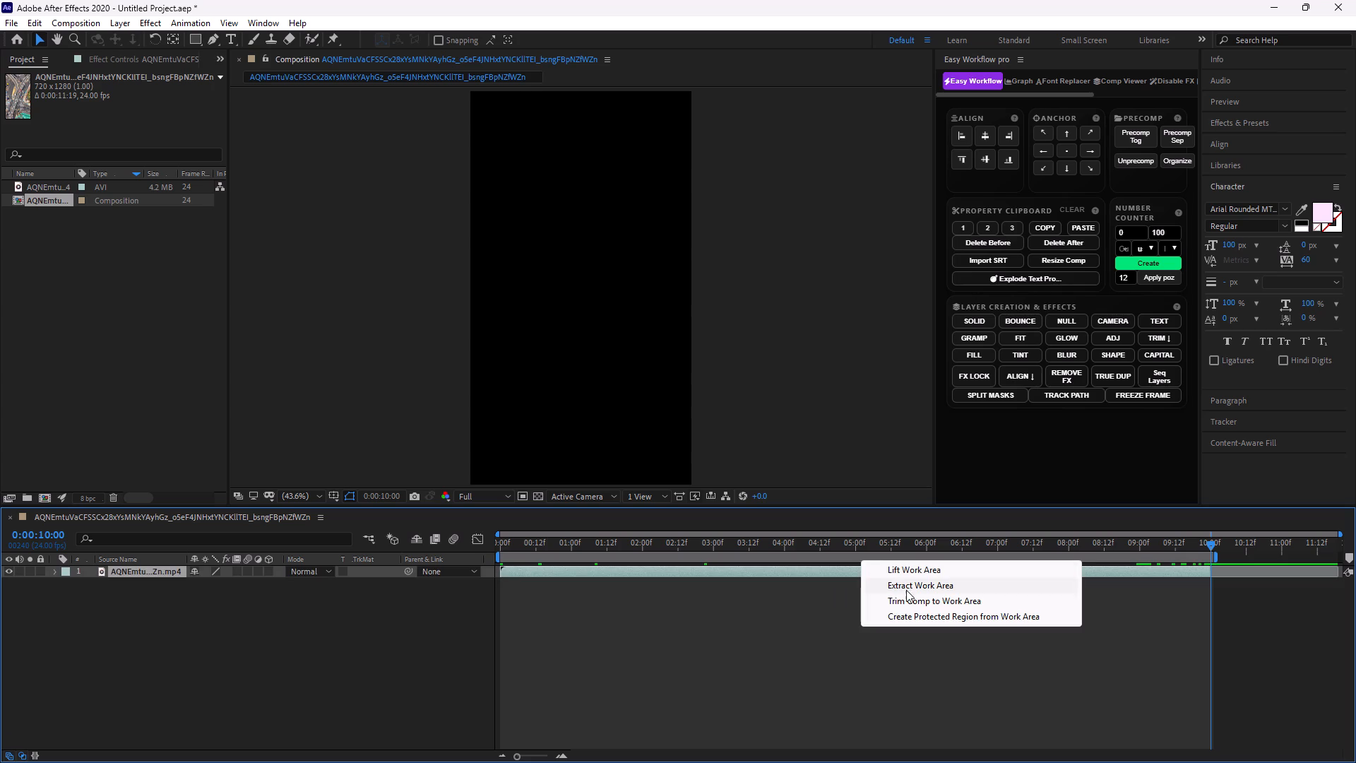
click(912, 596)
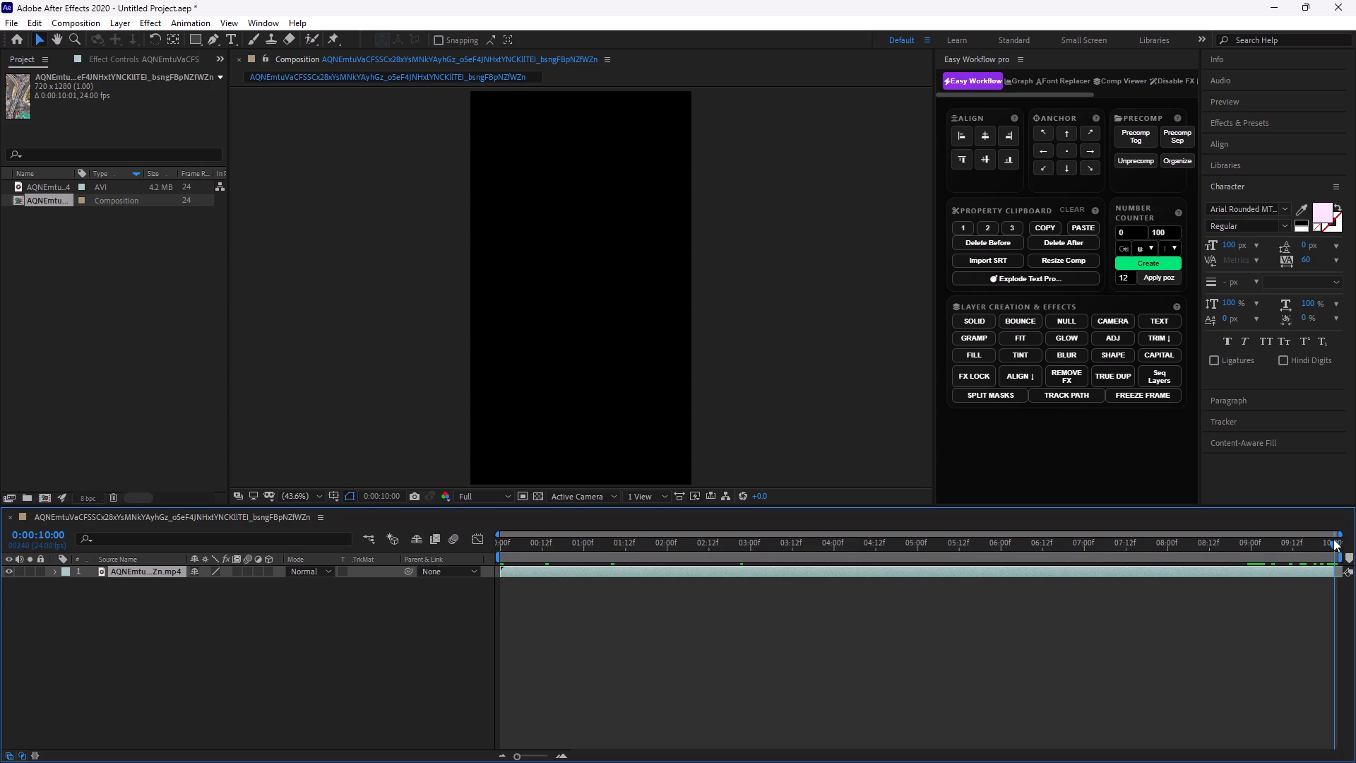
Return to the start of the trimmed composition and preview the first second of the clip.
drag(1331, 541, 1287, 542)
drag(1287, 542, 313, 522)
key(space)
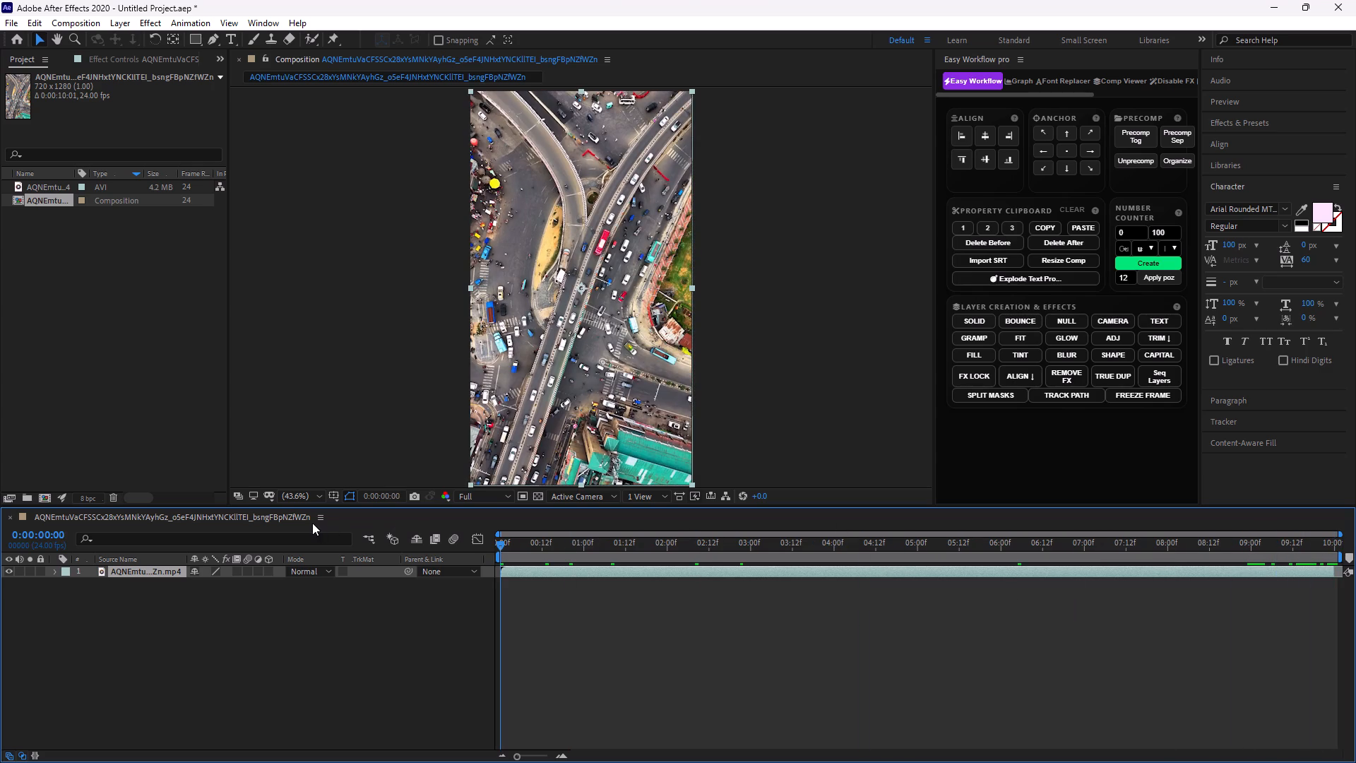
key(space)
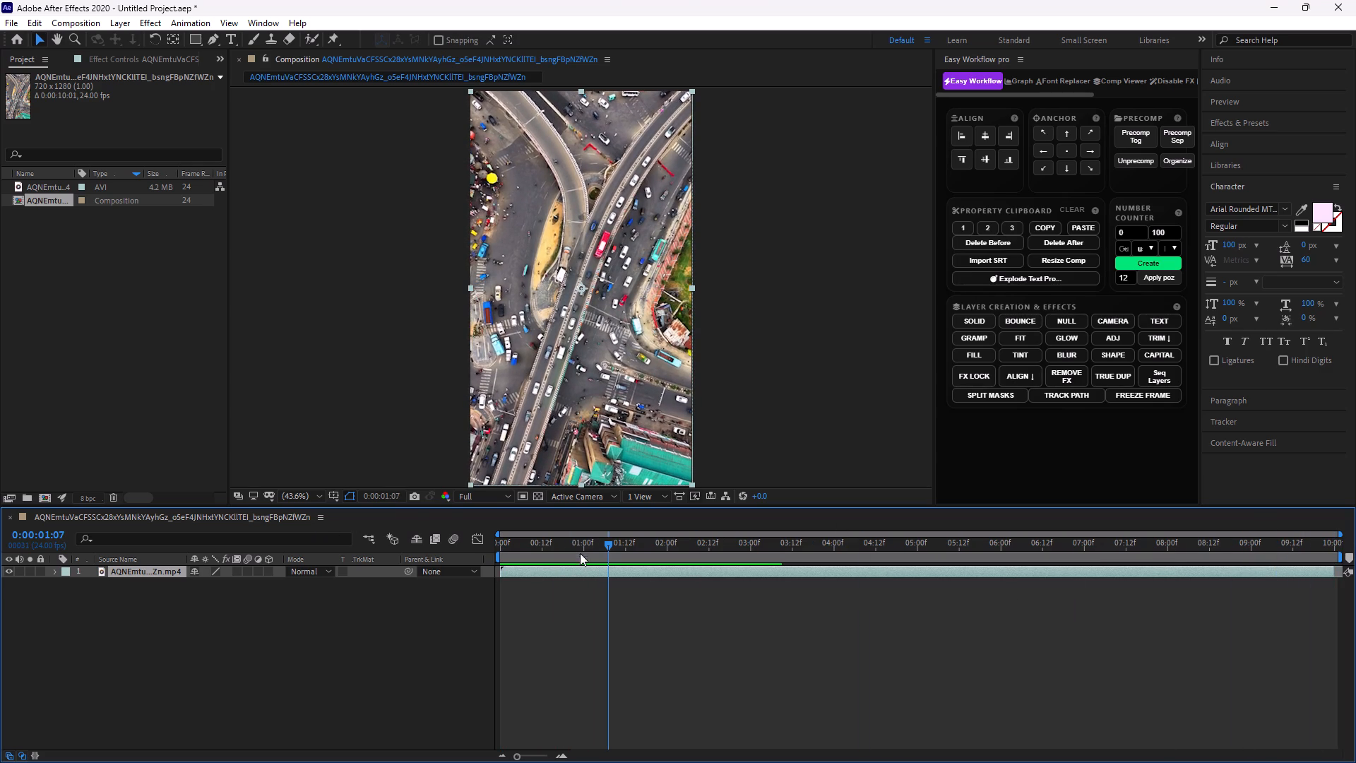
Shift the clip about 8 frames earlier and delete its portion before 0:00:00:00 with the extension.
drag(612, 569, 583, 573)
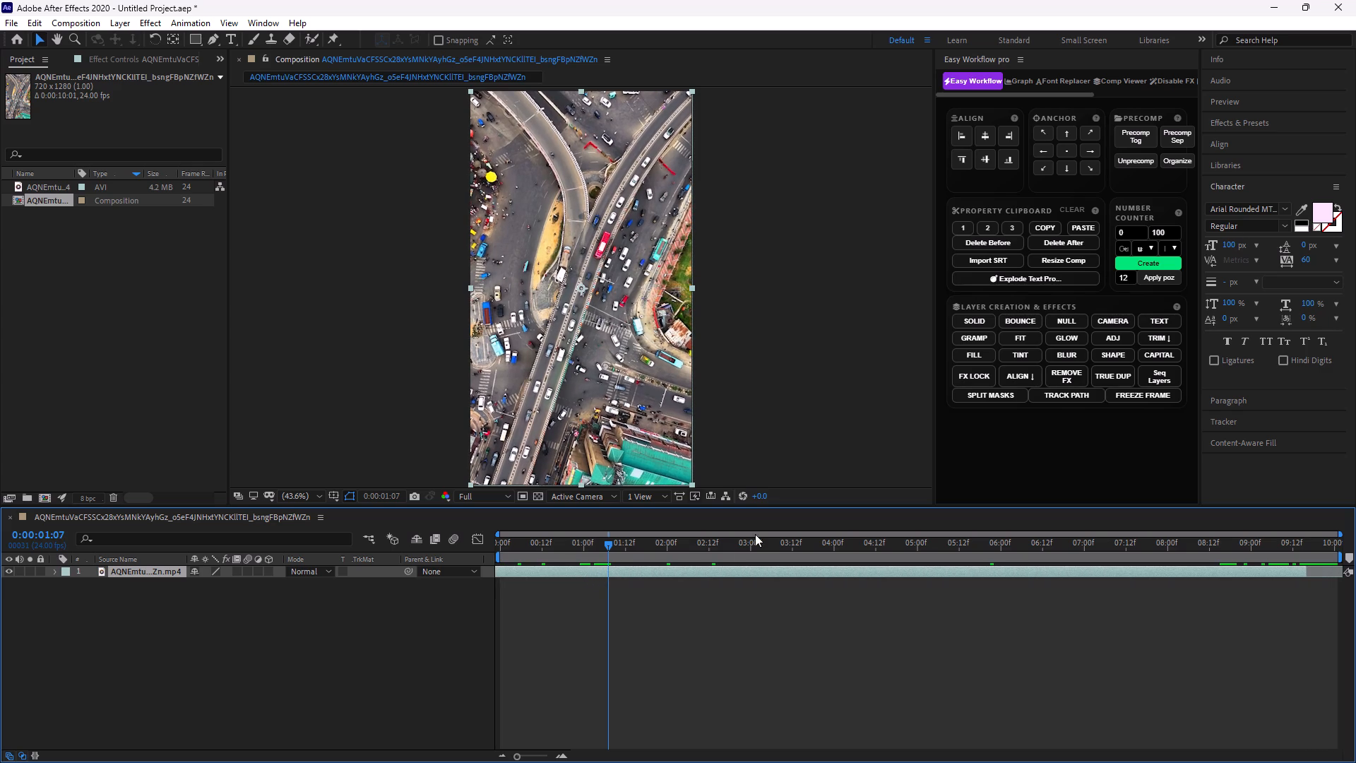
drag(606, 543, 469, 552)
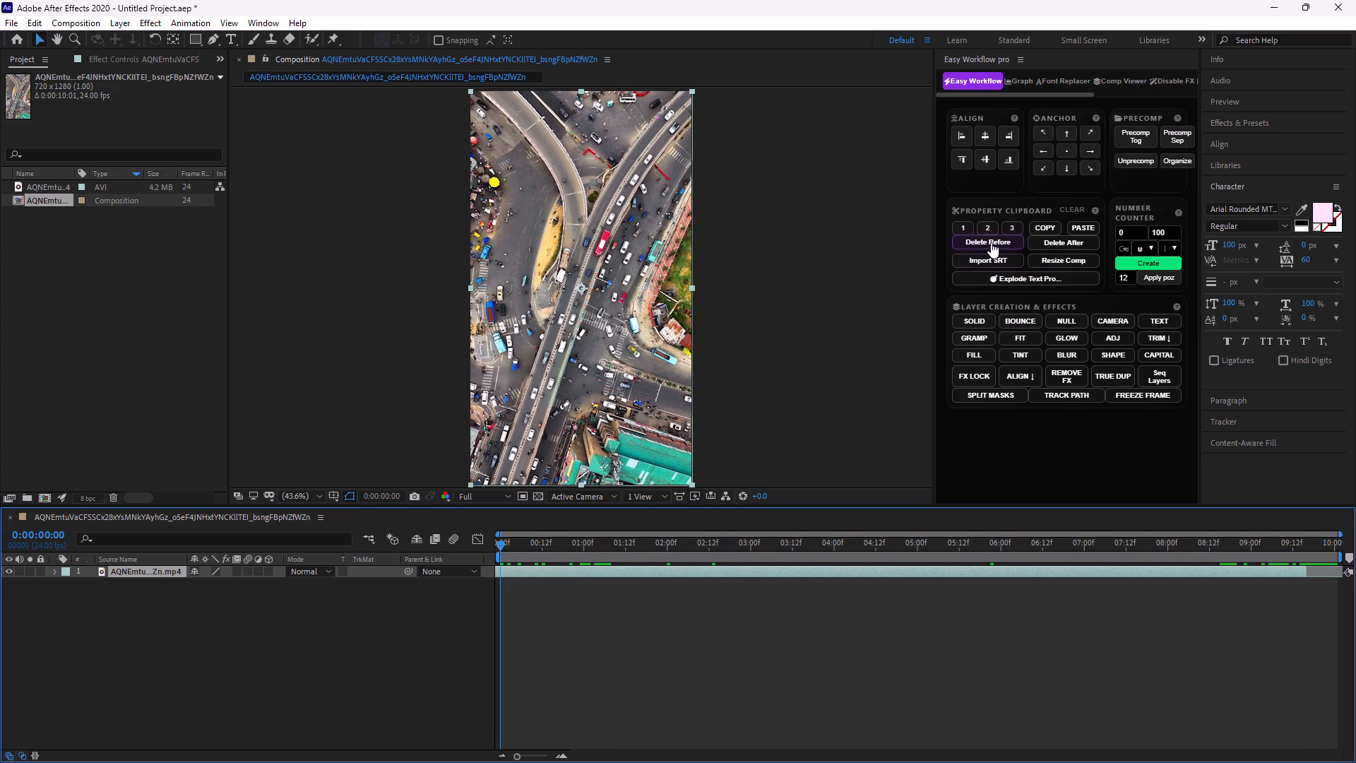
click(991, 242)
Extend the clip's out point to the end of the composition and return the current-time indicator to 0:00:00:00.
drag(506, 544, 994, 542)
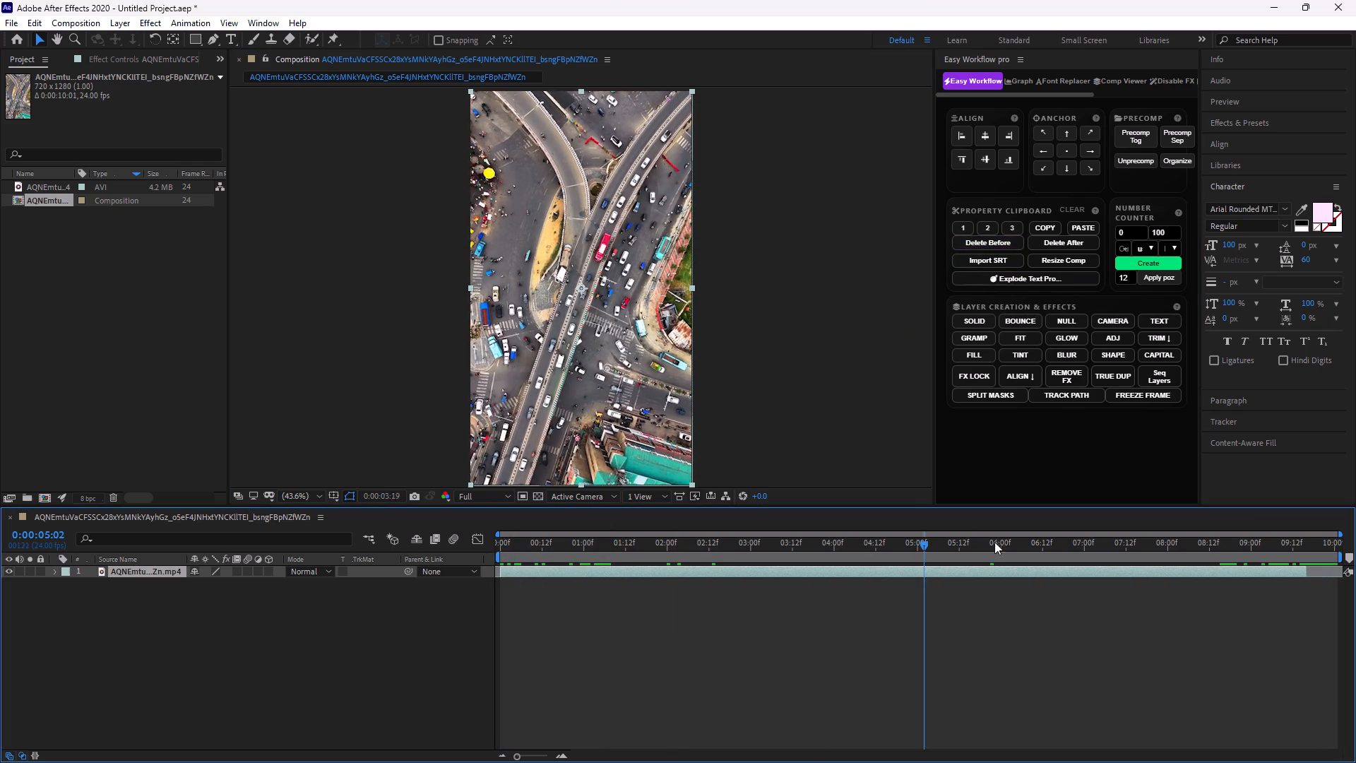
drag(994, 542, 1355, 485)
click(1292, 569)
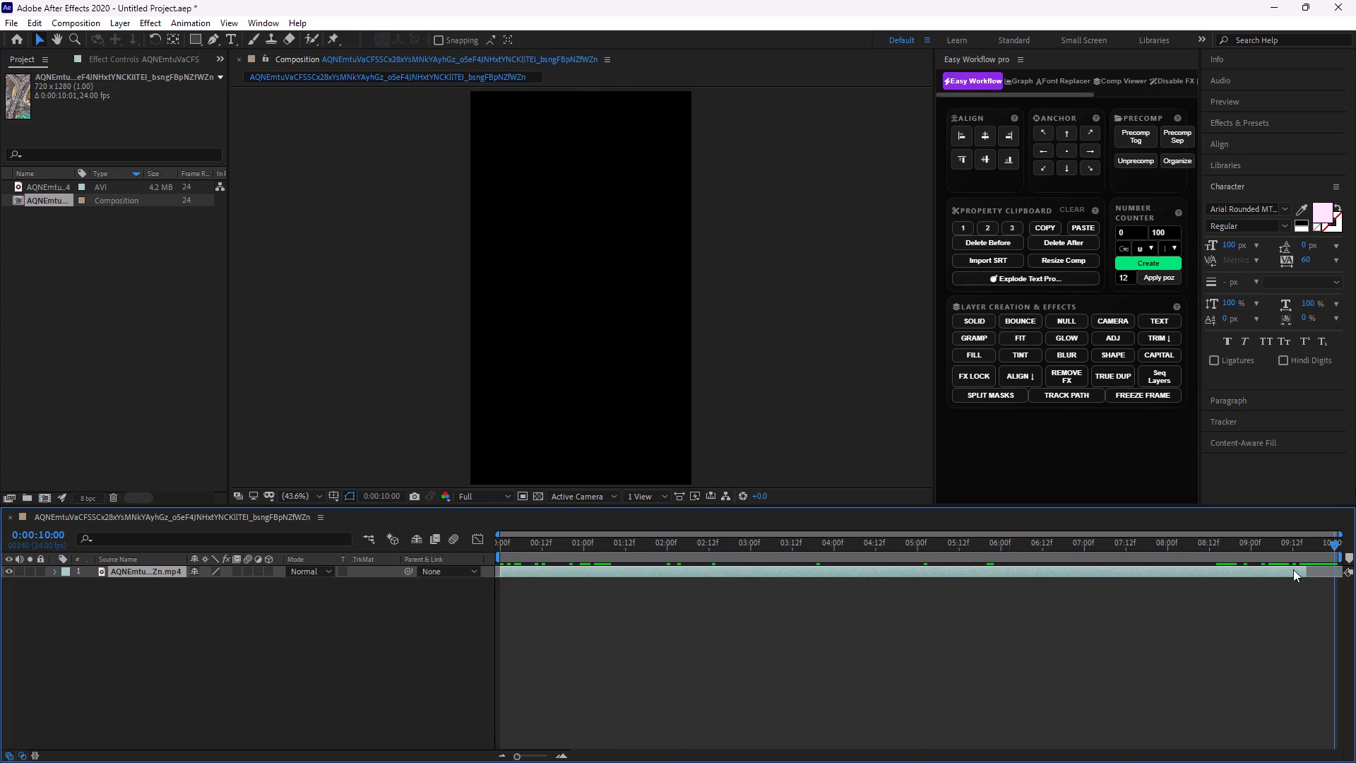
drag(1309, 569, 1333, 572)
drag(1333, 572, 1339, 572)
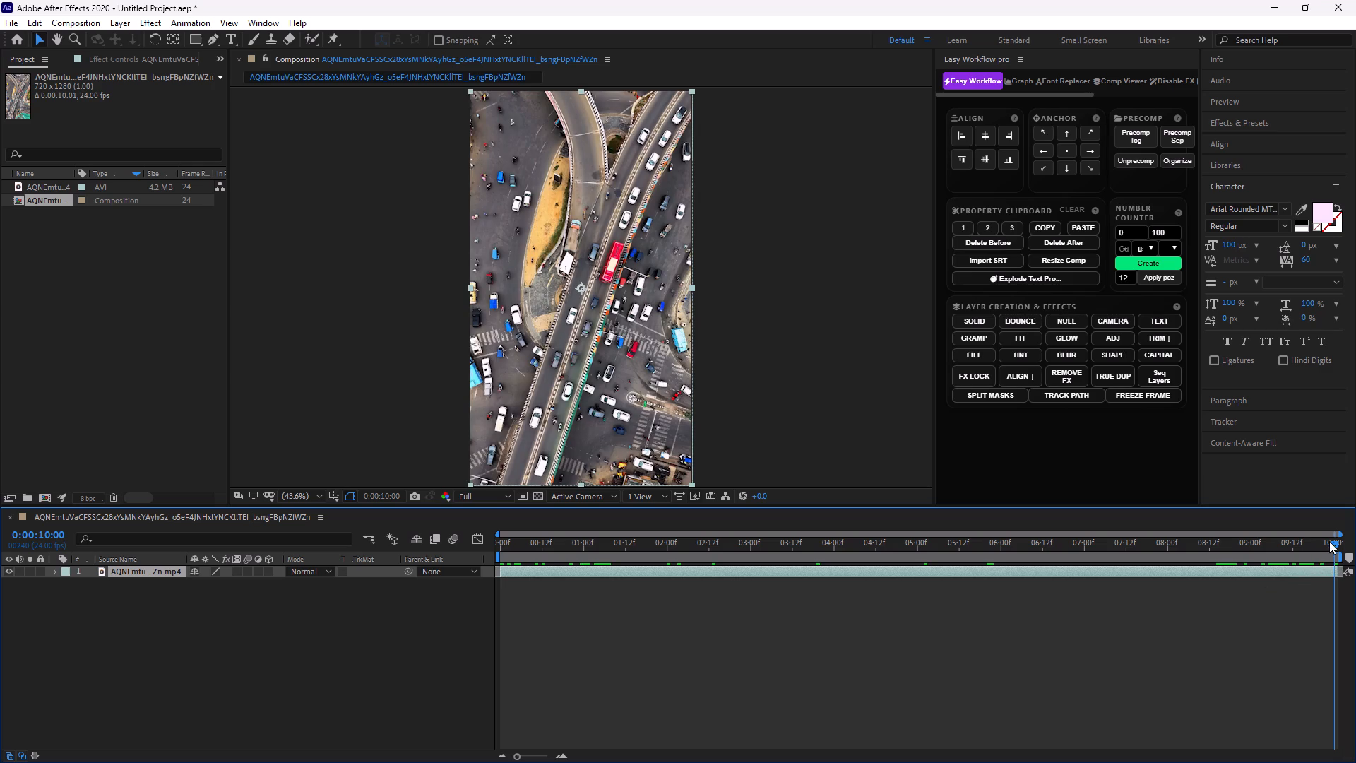
drag(1328, 541, 510, 562)
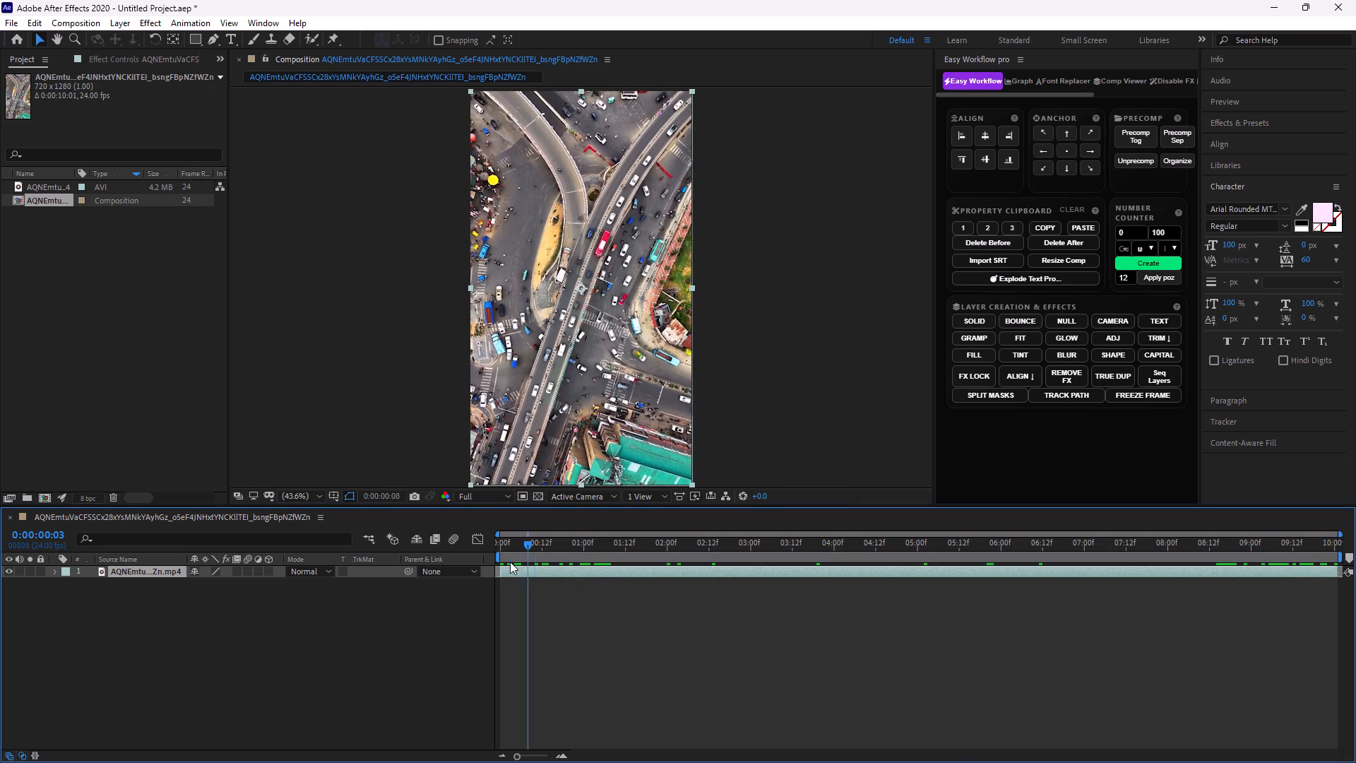
drag(510, 562, 493, 564)
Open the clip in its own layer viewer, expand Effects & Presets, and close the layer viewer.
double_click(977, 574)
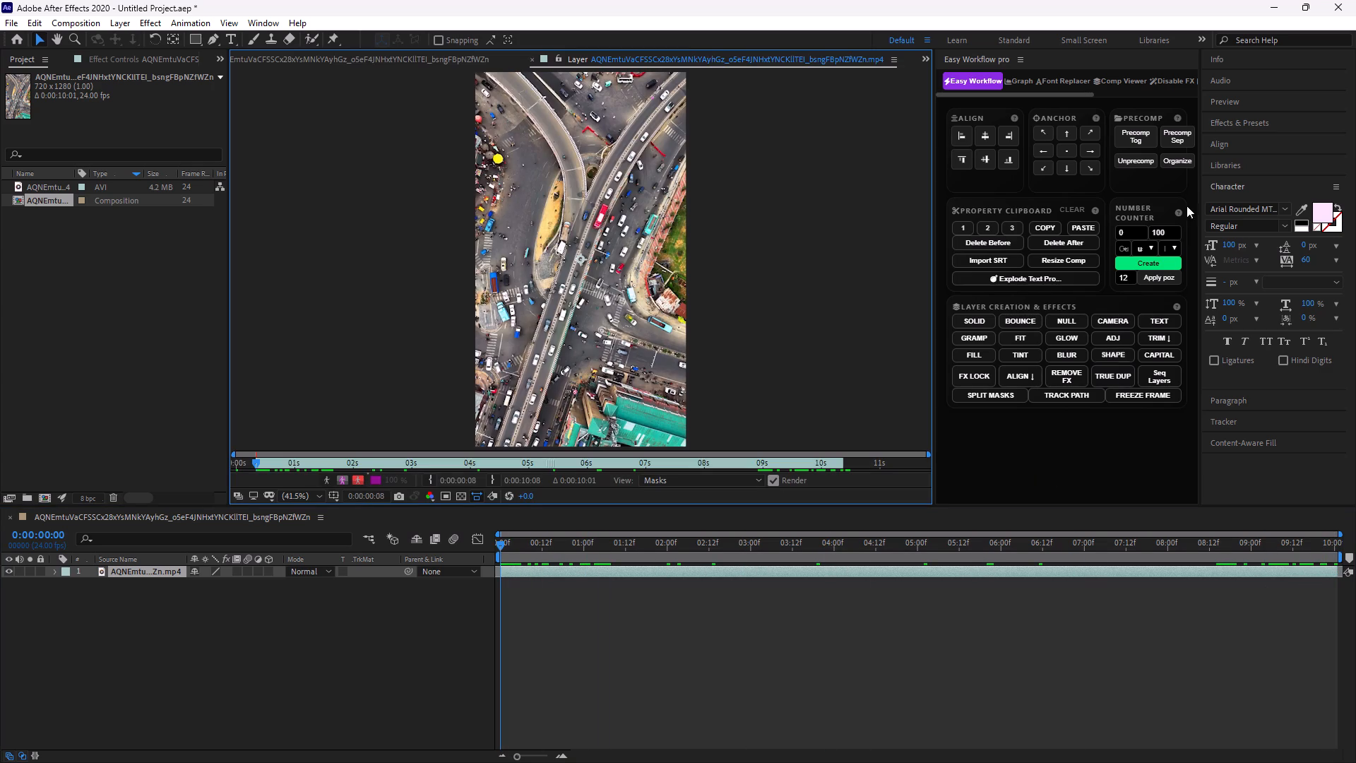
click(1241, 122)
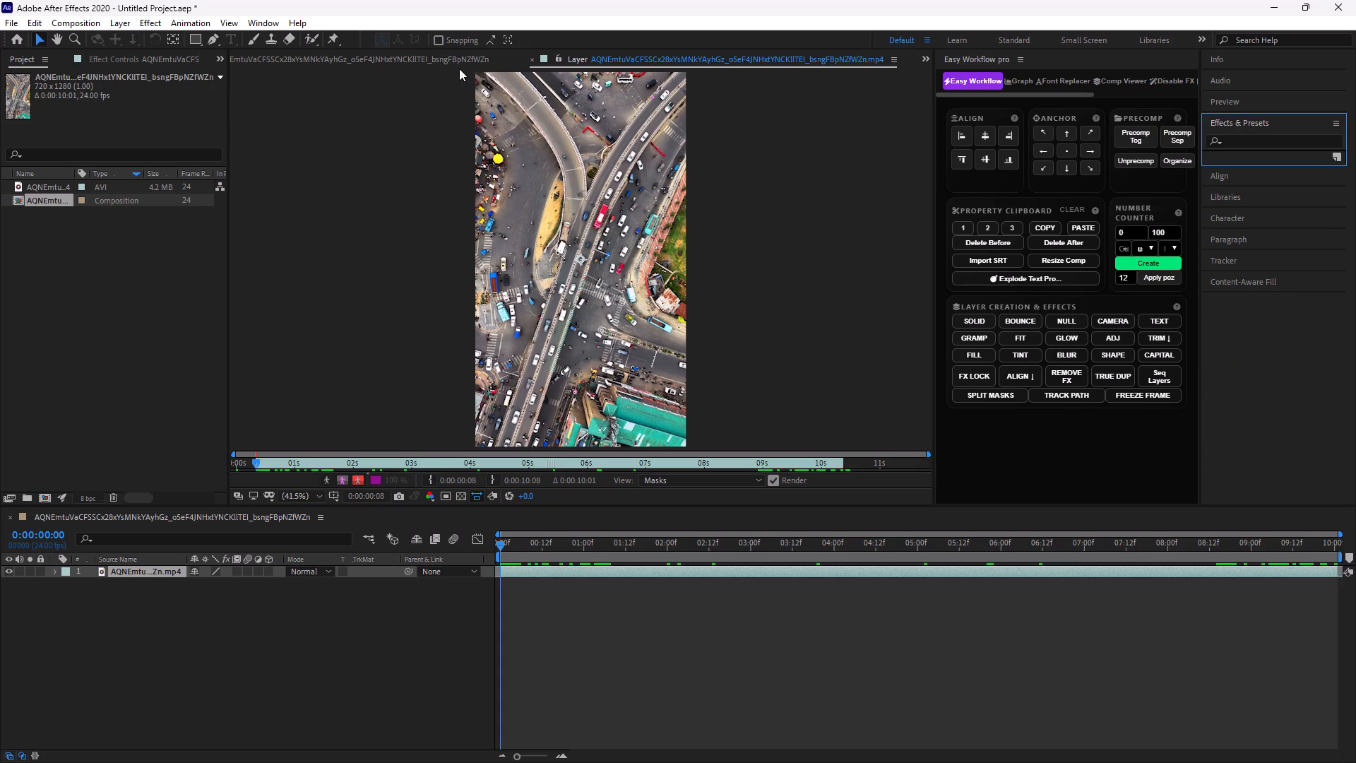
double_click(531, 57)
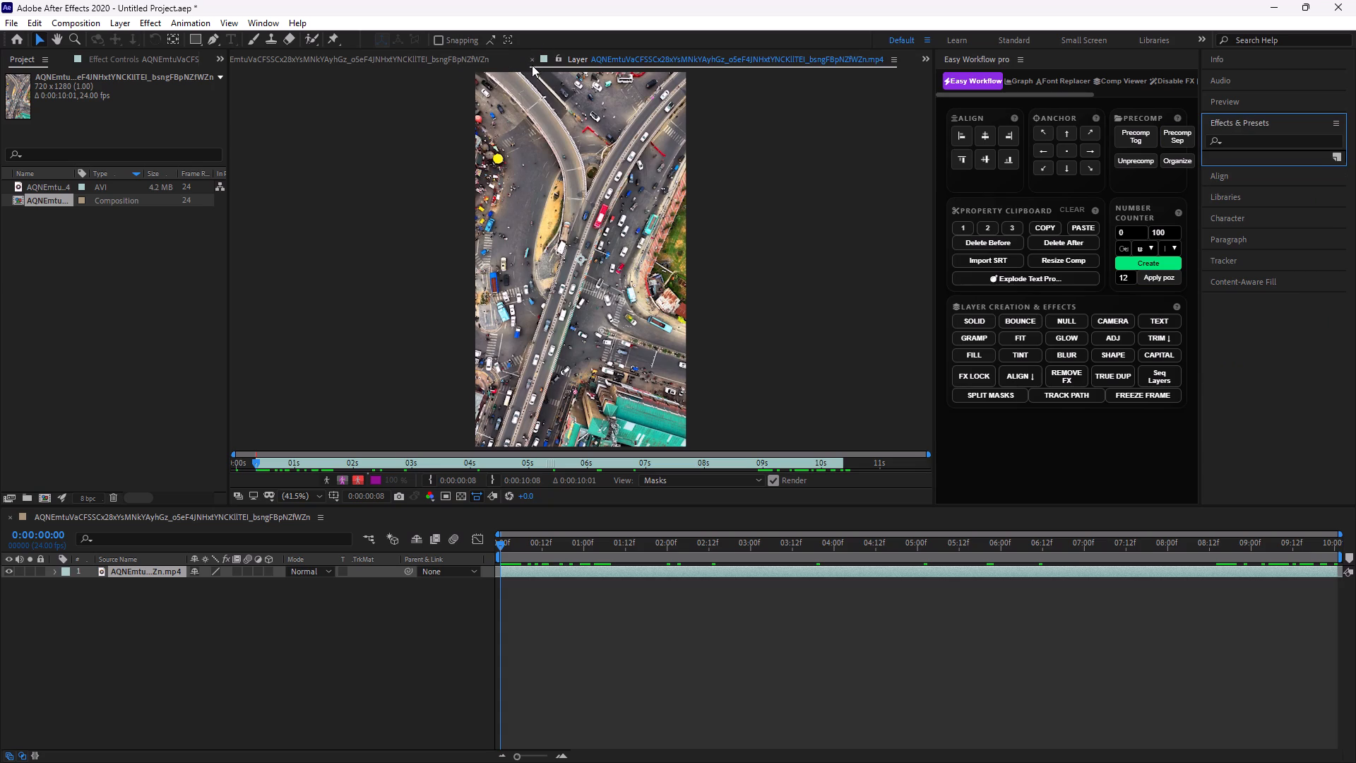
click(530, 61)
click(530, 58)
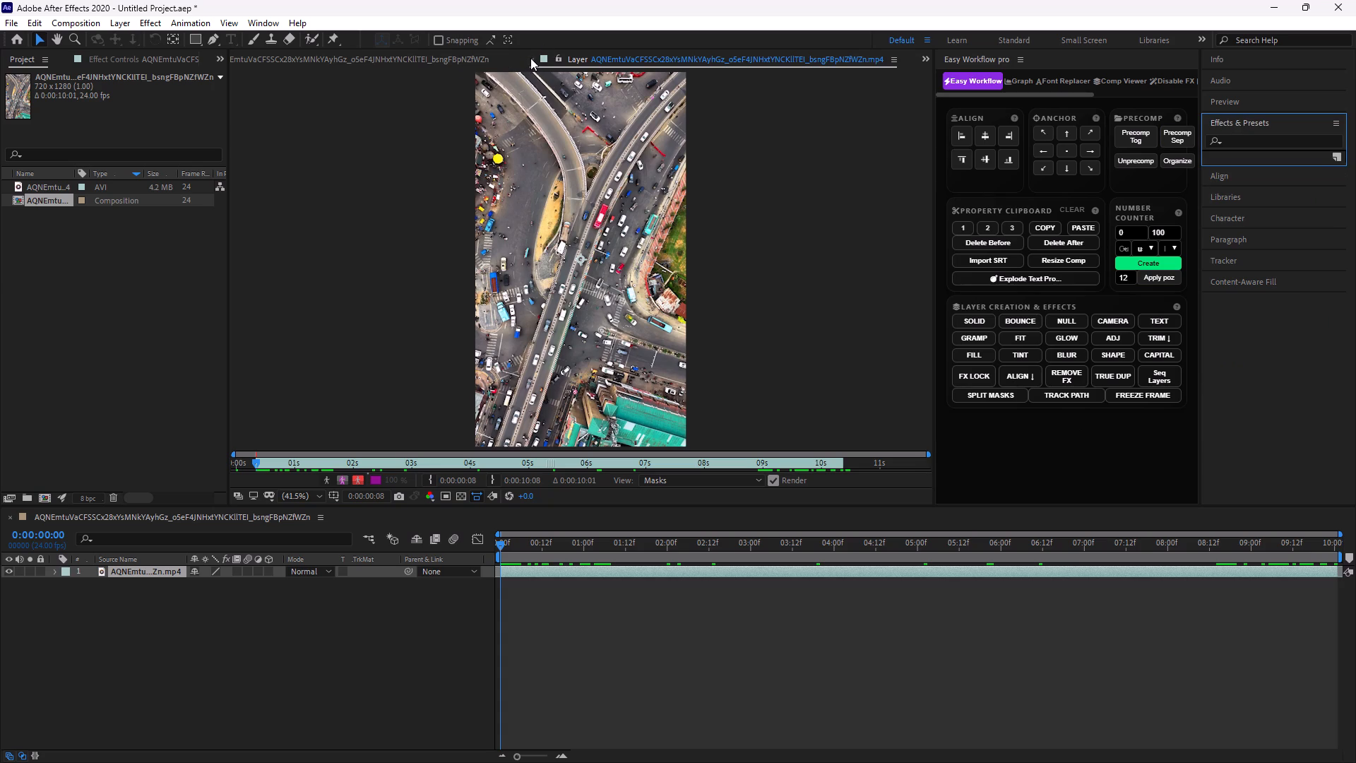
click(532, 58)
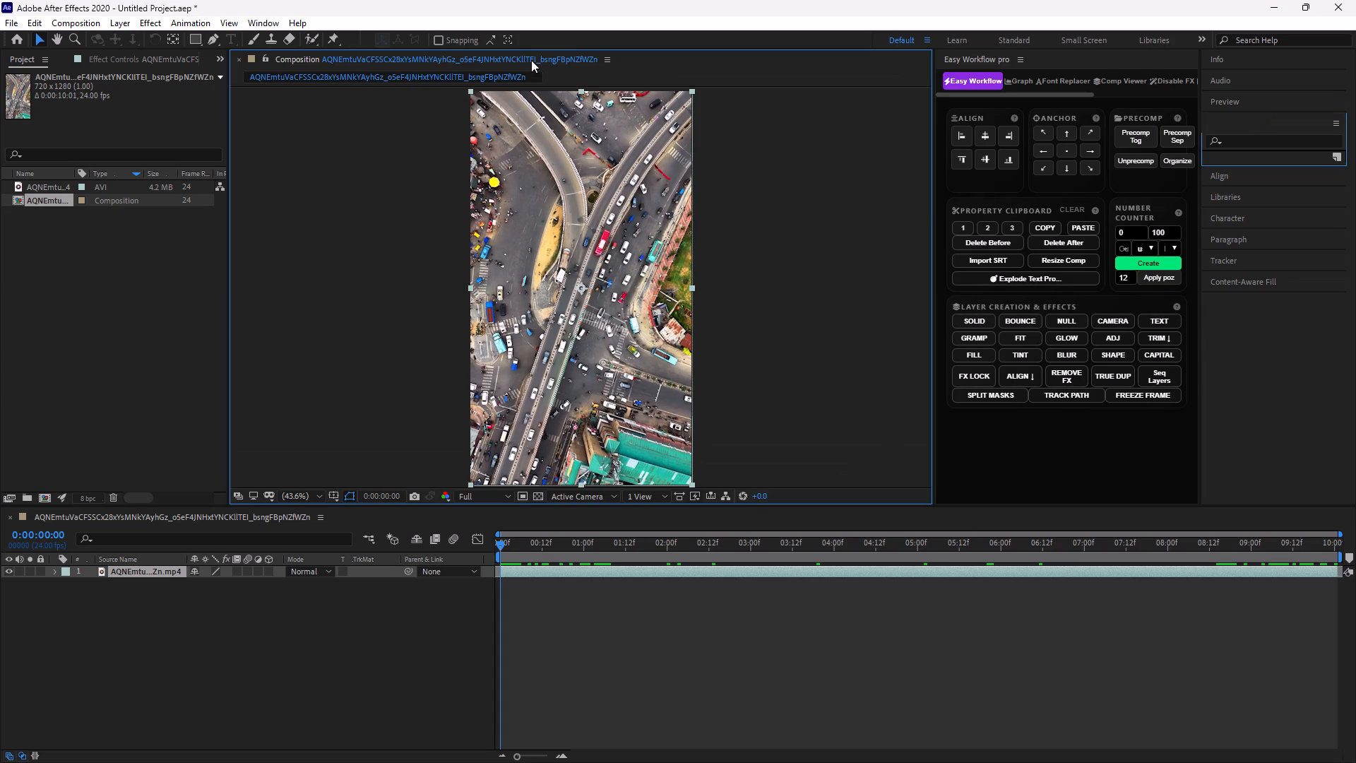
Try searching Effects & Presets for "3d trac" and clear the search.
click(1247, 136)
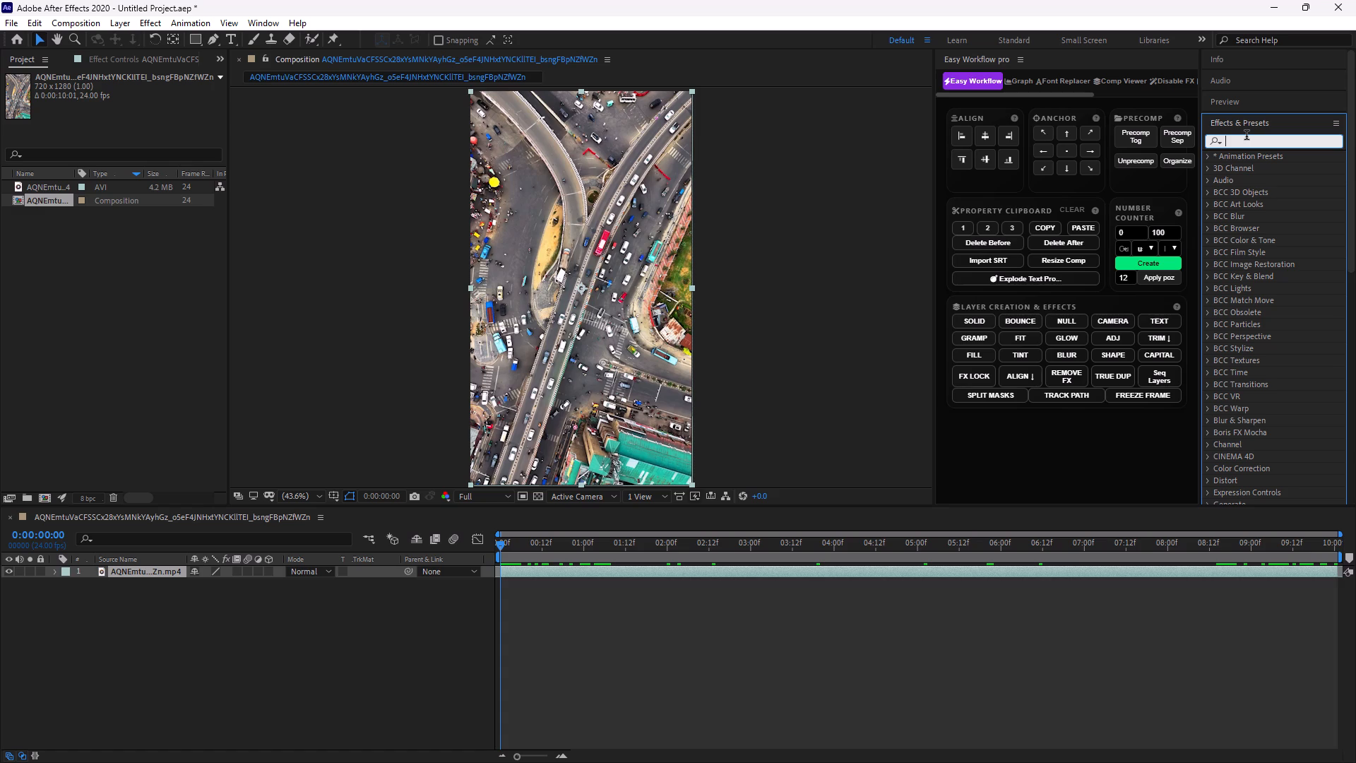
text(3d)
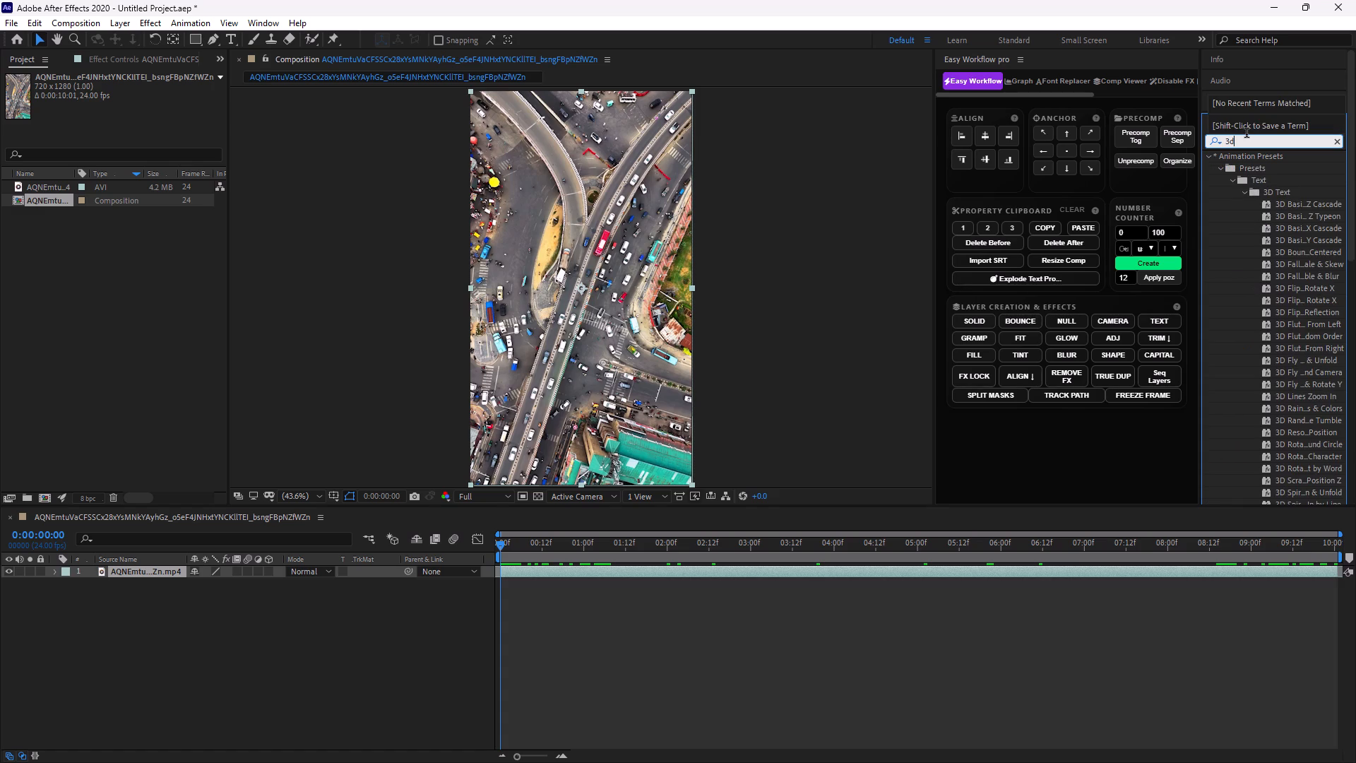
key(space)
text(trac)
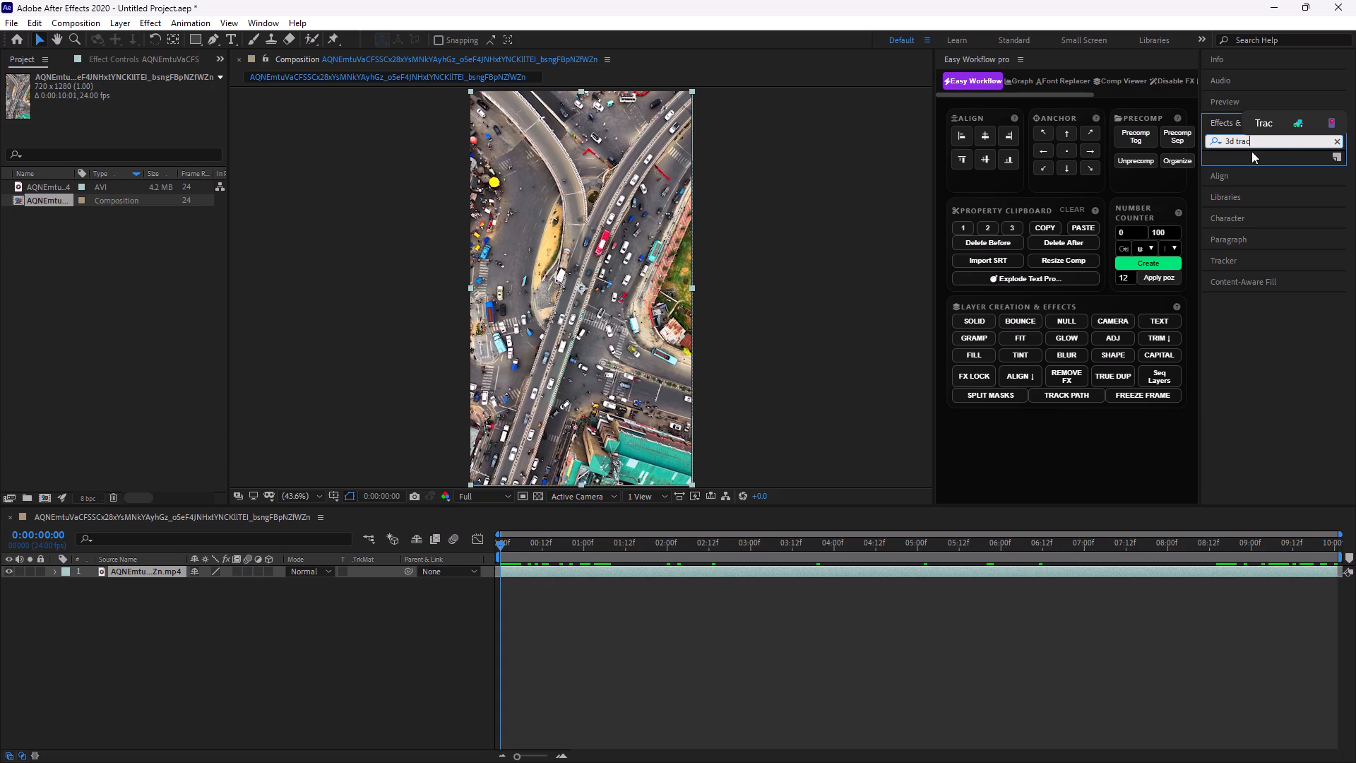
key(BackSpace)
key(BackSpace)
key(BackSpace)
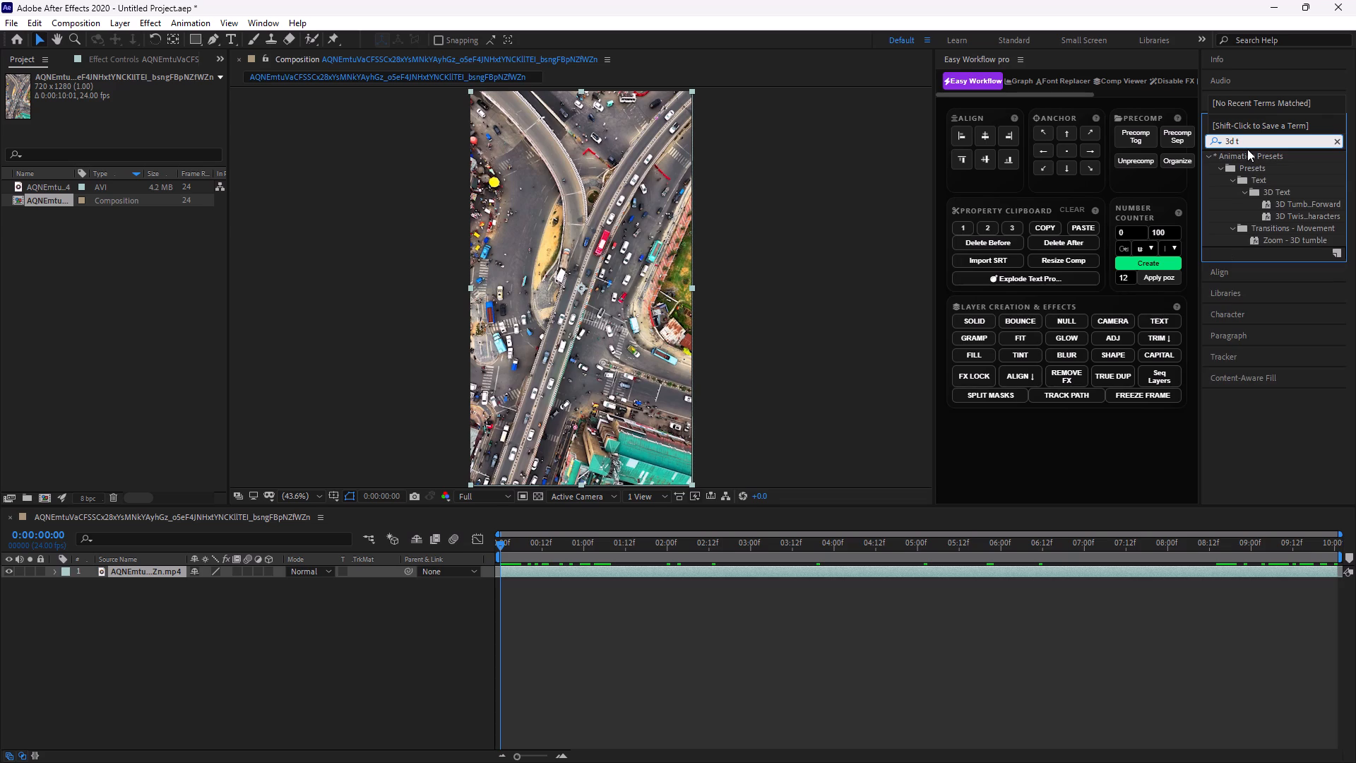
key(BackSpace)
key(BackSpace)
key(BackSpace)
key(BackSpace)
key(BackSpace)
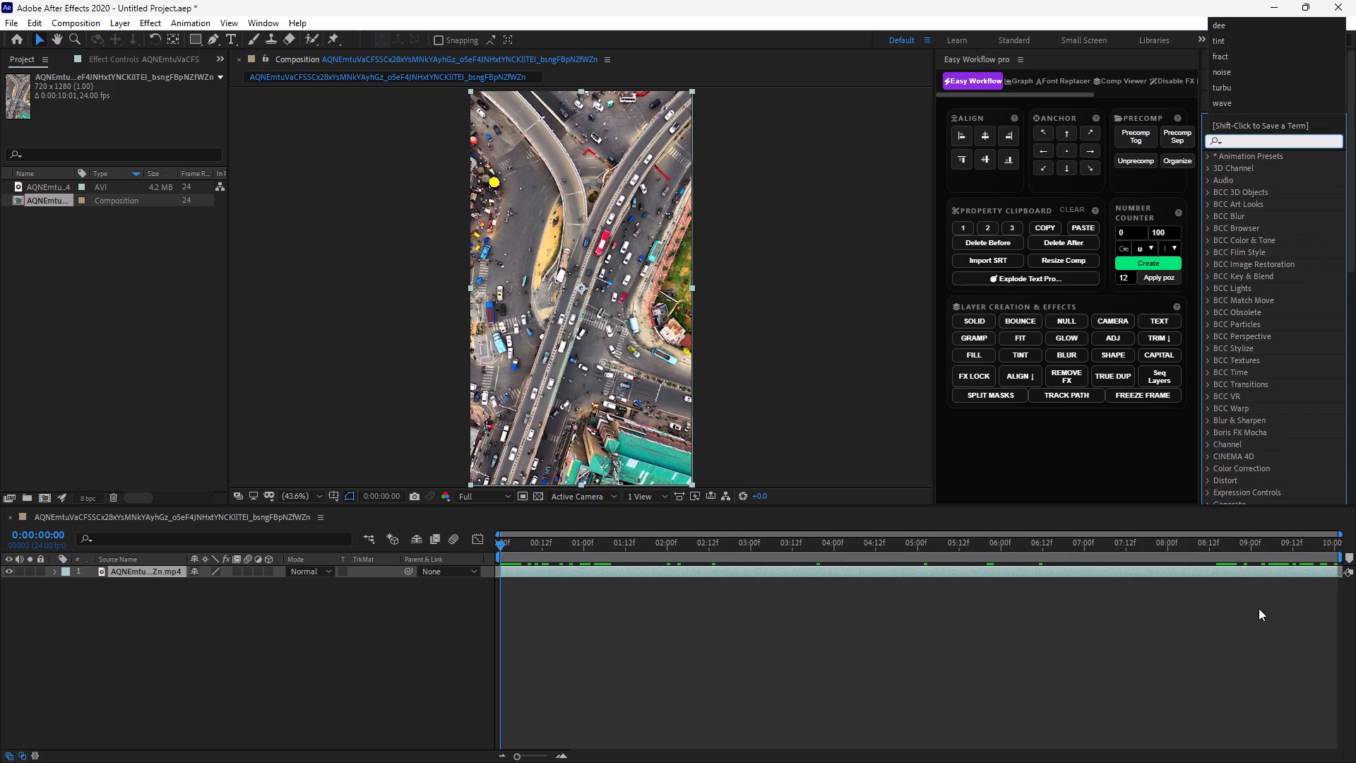
Search the pop-up effects finder for "3d", apply 3D Camera Tracker to the clip, and show its effect controls.
key(alt+space)
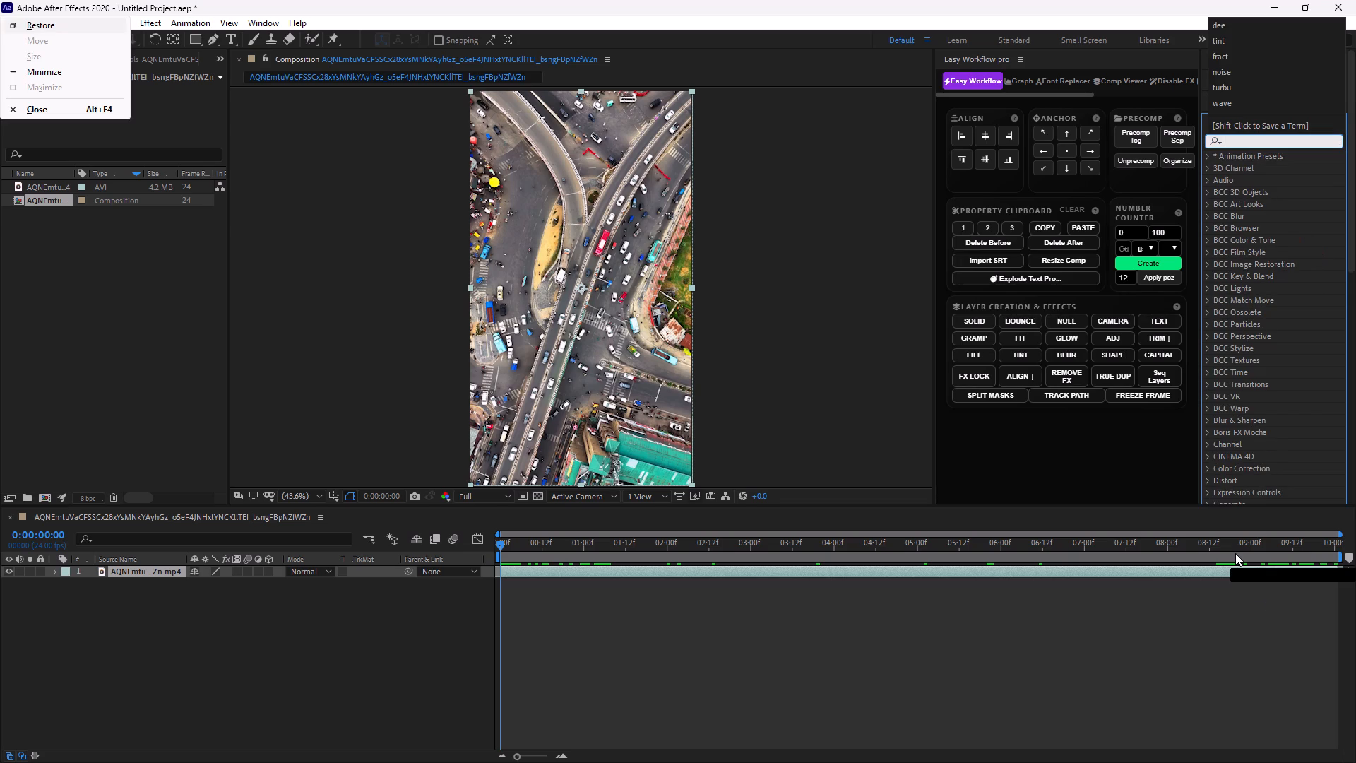
key(alt+space)
key(ctrl+alt+space)
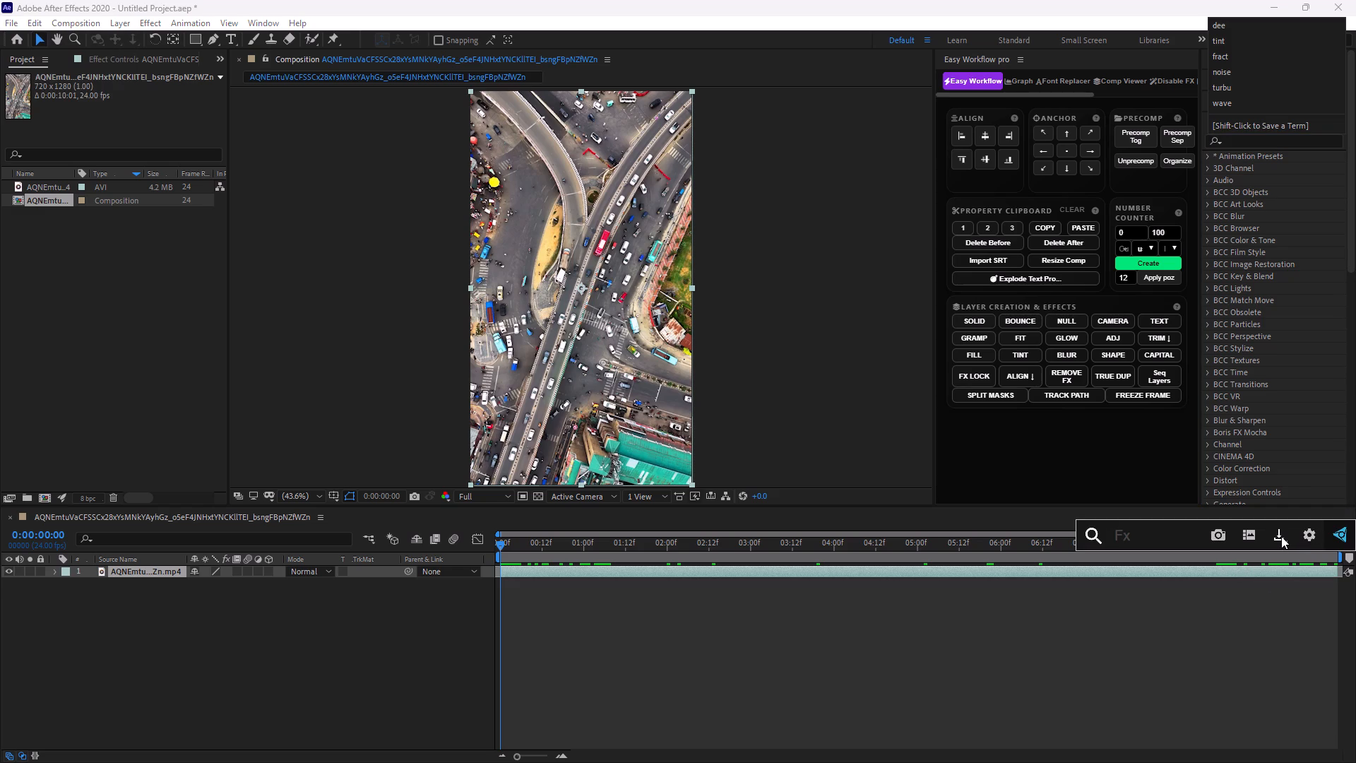
text(3d)
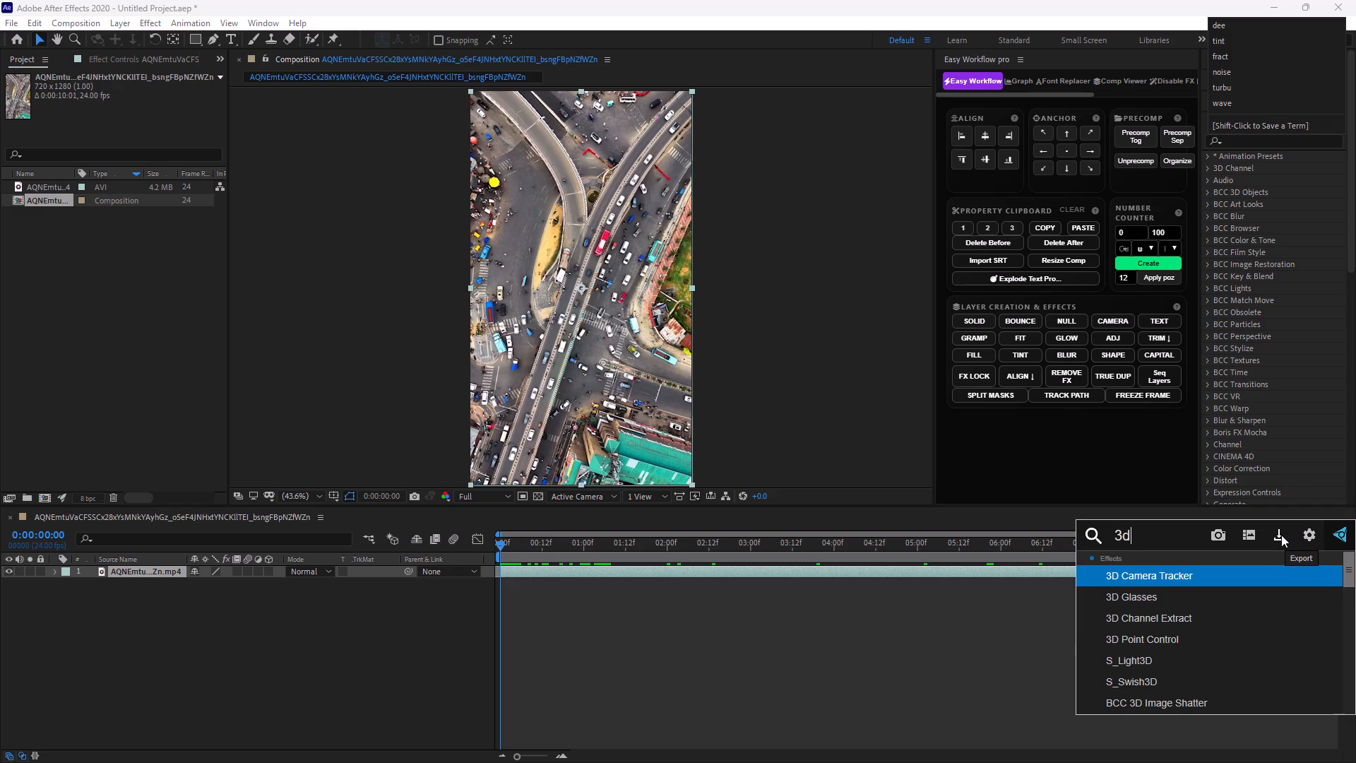
click(1170, 574)
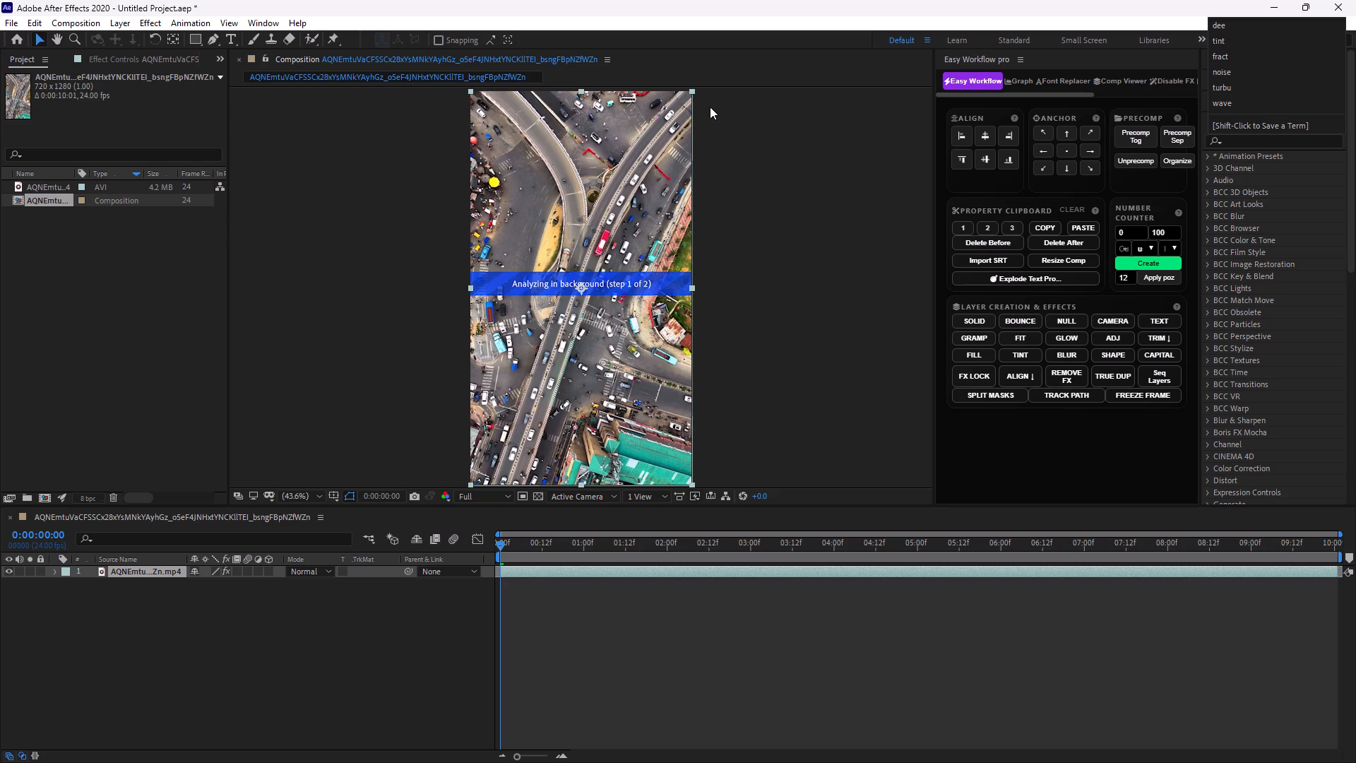
click(164, 62)
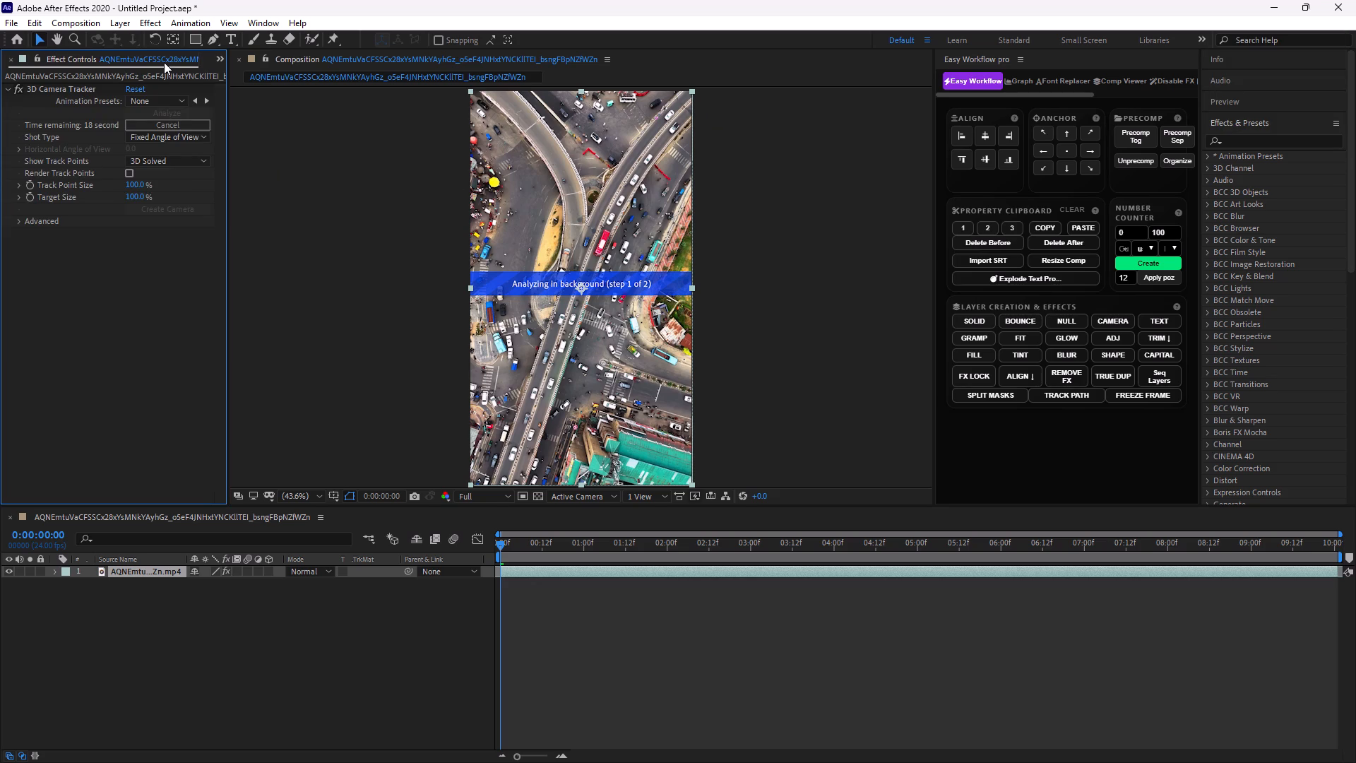
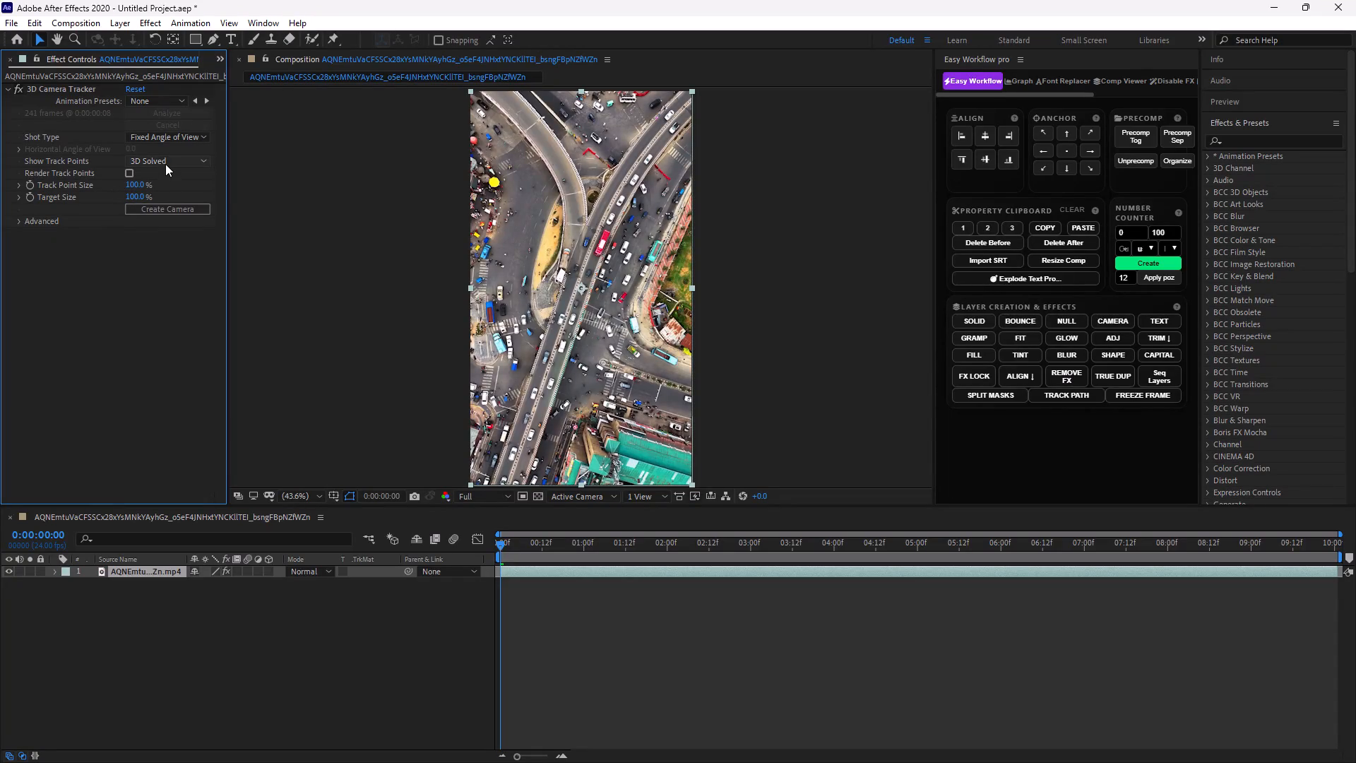
Scrub through the opening seconds of the tracked clip and return the current-time indicator to 0:00:00:00.
drag(501, 543, 531, 545)
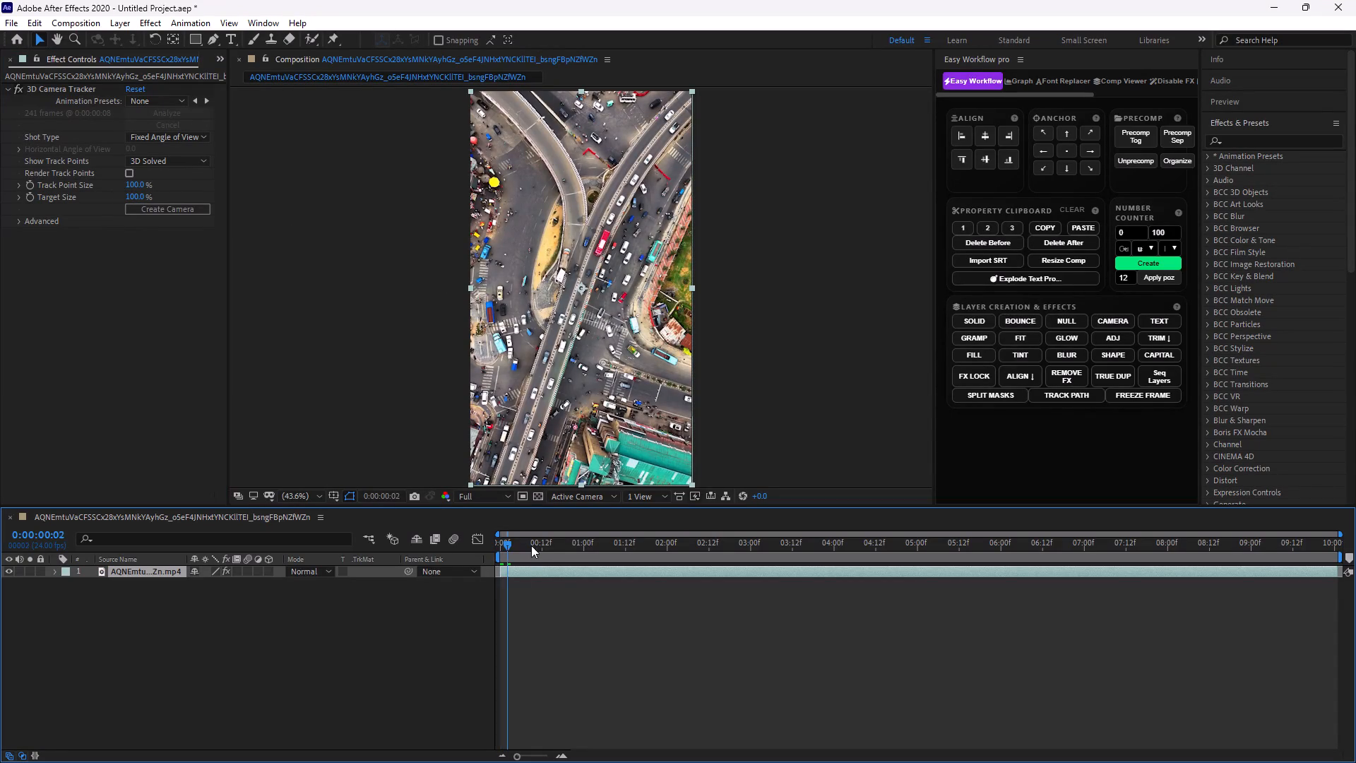
drag(531, 545, 724, 543)
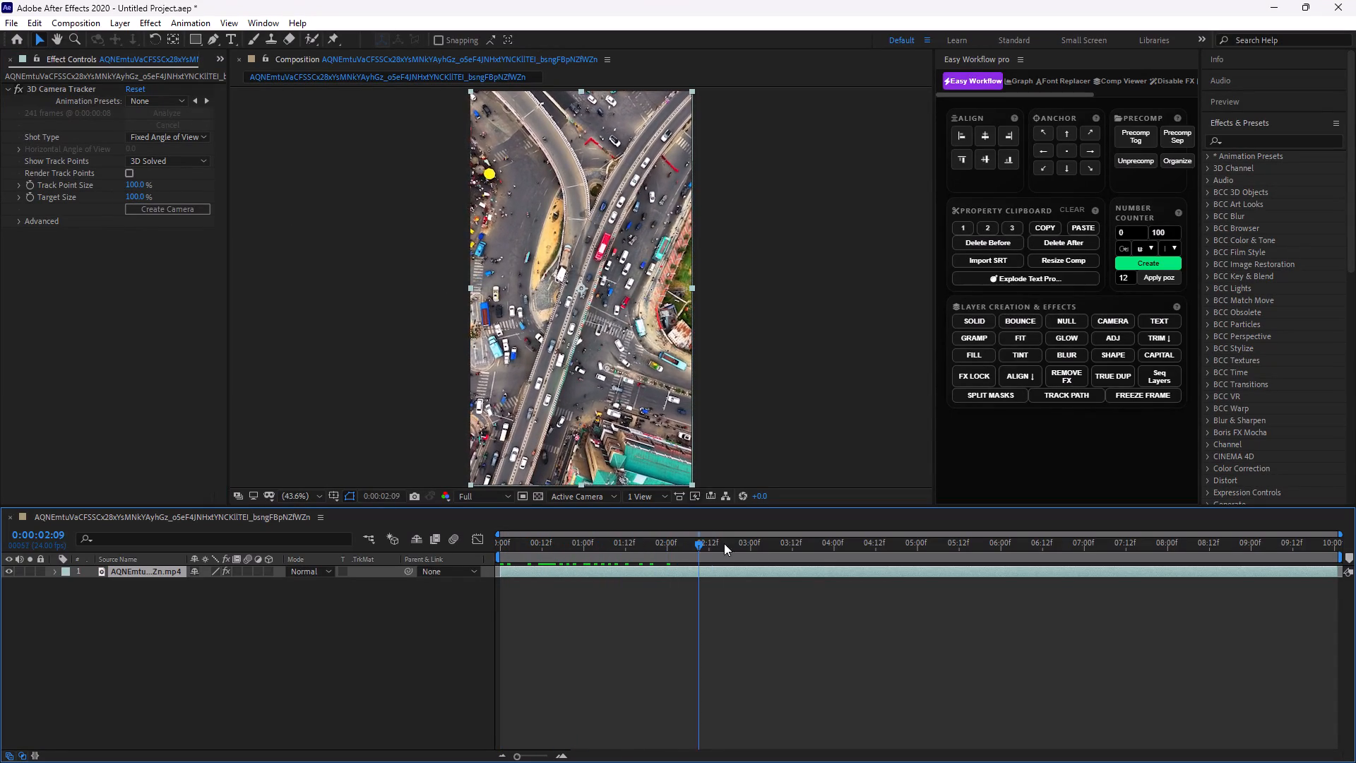
drag(724, 543, 352, 562)
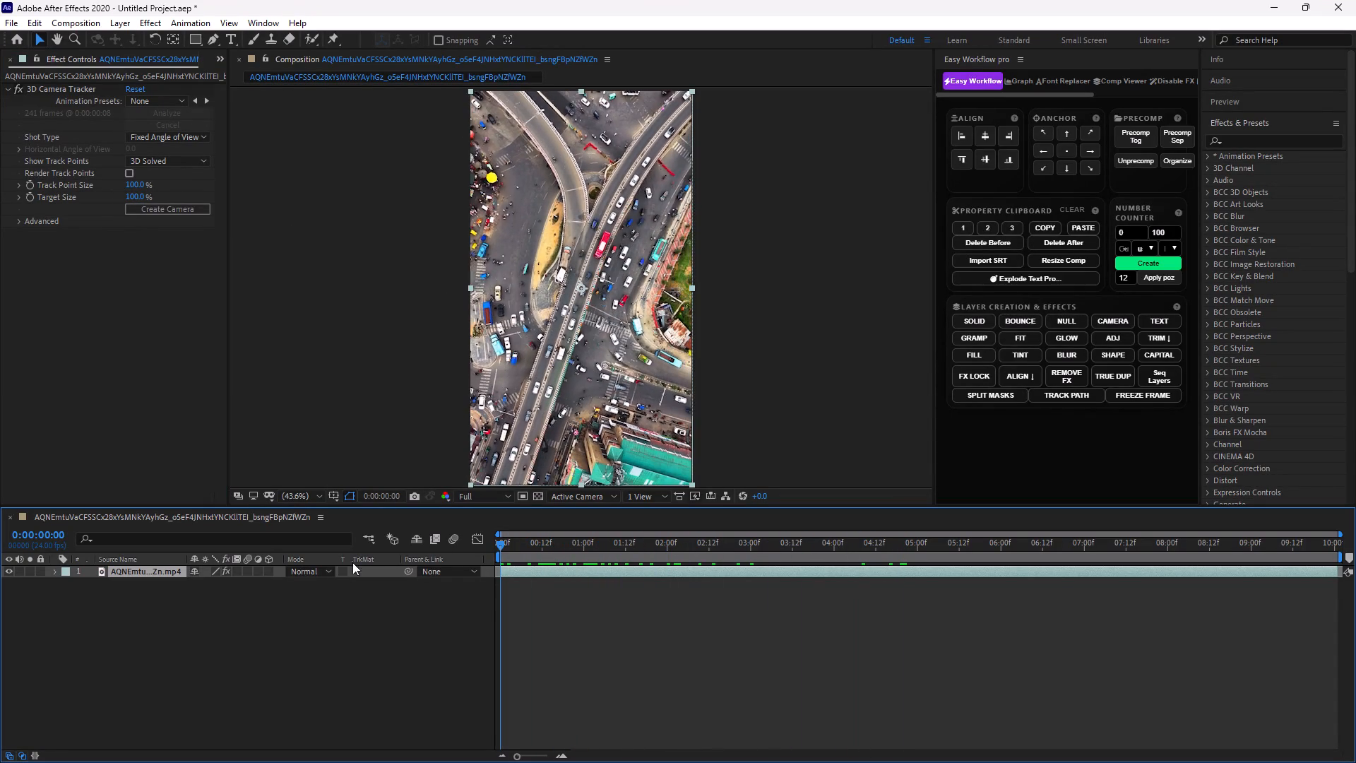
drag(352, 562, 270, 564)
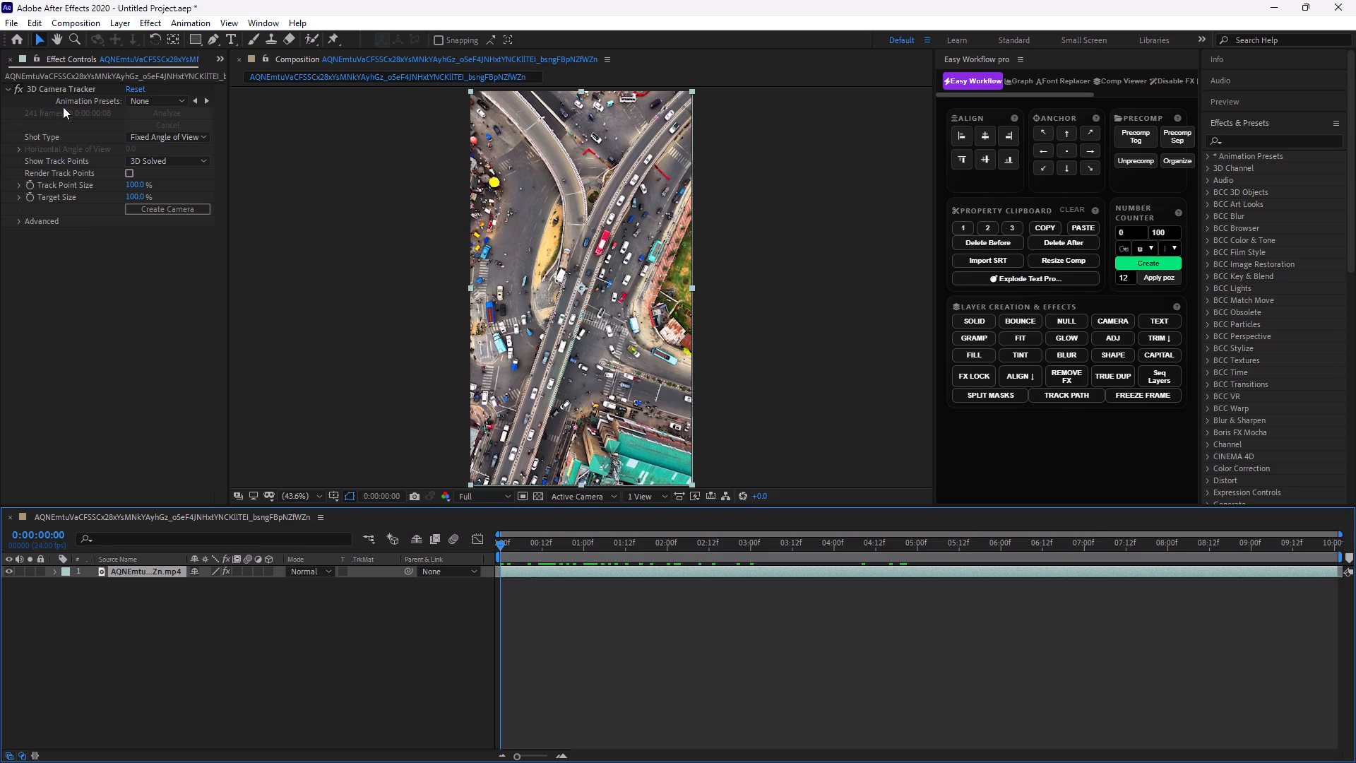
Select the 3D Camera Tracker points along the central flyover and create a solid and camera from them.
click(64, 88)
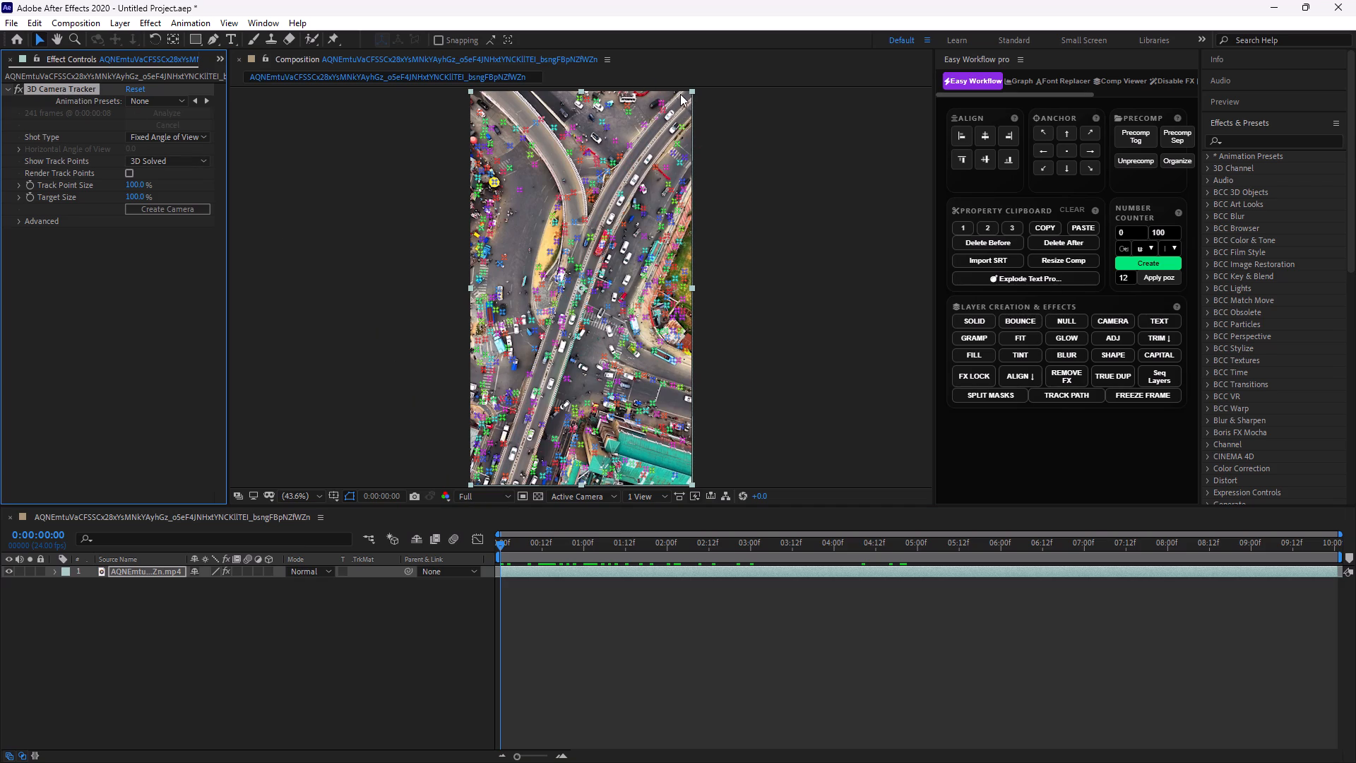
drag(680, 94, 574, 261)
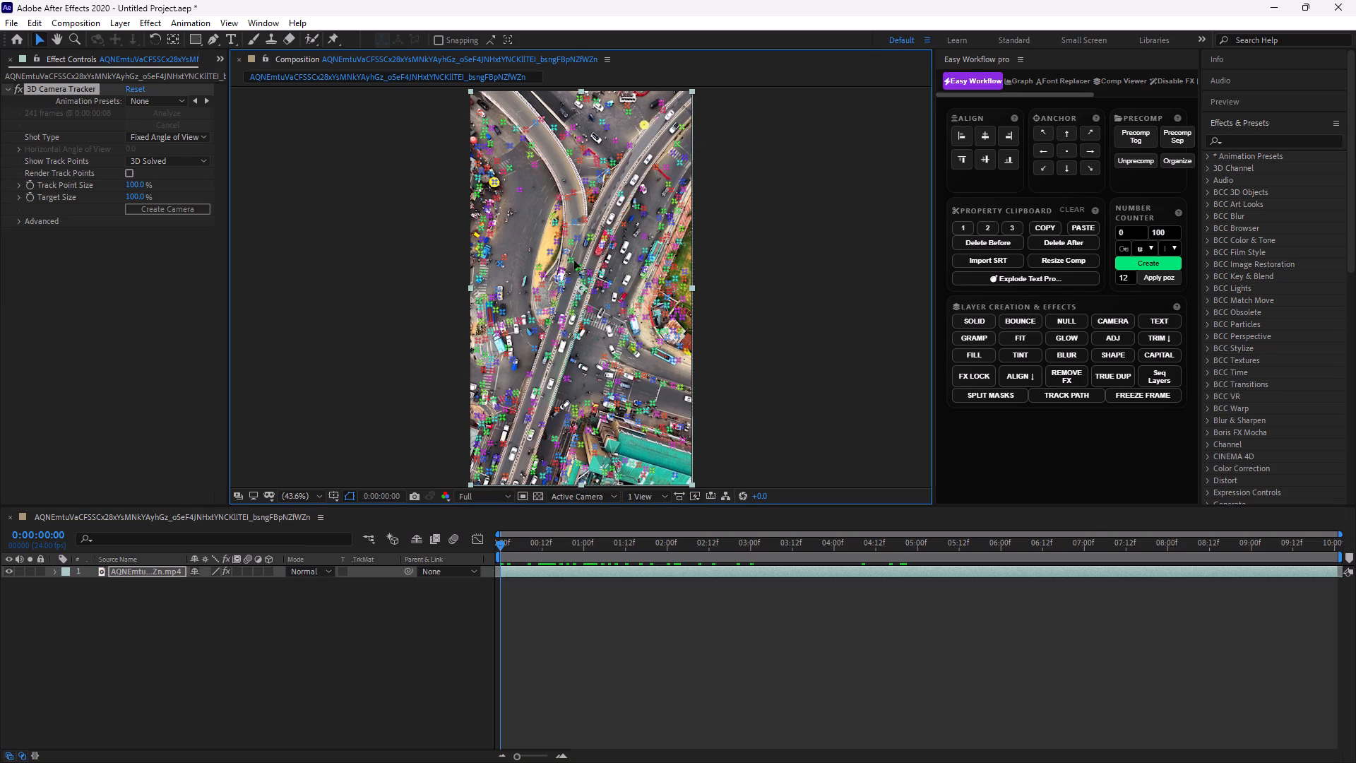
drag(574, 261, 500, 481)
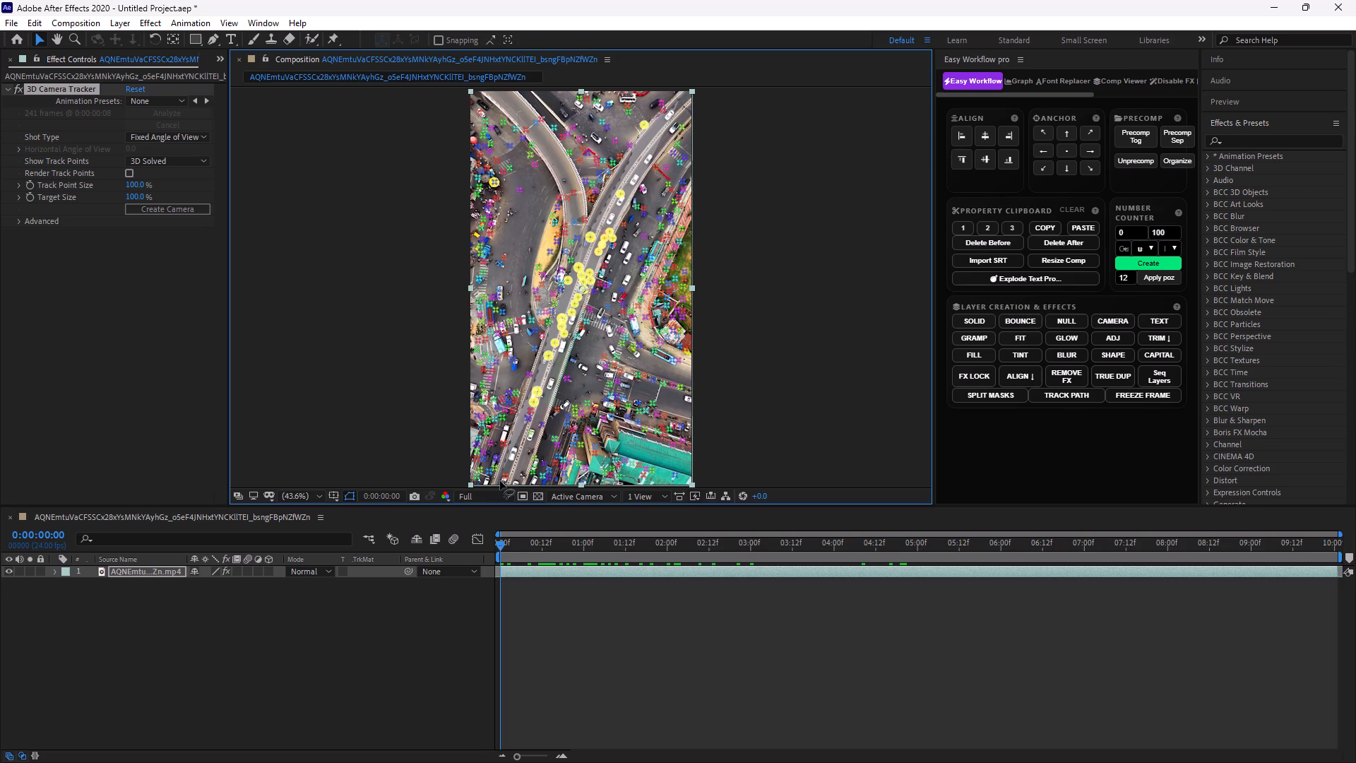
drag(500, 481, 518, 489)
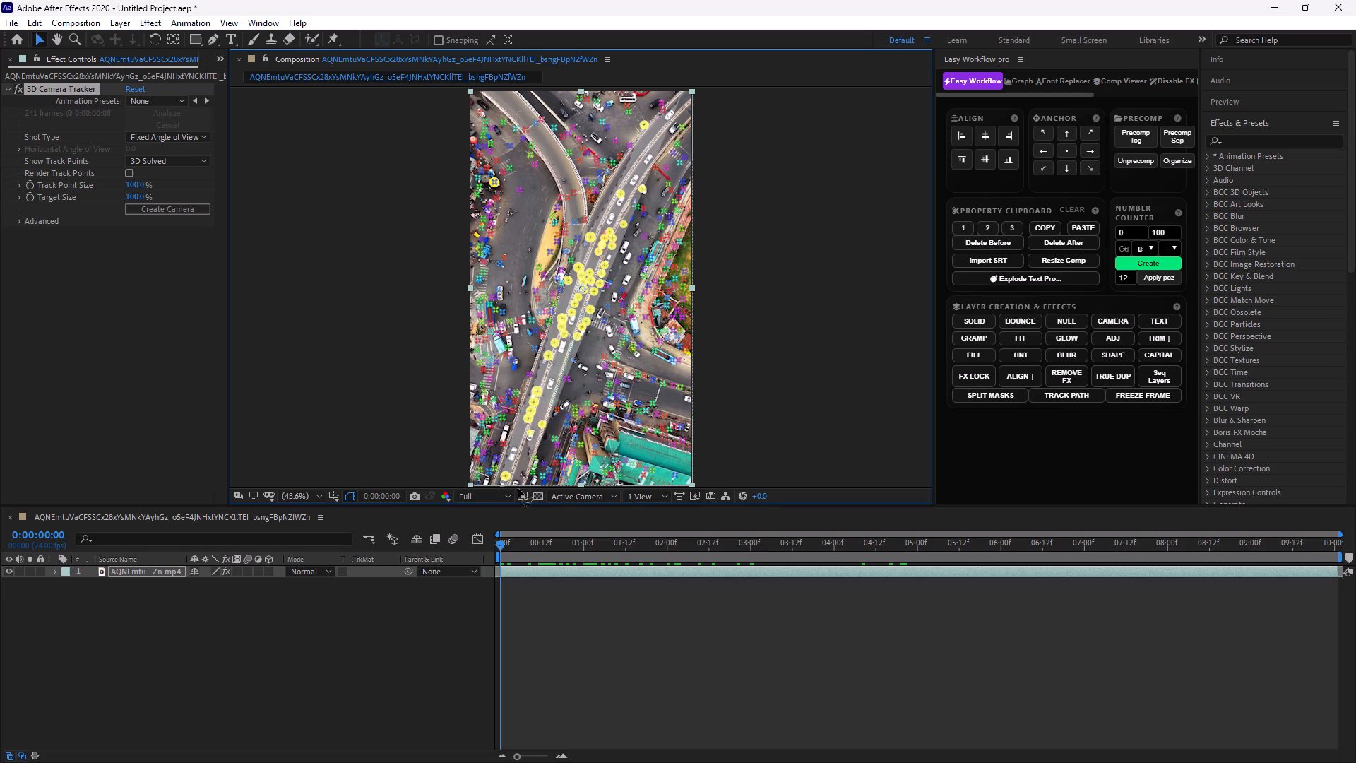
drag(518, 489, 523, 489)
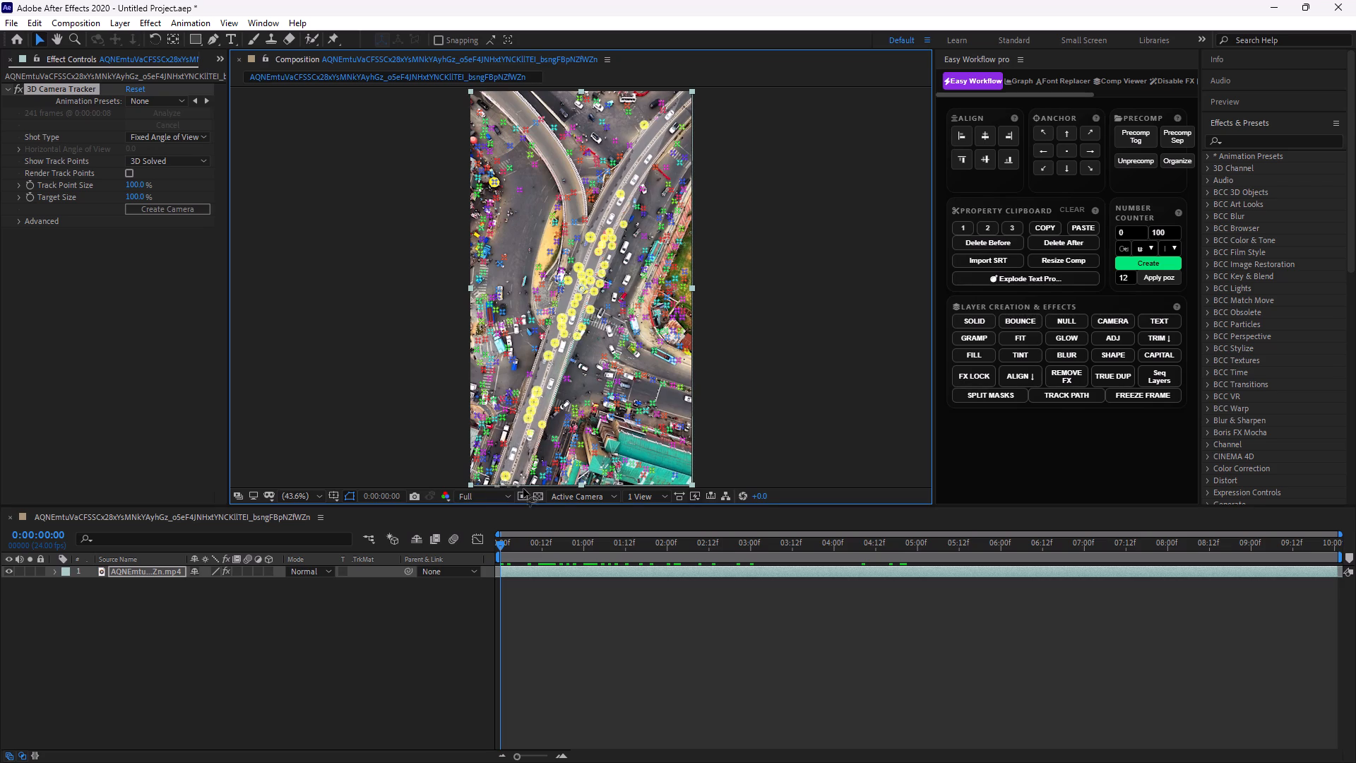
drag(523, 489, 603, 239)
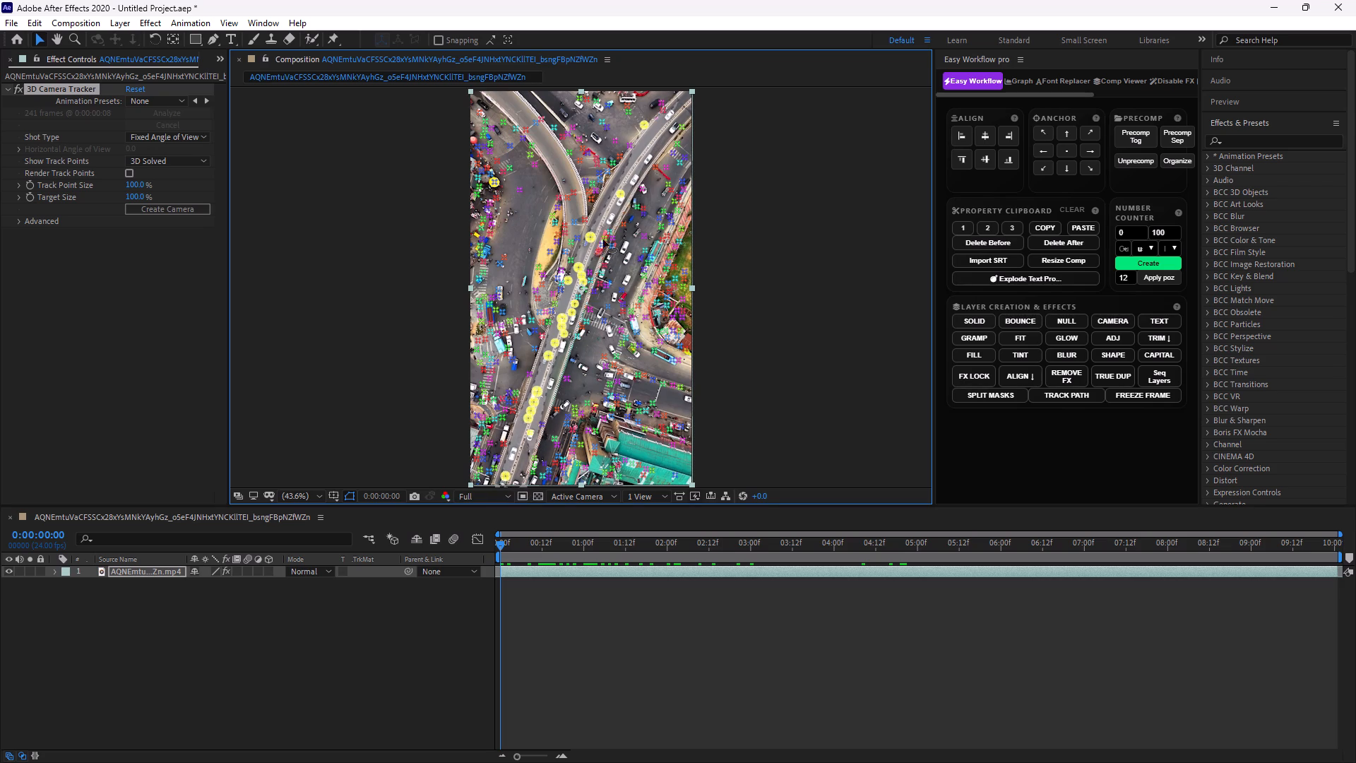
drag(603, 239, 667, 134)
drag(667, 134, 674, 106)
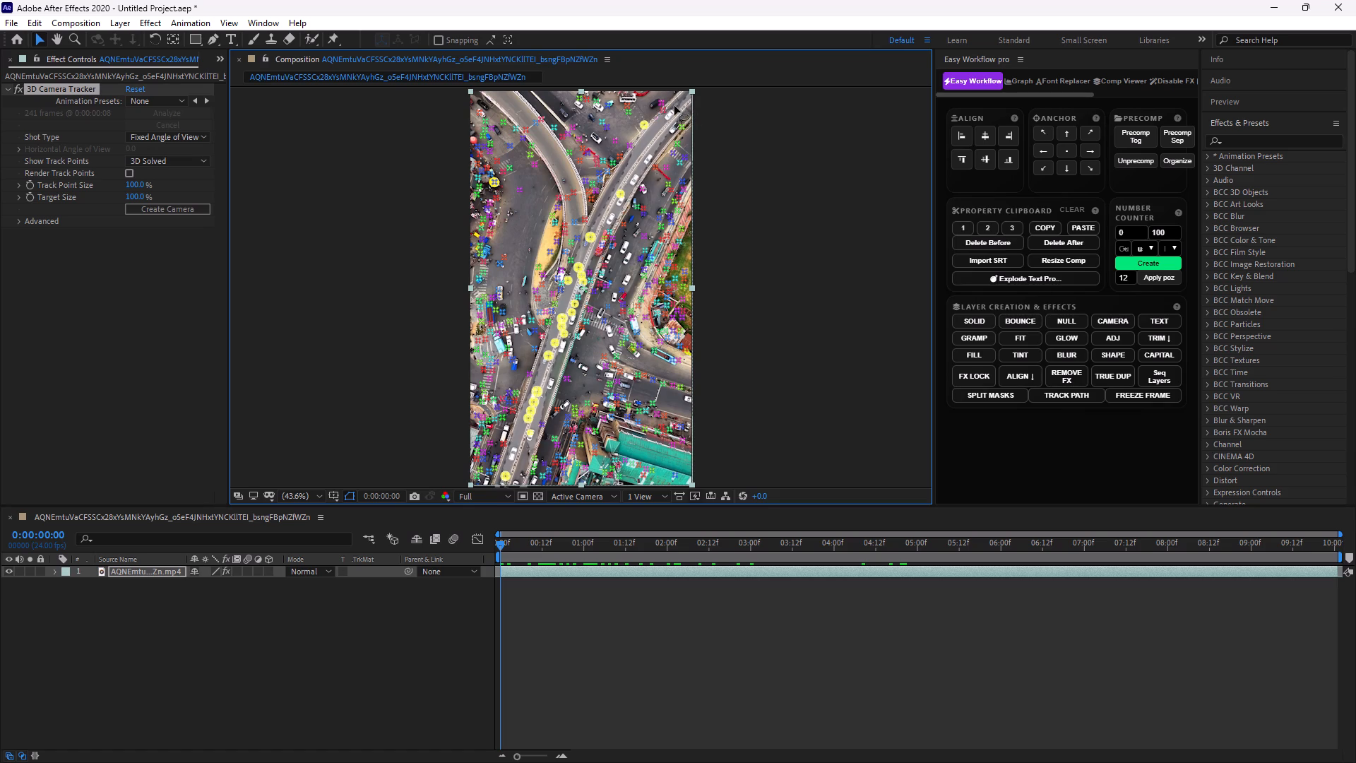
drag(674, 106, 672, 102)
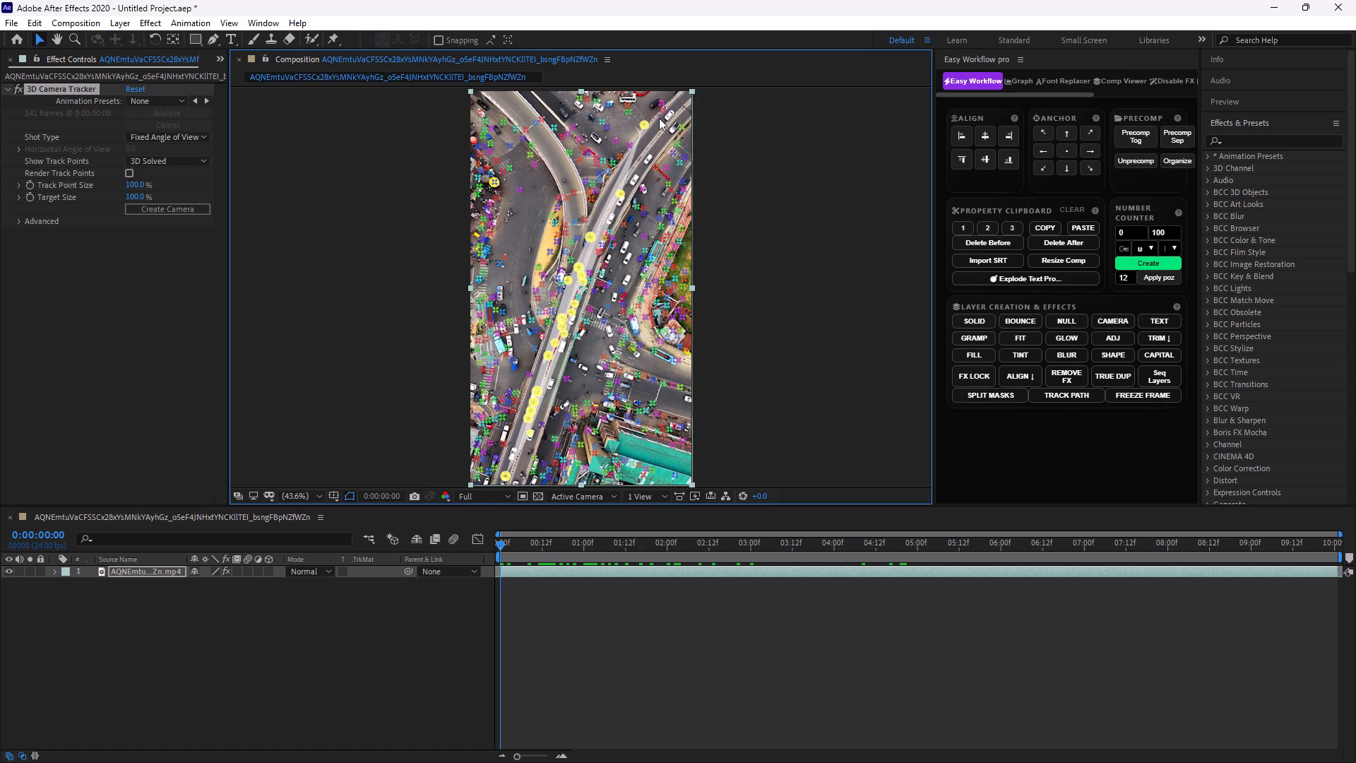
right_click(603, 217)
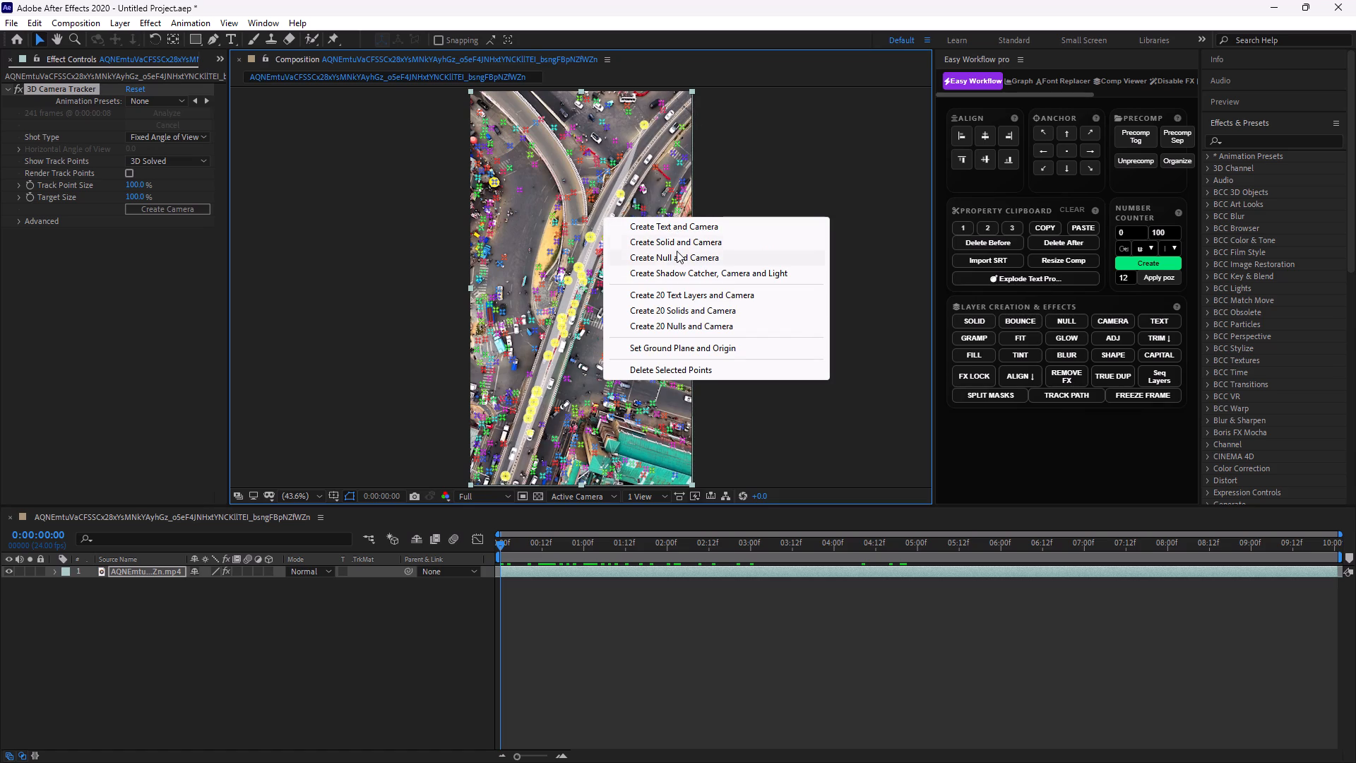
click(674, 238)
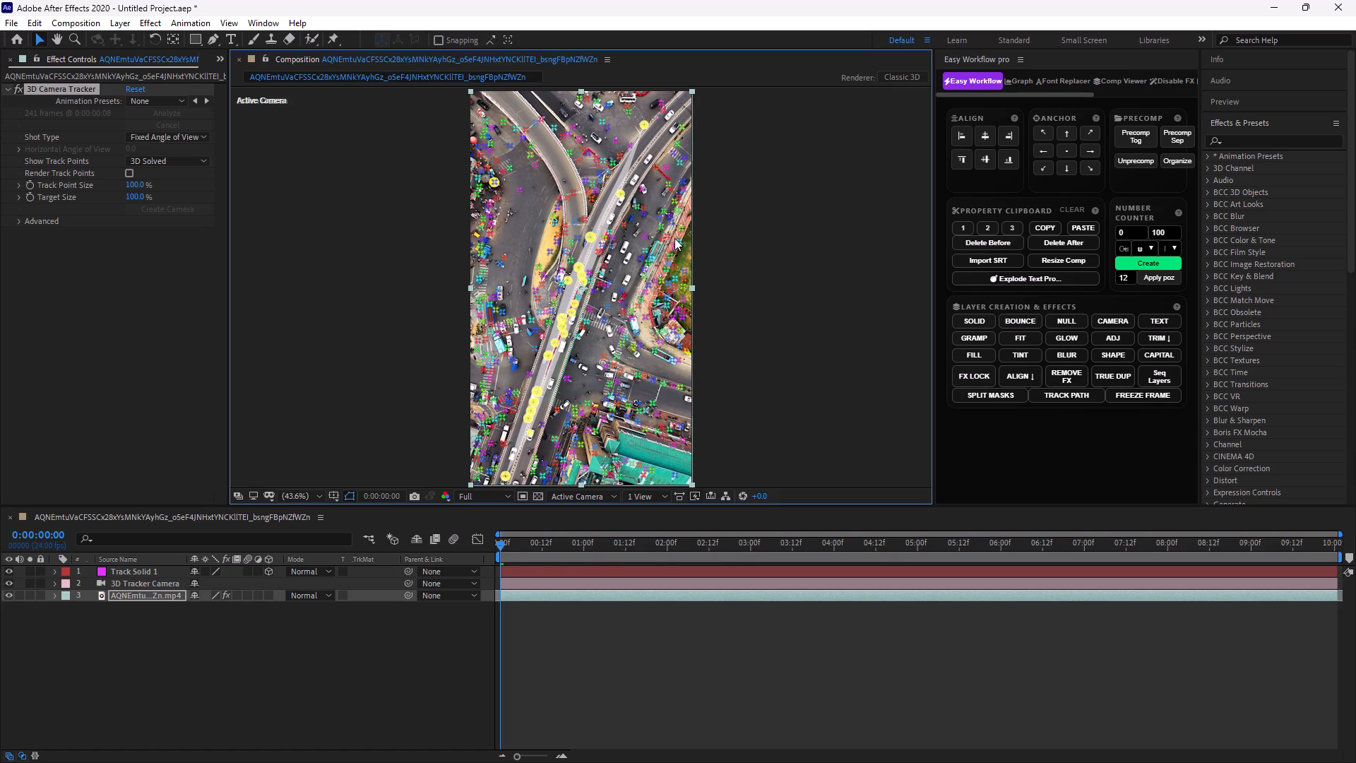
Reveal Track Solid 1's Scale in the composition and enlarge the solid uniformly to 407%.
double_click(572, 572)
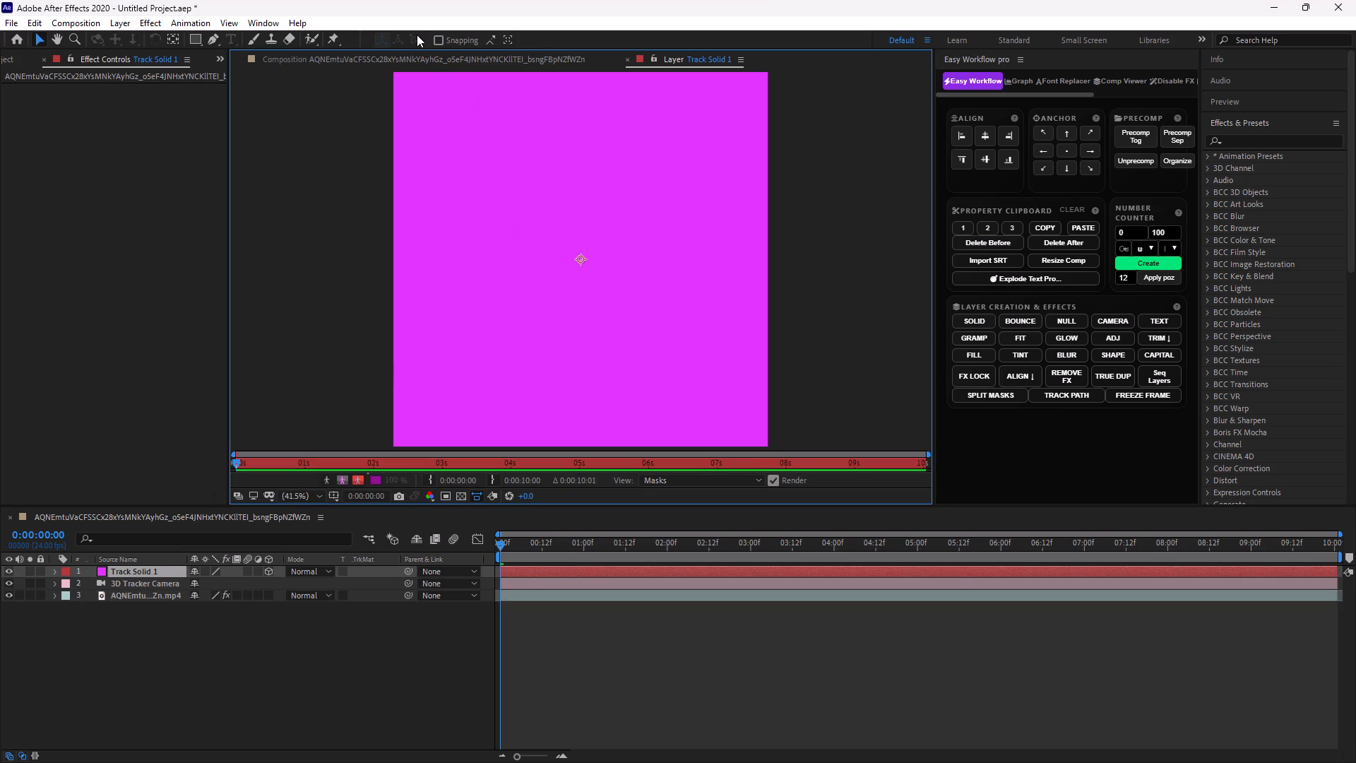
click(440, 53)
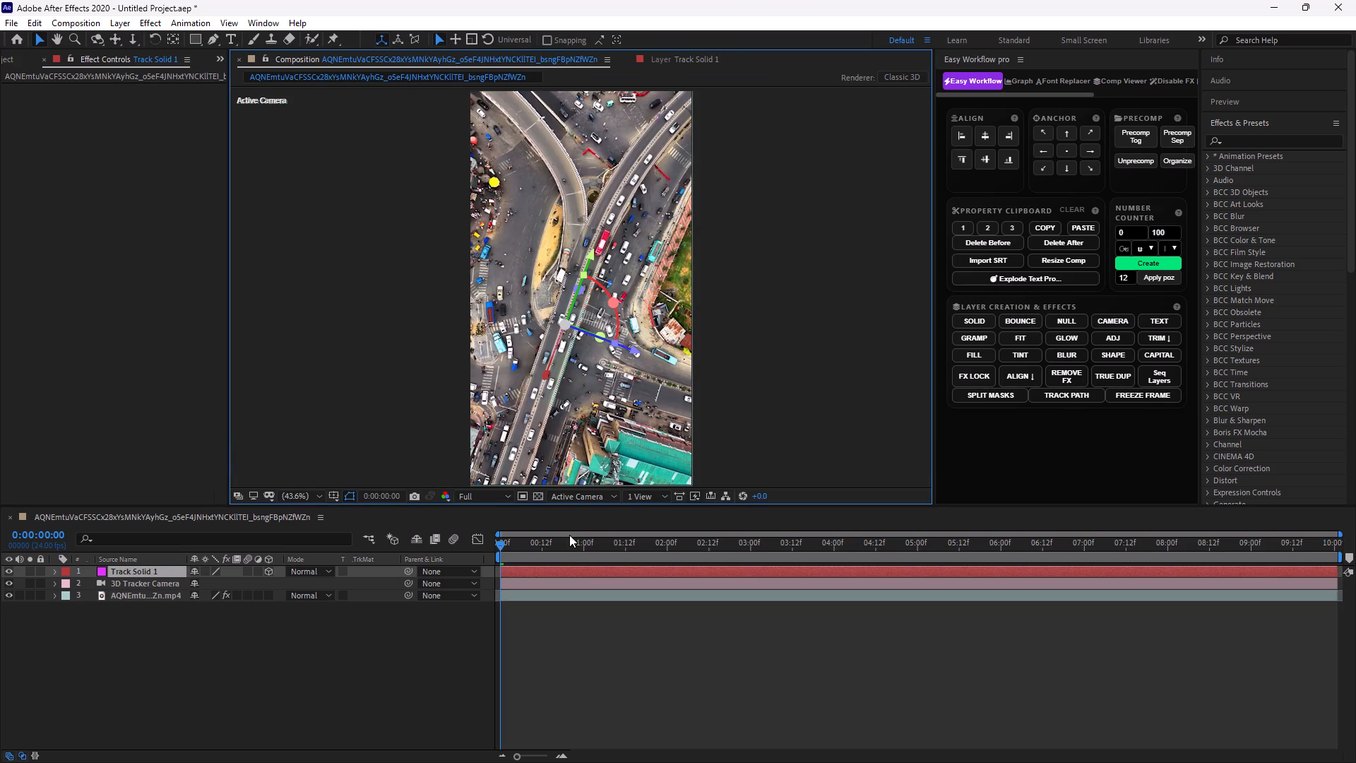
click(522, 571)
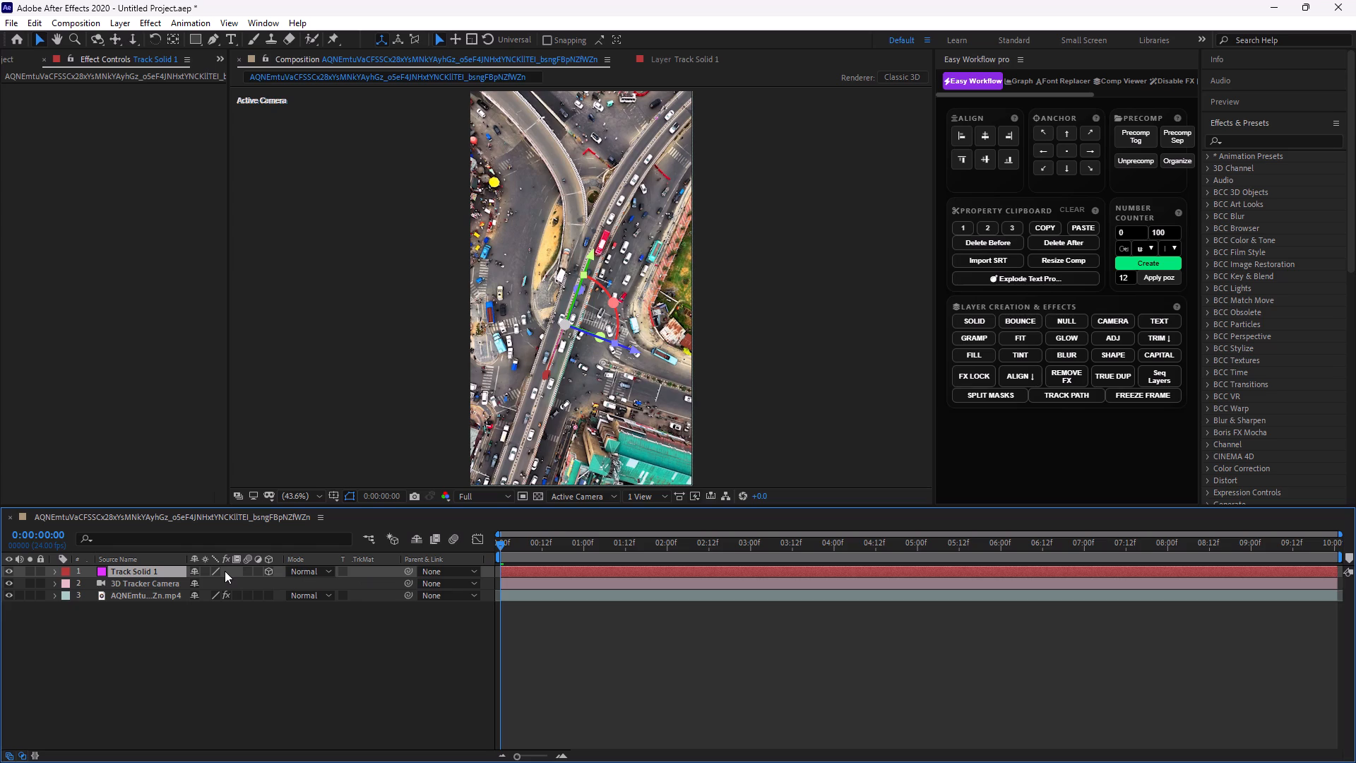
key(s)
drag(256, 581, 366, 584)
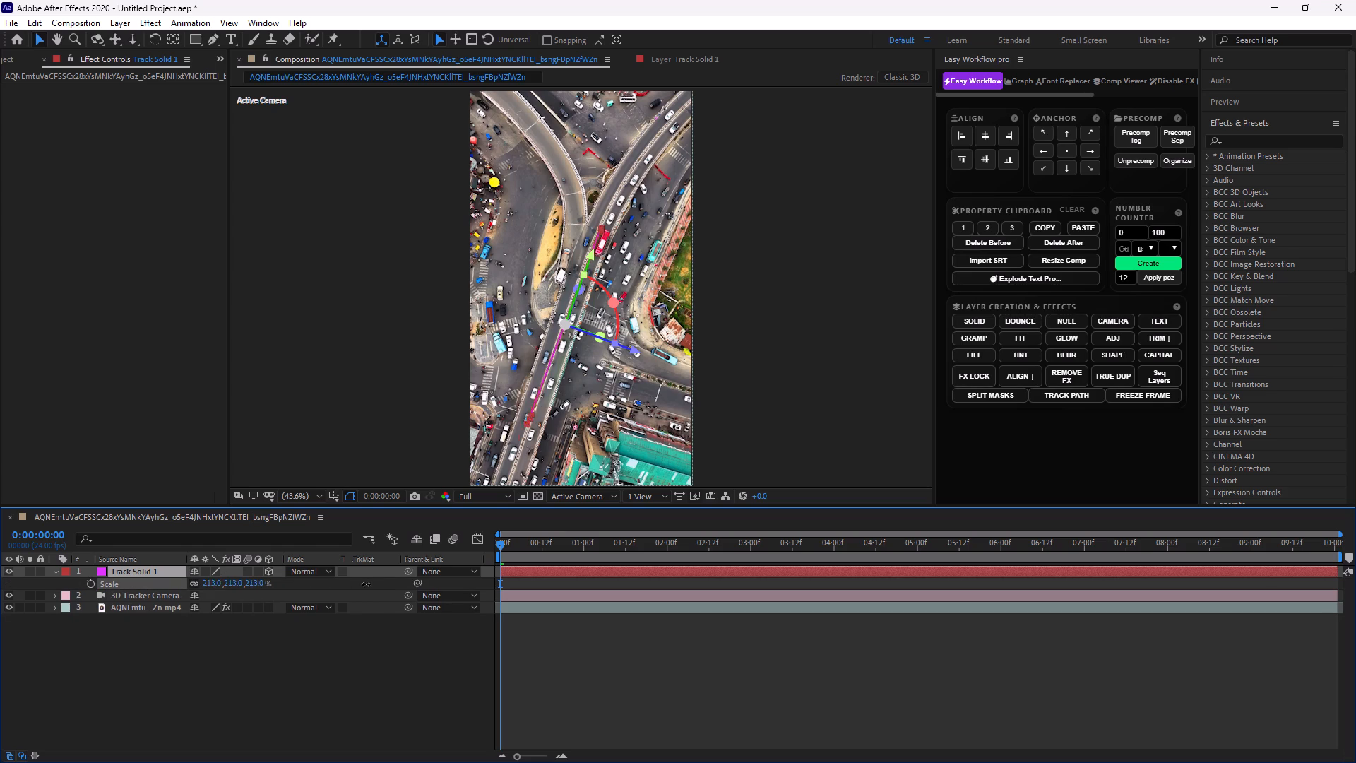
drag(366, 584, 434, 579)
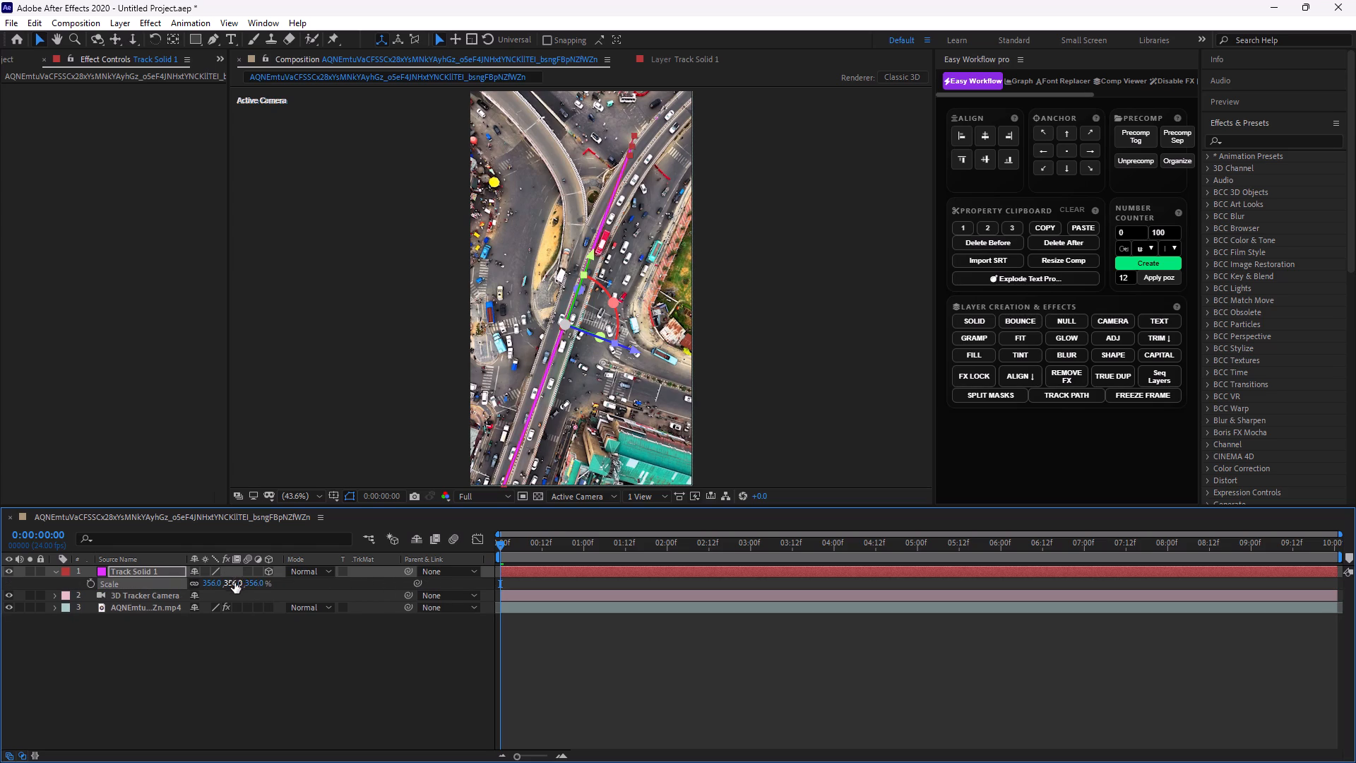
drag(234, 583, 278, 590)
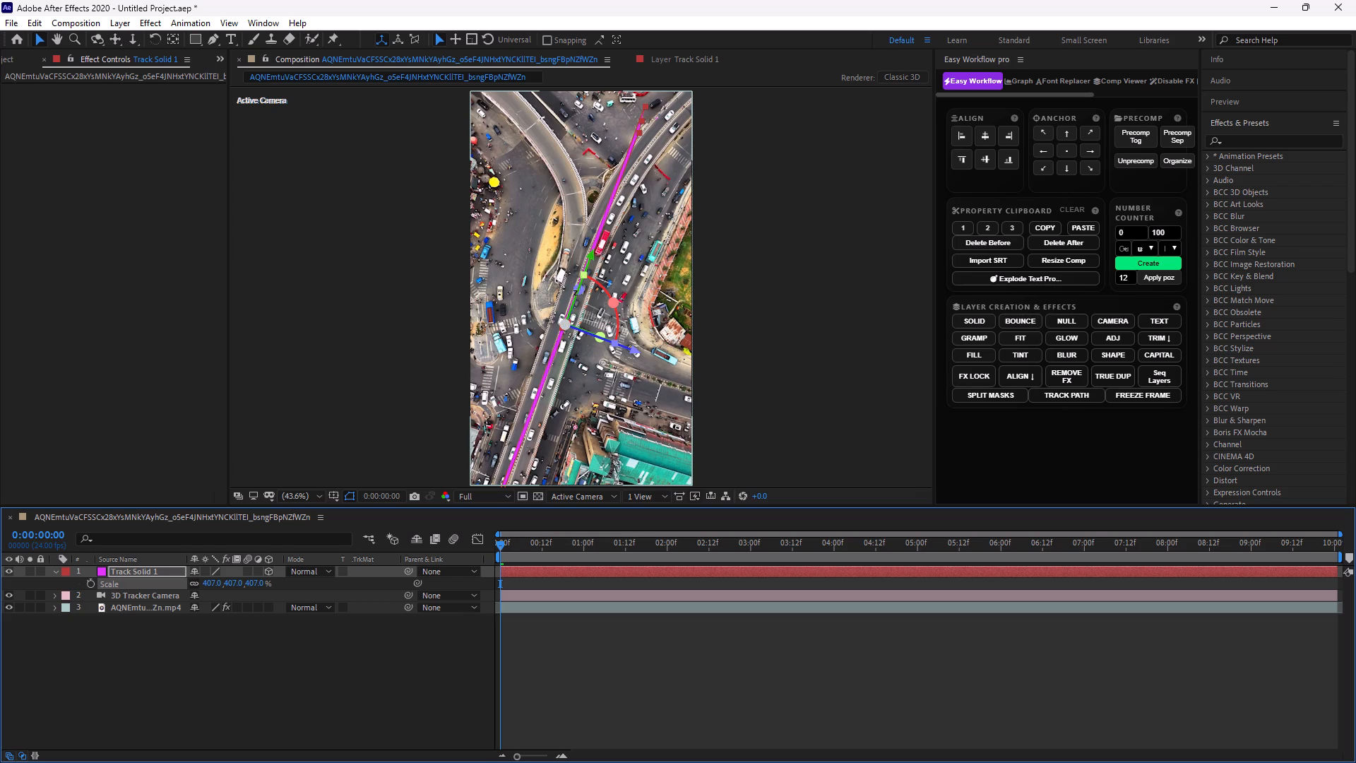
Stretch Track Solid 1's Z scale to 670.4% and rotate the solid about its Y axis to face the camera.
drag(576, 292, 621, 292)
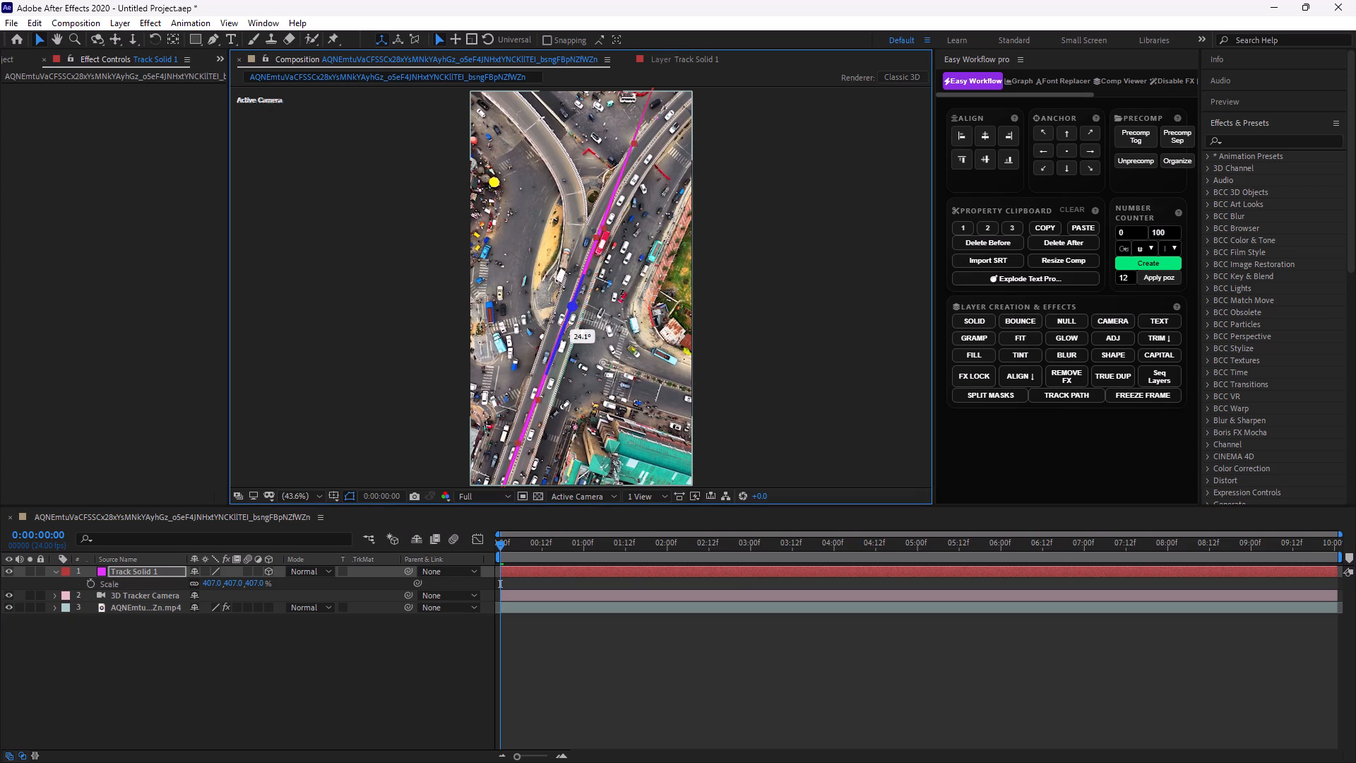
drag(621, 292, 591, 292)
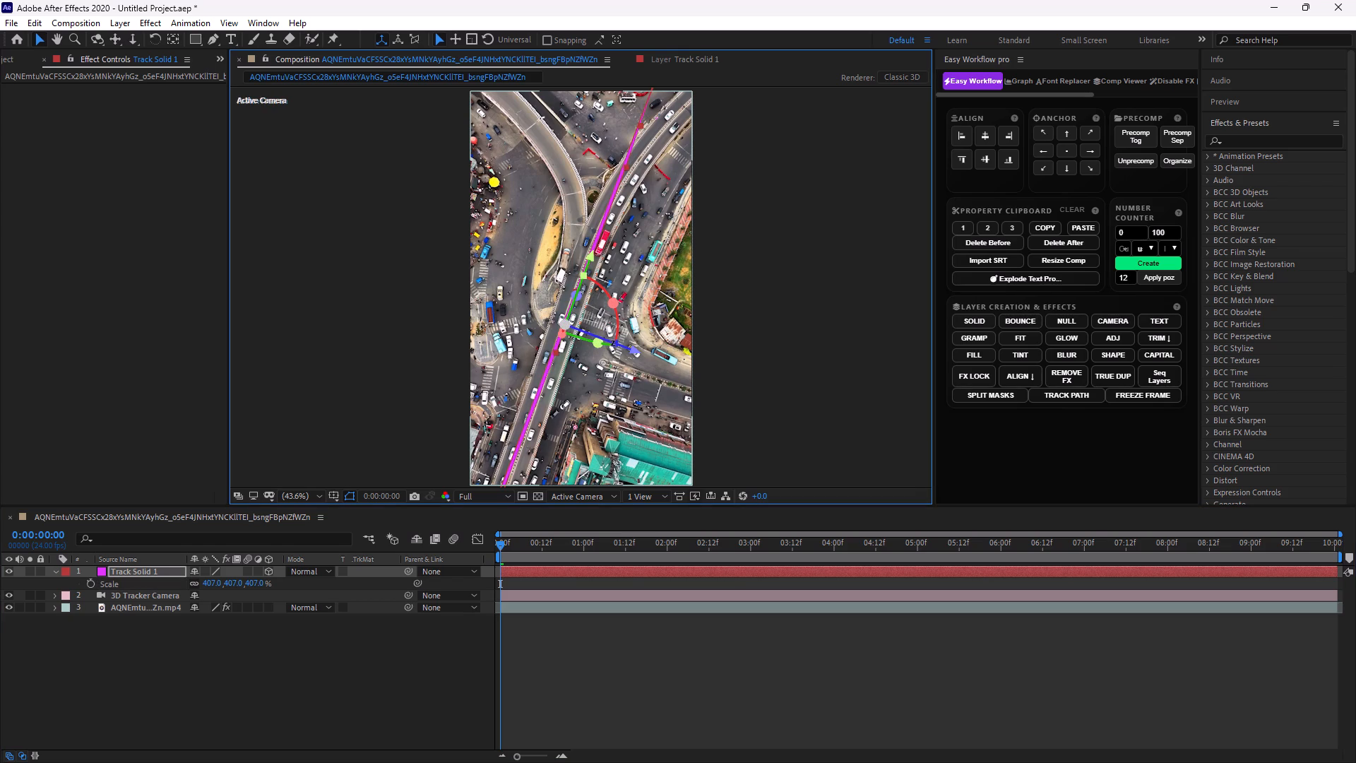
drag(612, 343, 648, 343)
drag(593, 346, 577, 338)
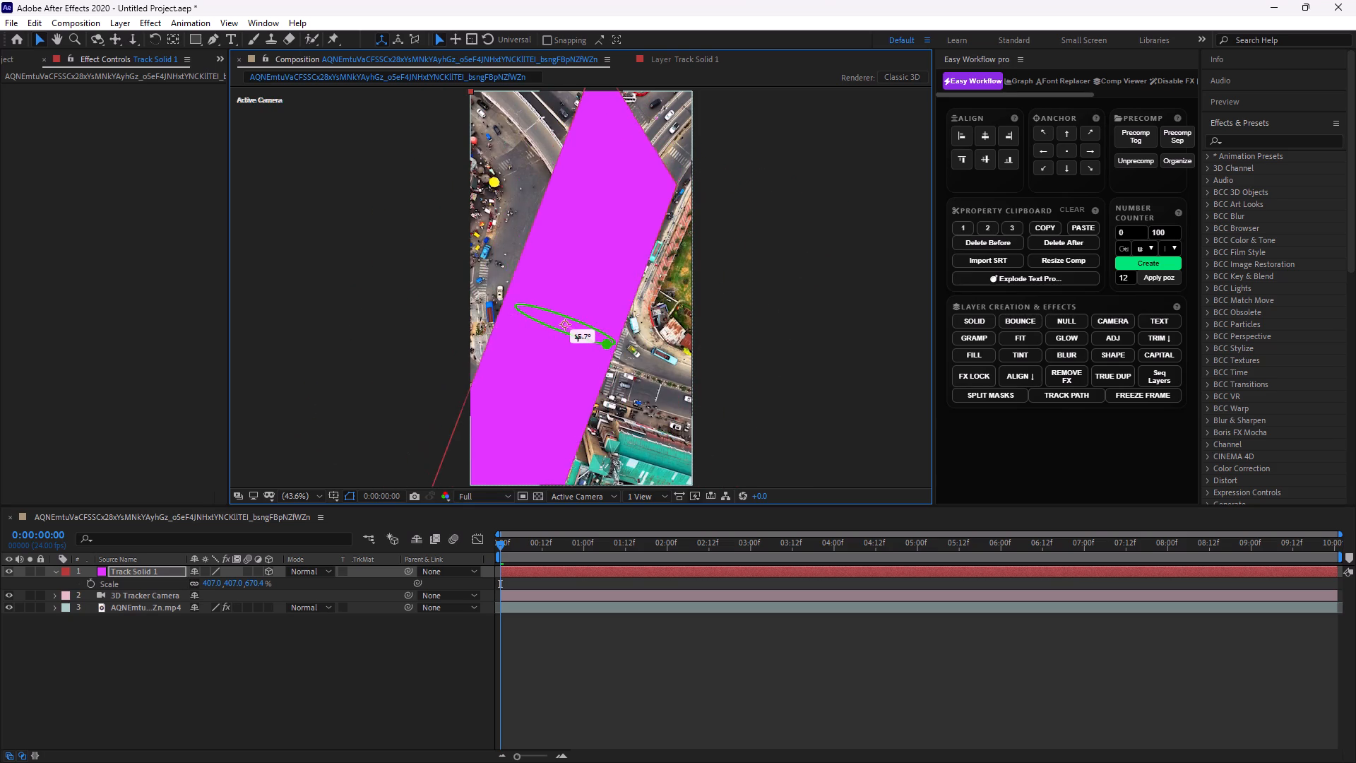
drag(577, 338, 569, 336)
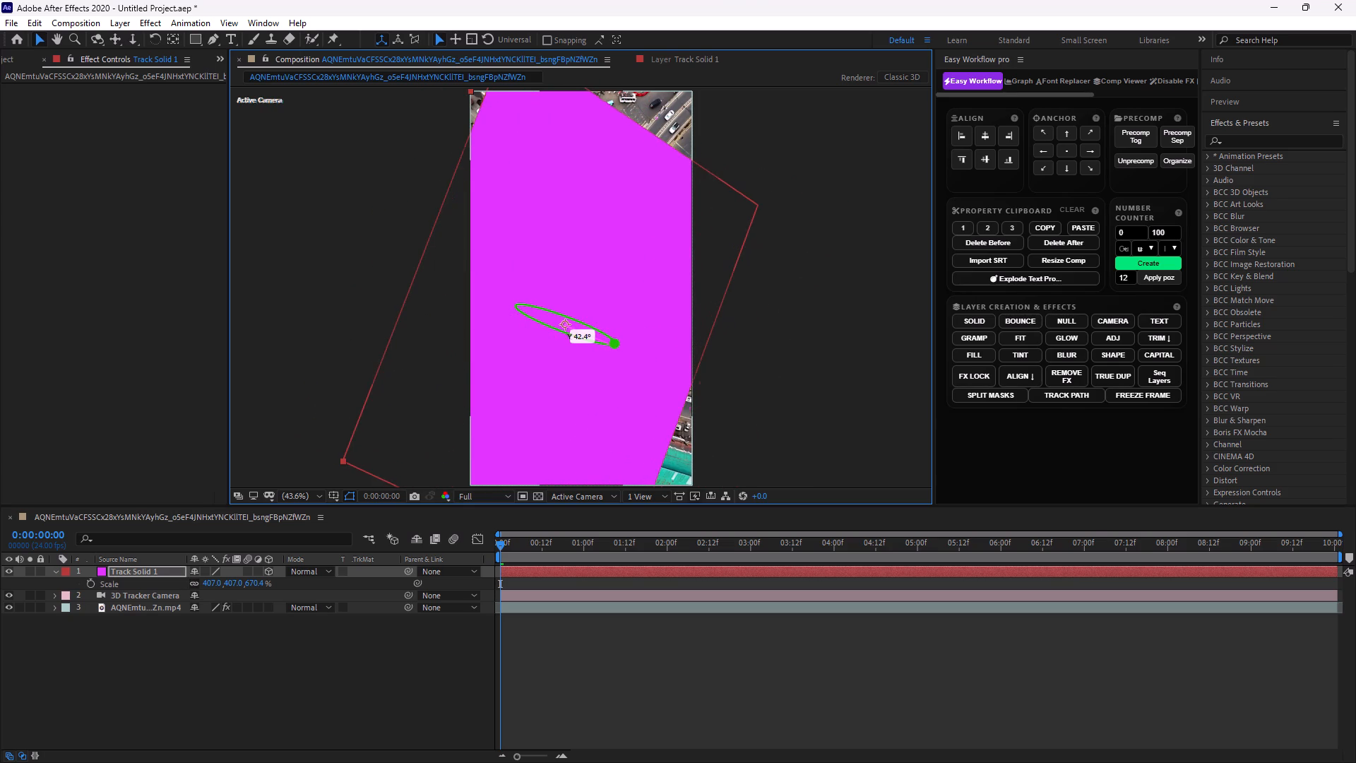
drag(569, 336, 546, 314)
Preview the solid, shift it up along its Y axis, and scale it to 467.7, 467.7, 770.4% at 0:00:00:00 to cover the frame.
key(space)
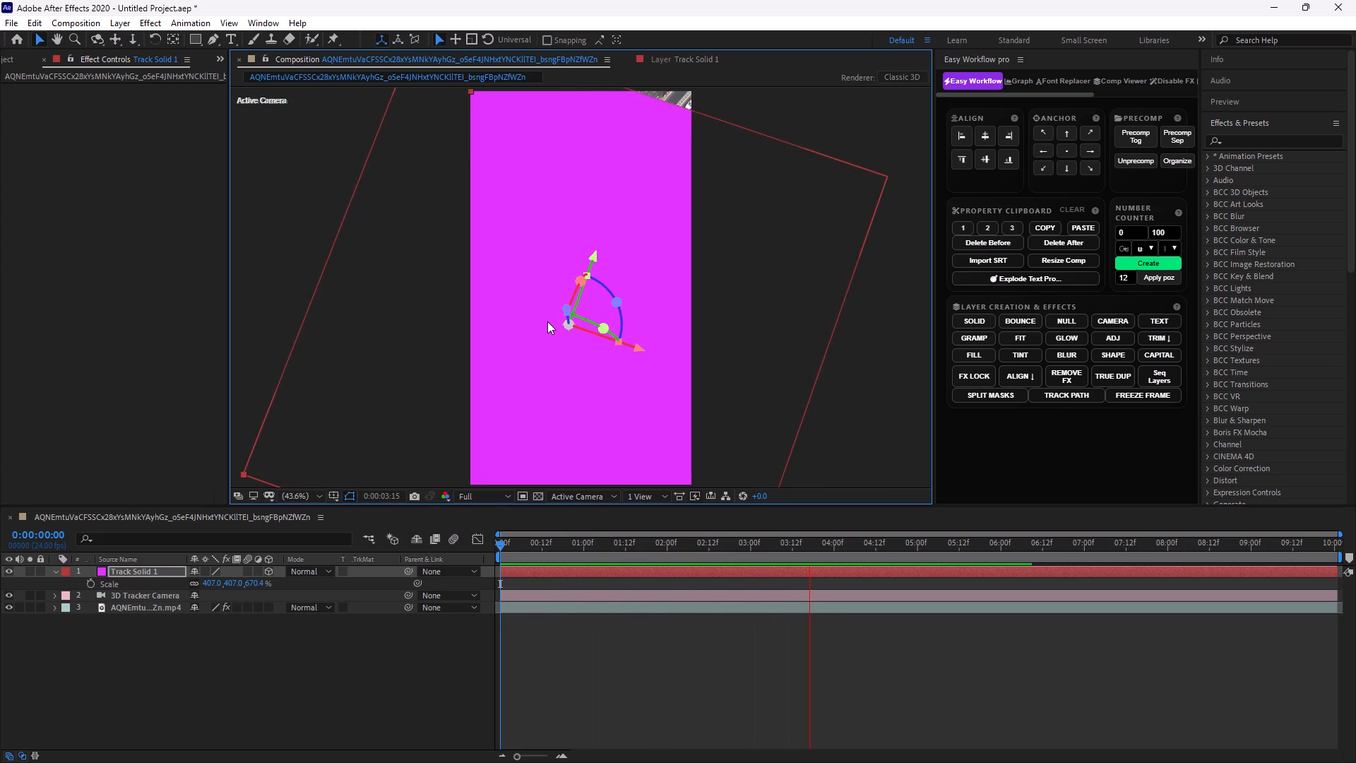
key(space)
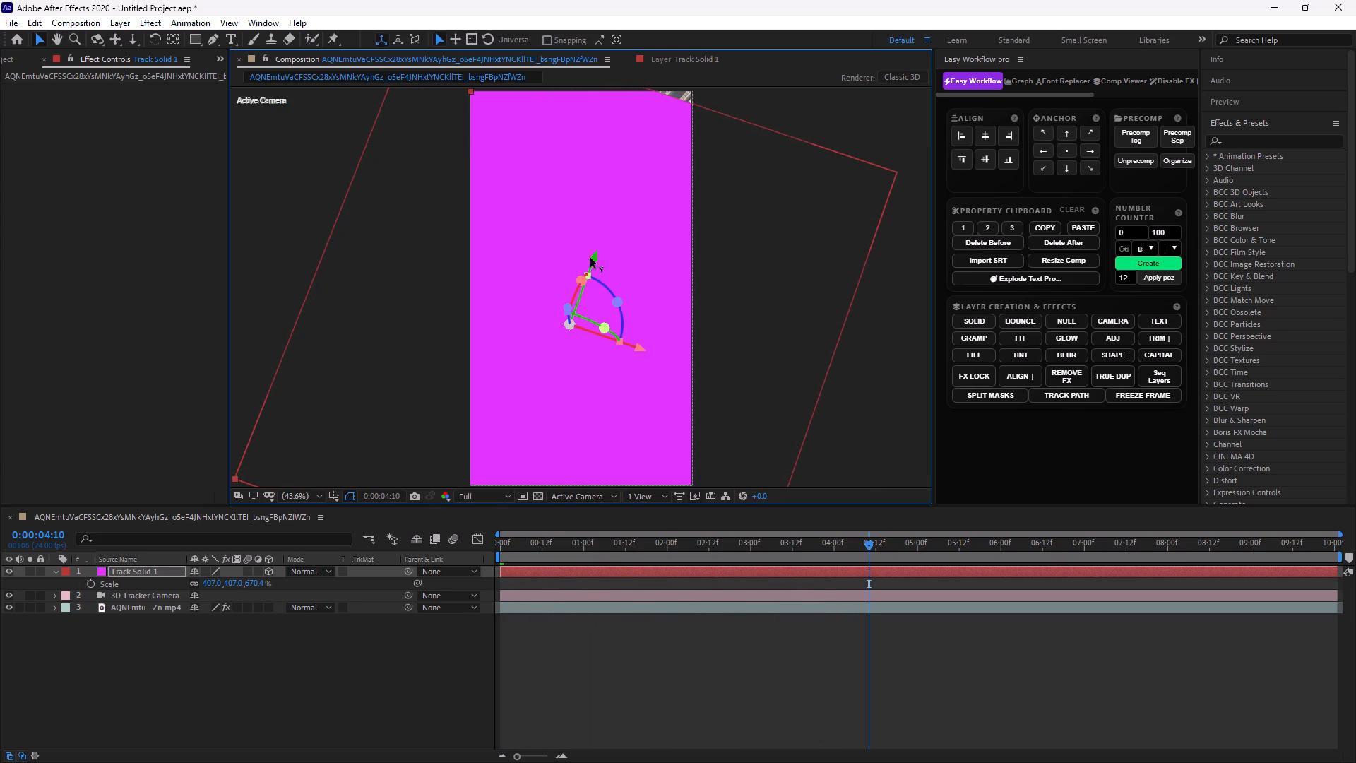
drag(594, 258, 640, 163)
drag(872, 545, 519, 550)
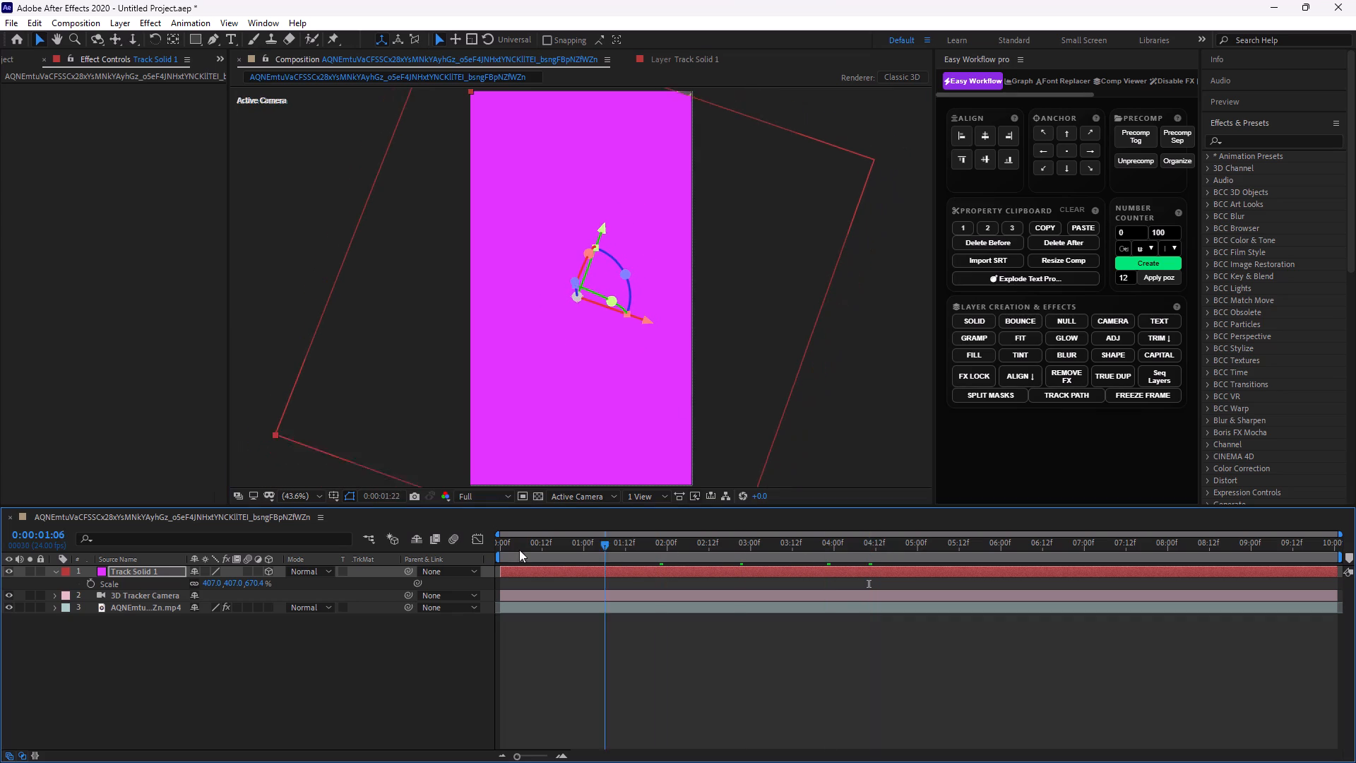
drag(519, 550, 345, 550)
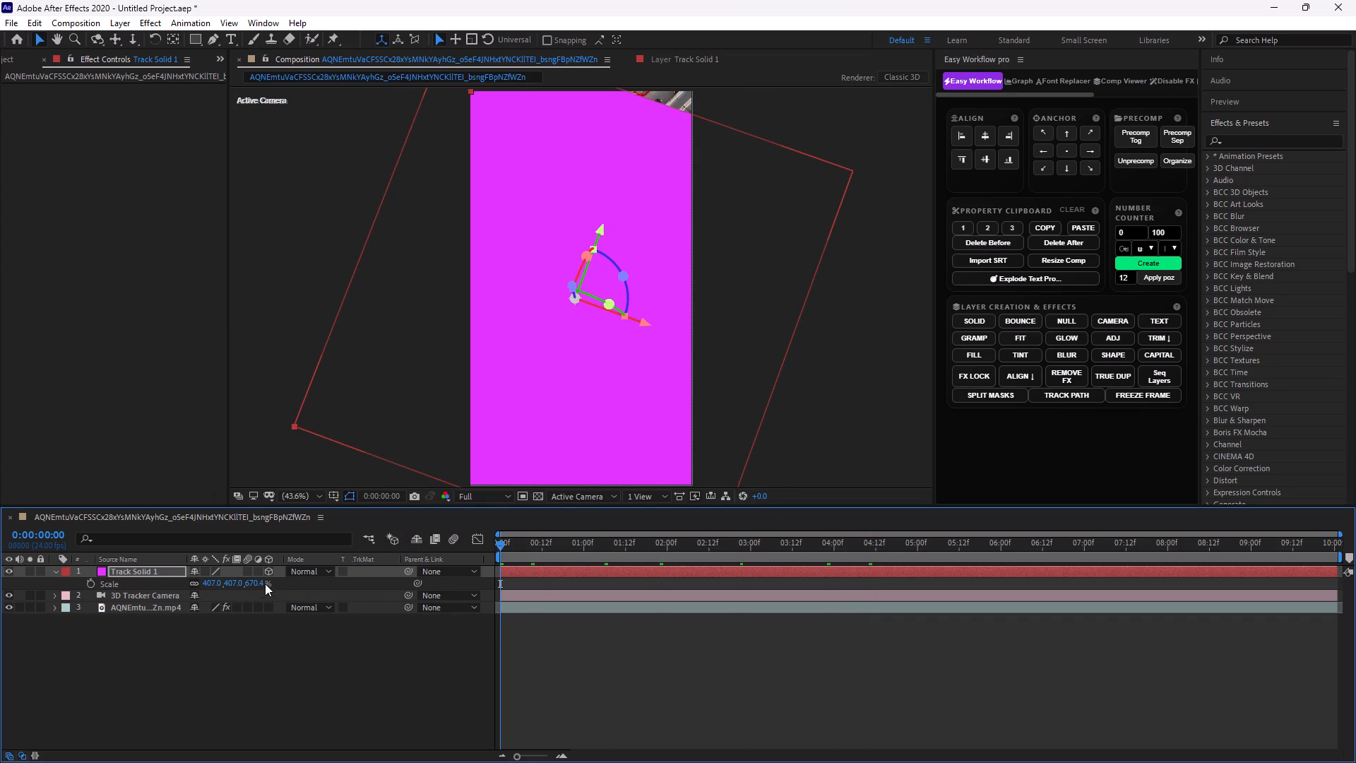
drag(259, 584, 328, 584)
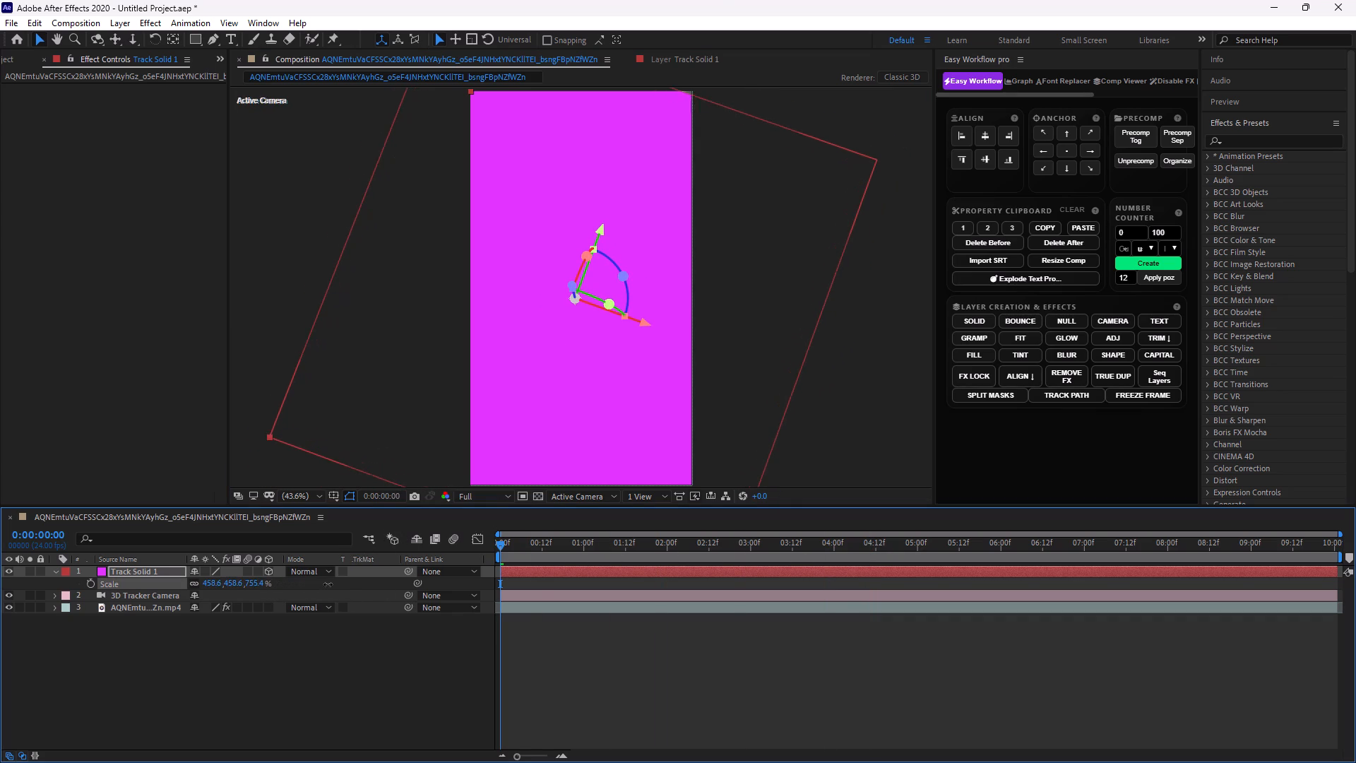
drag(328, 584, 331, 584)
Play and scrub the composition to check the solid's coverage of the frame, ending at 0:00:00:00.
key(space)
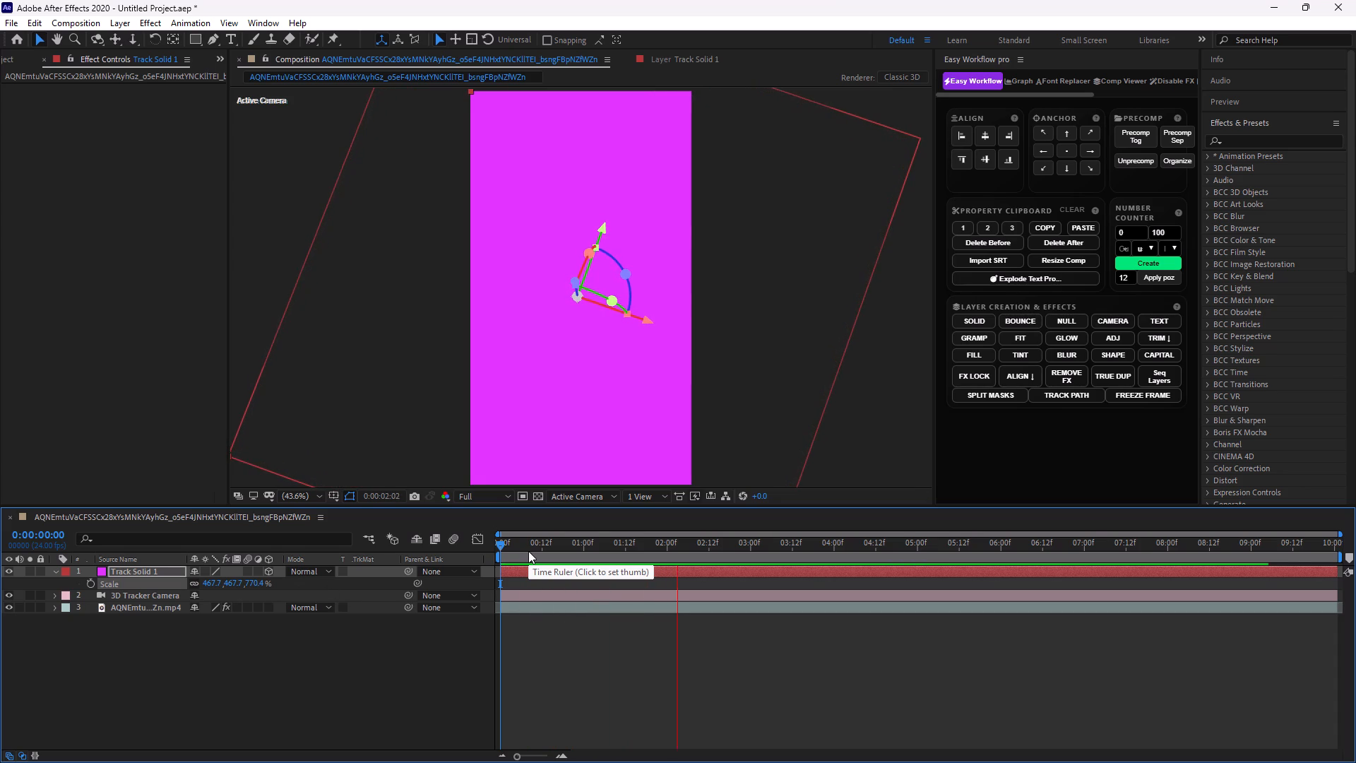
key(space)
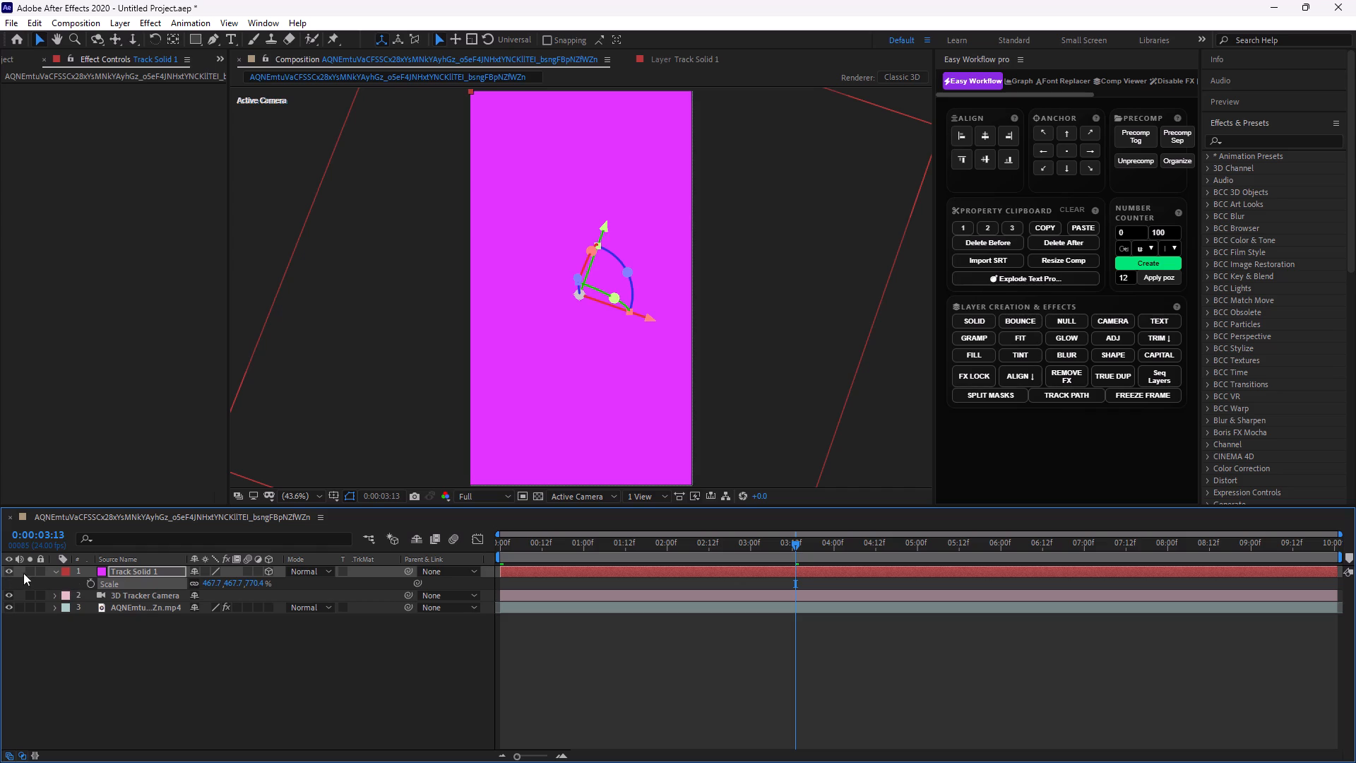
drag(798, 545, 466, 559)
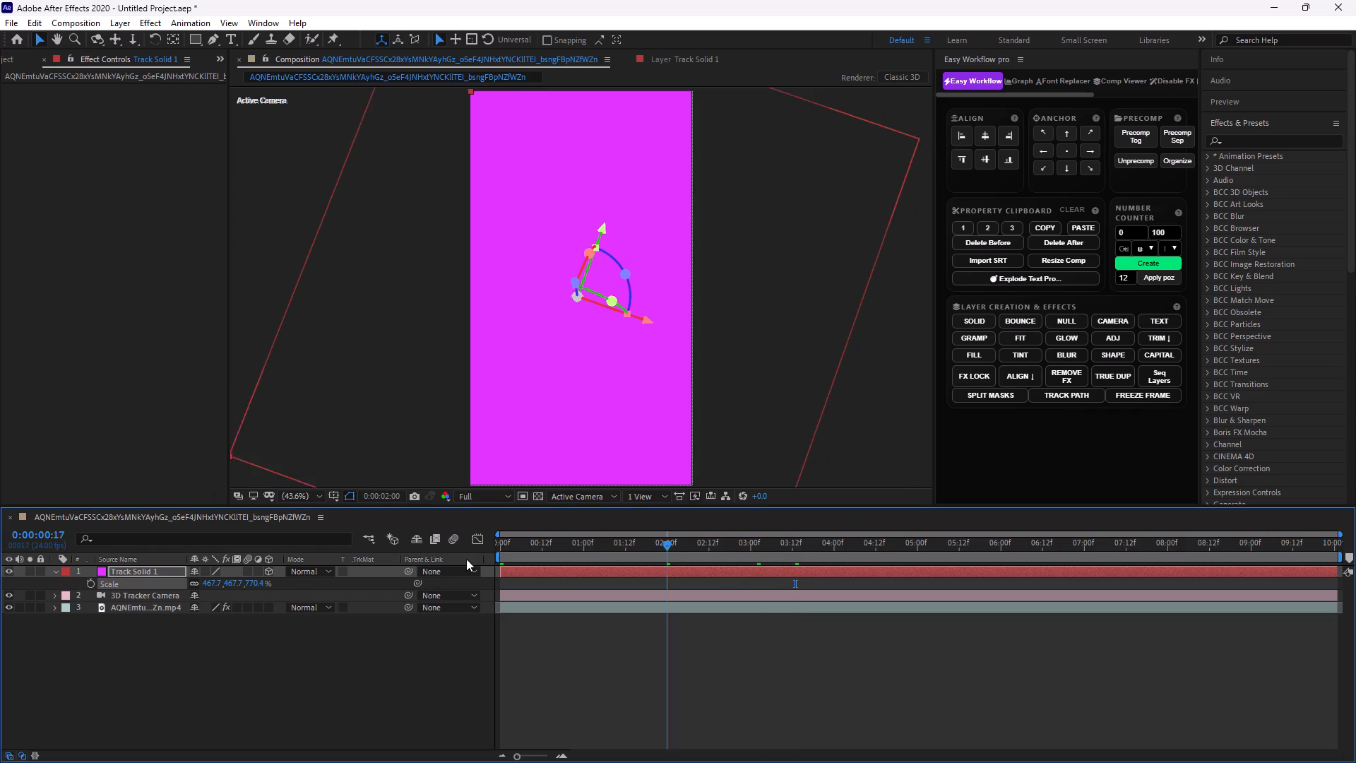
drag(466, 559, 350, 564)
key(space)
key(space)
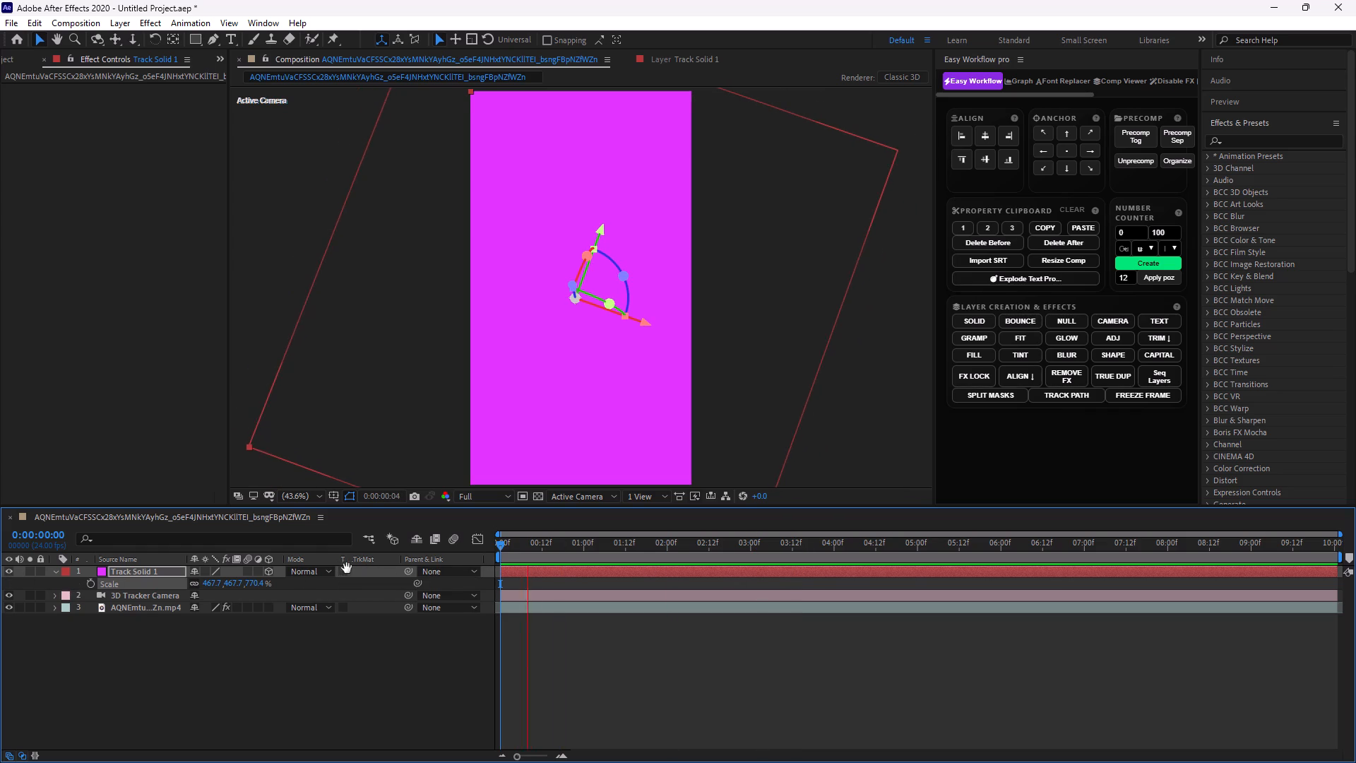
drag(534, 543, 371, 548)
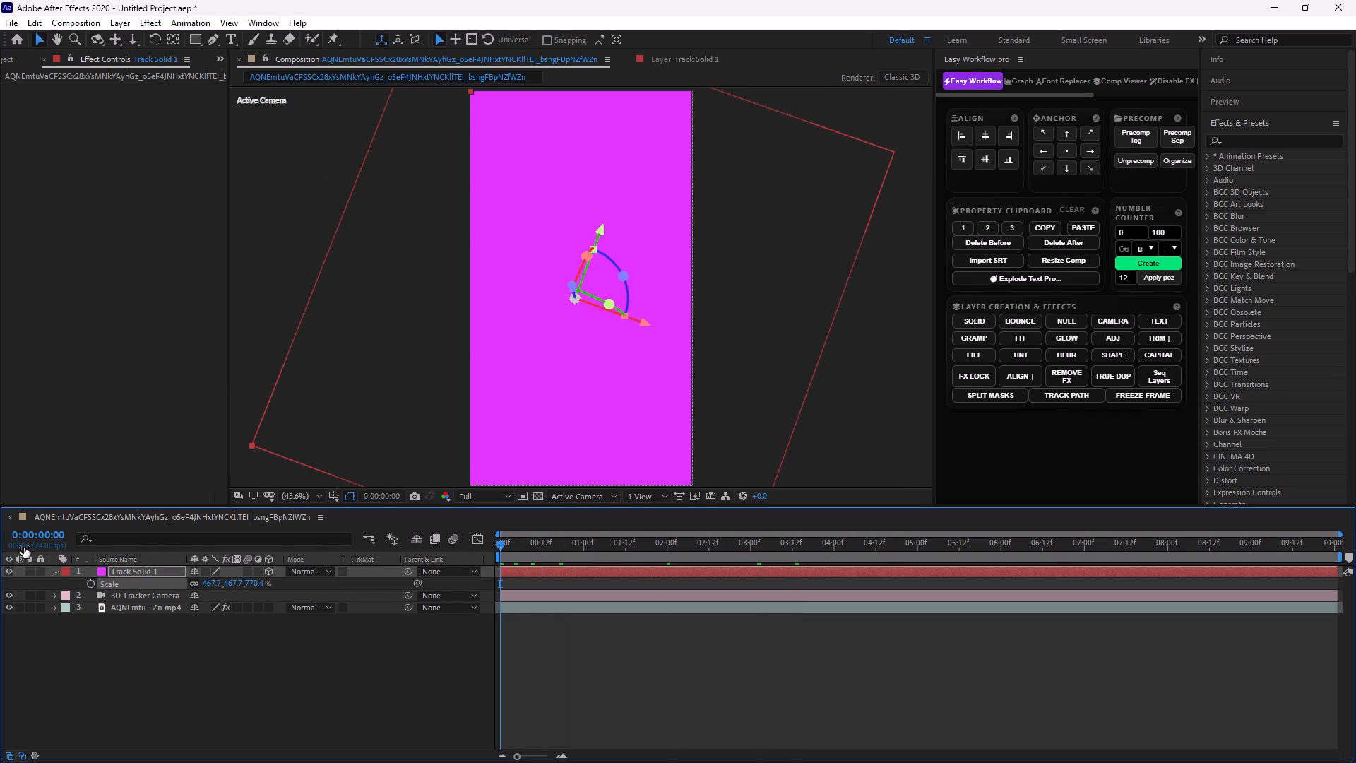
Hide Track Solid 1 so the traffic footage beneath it can be seen.
click(11, 573)
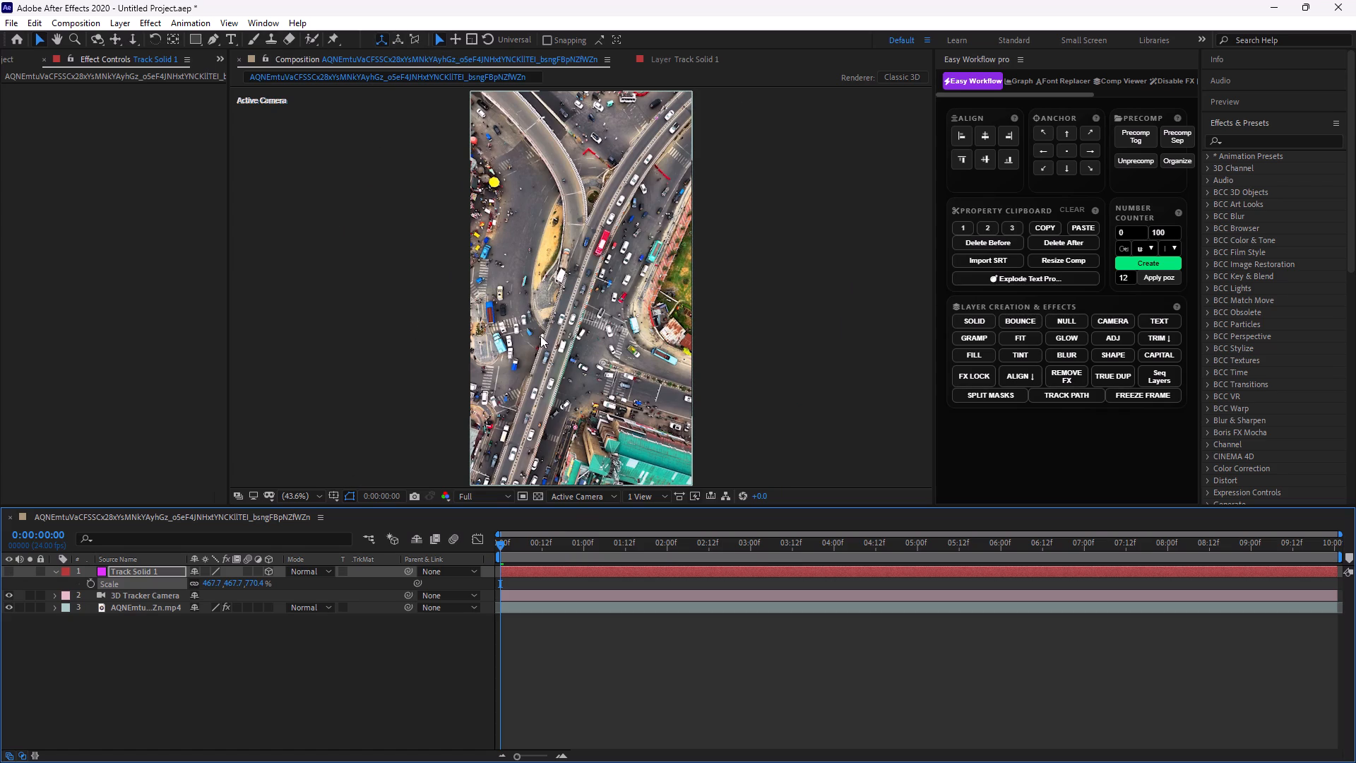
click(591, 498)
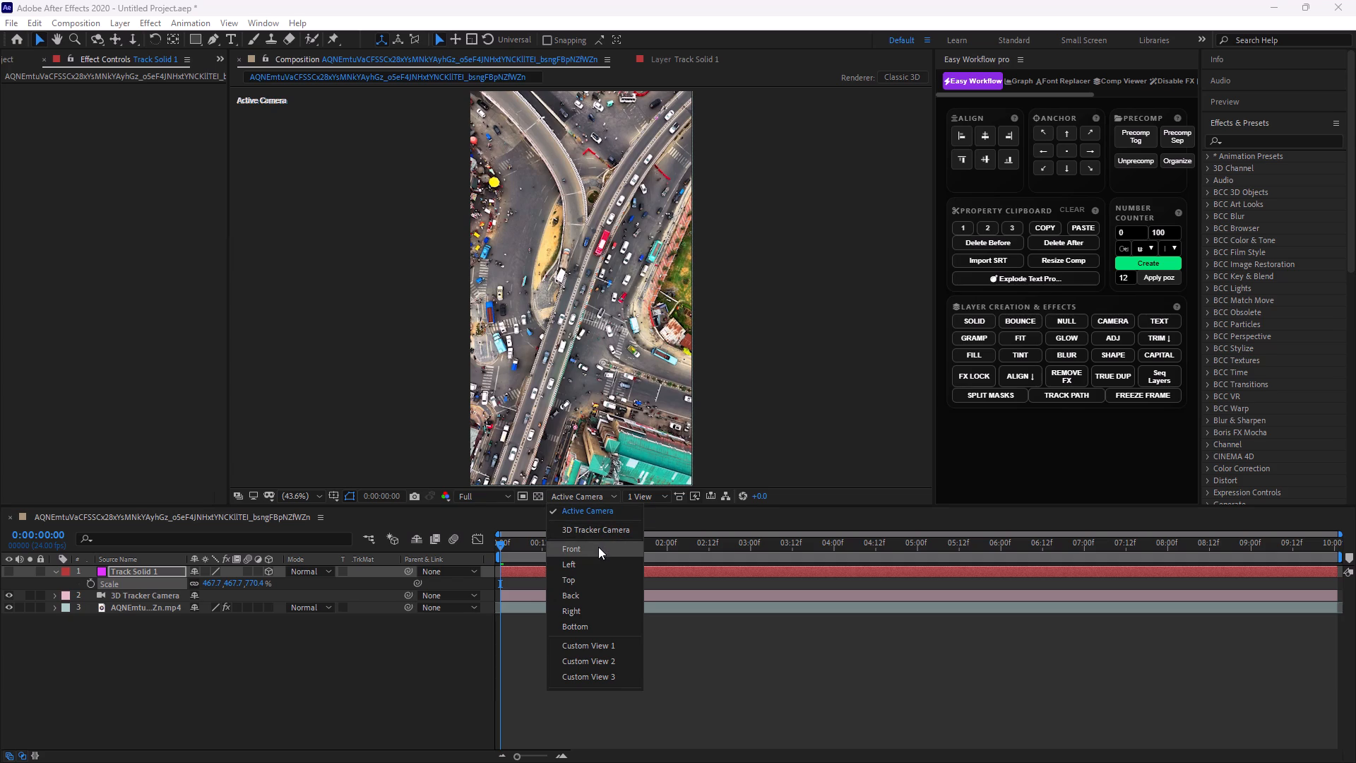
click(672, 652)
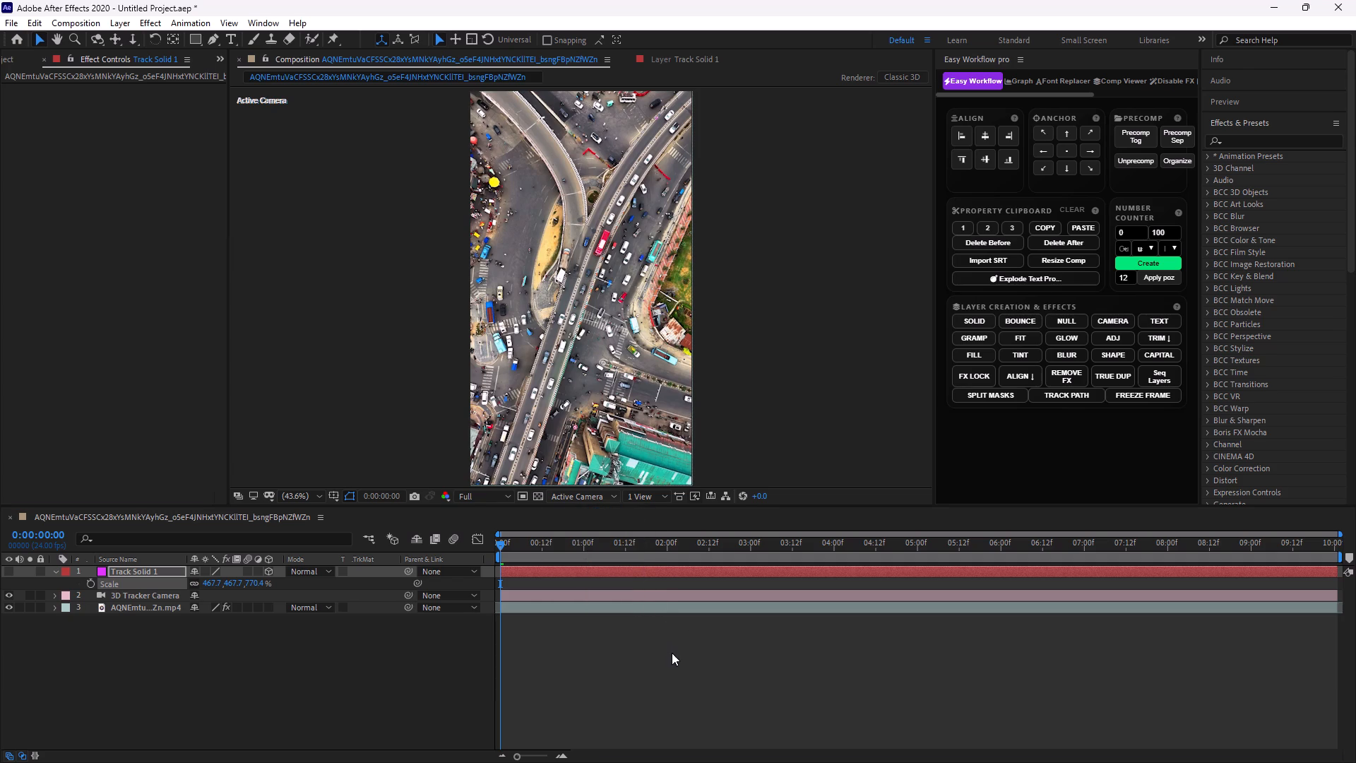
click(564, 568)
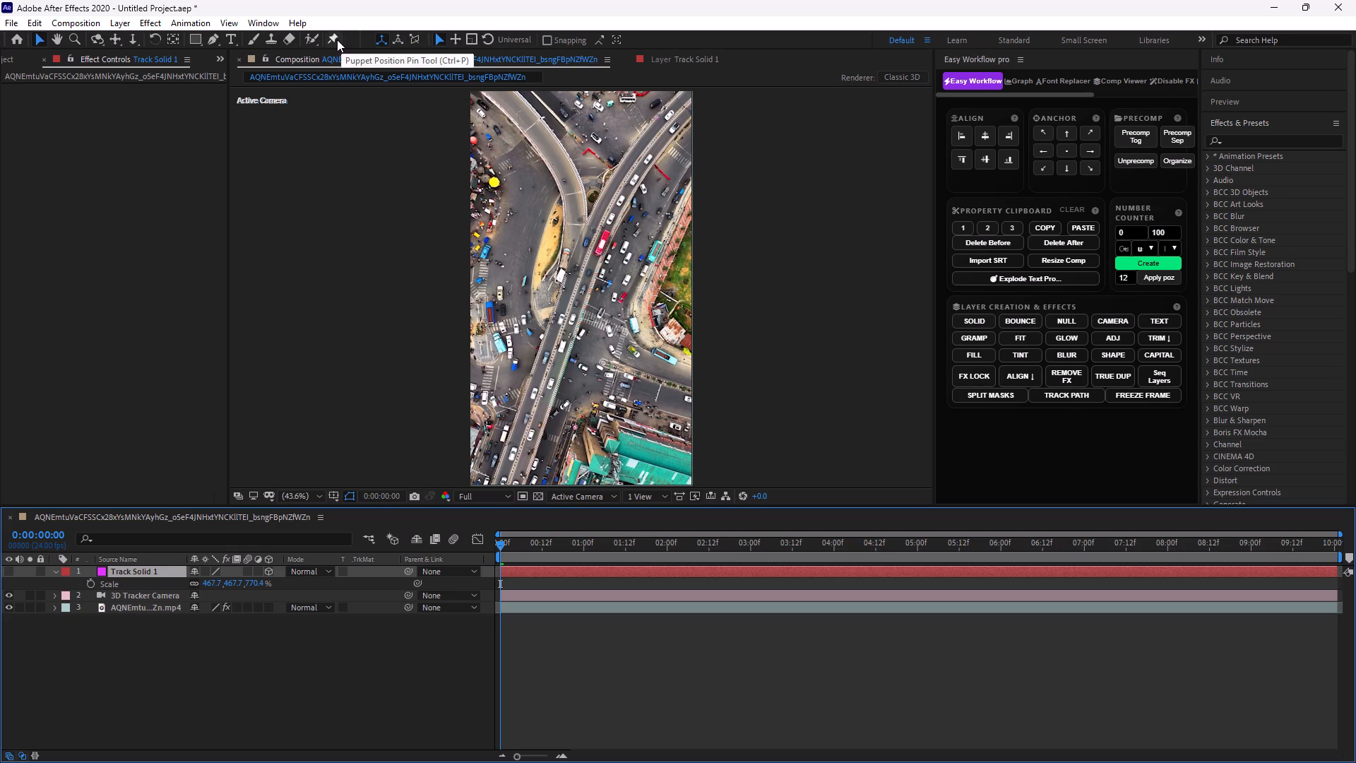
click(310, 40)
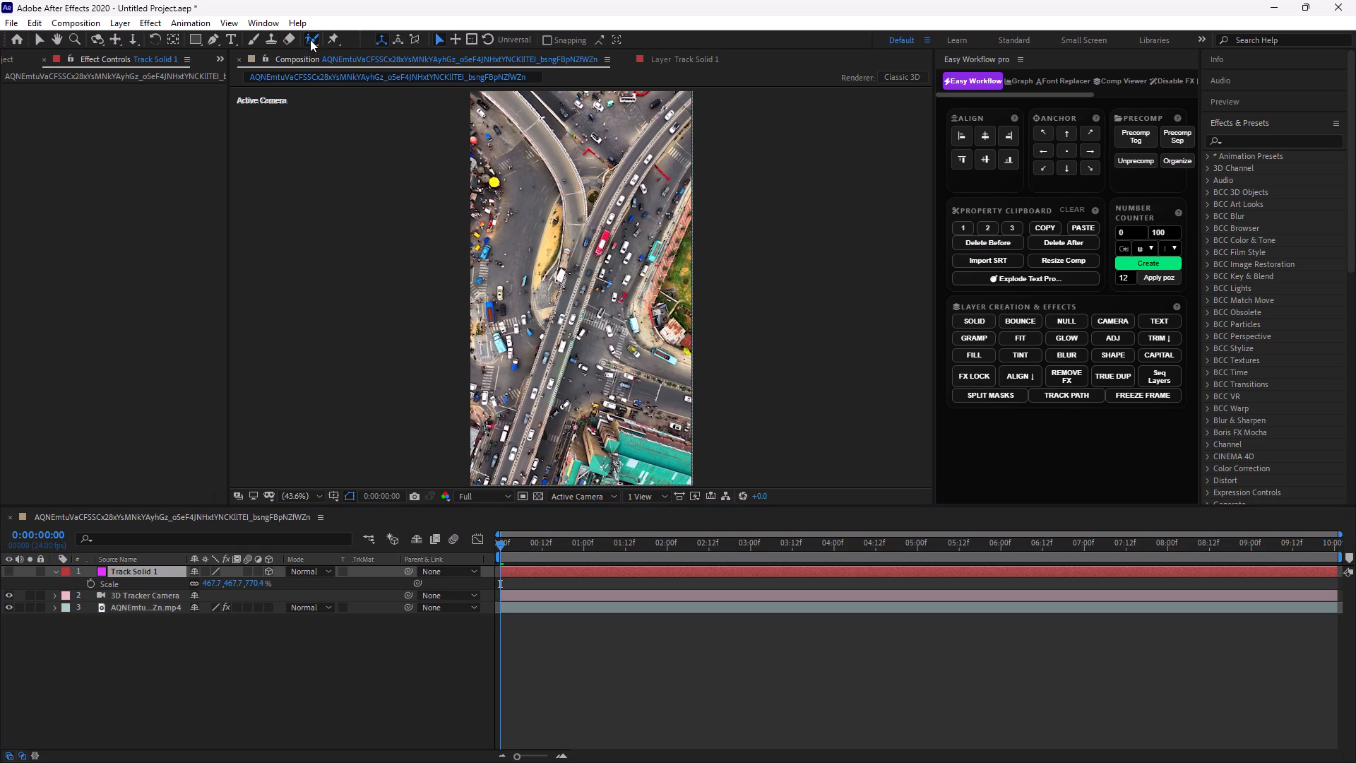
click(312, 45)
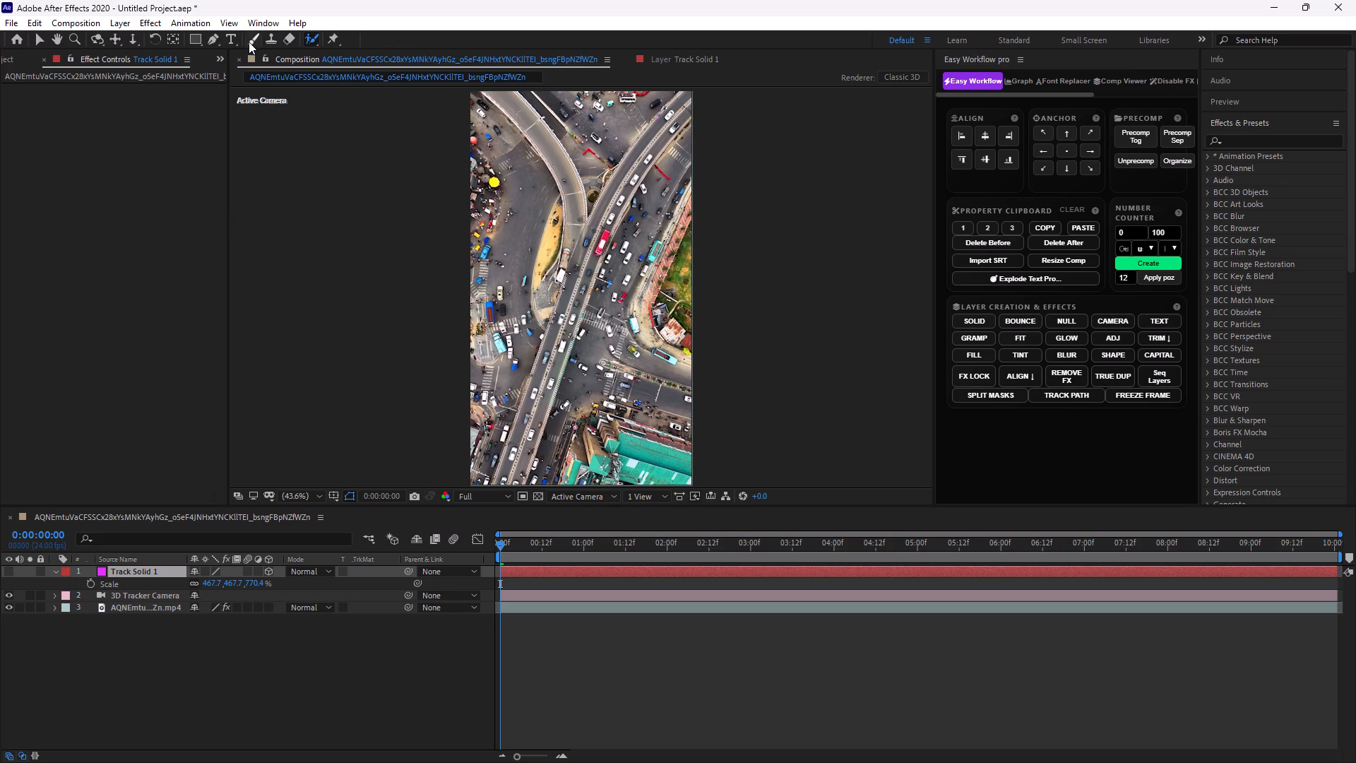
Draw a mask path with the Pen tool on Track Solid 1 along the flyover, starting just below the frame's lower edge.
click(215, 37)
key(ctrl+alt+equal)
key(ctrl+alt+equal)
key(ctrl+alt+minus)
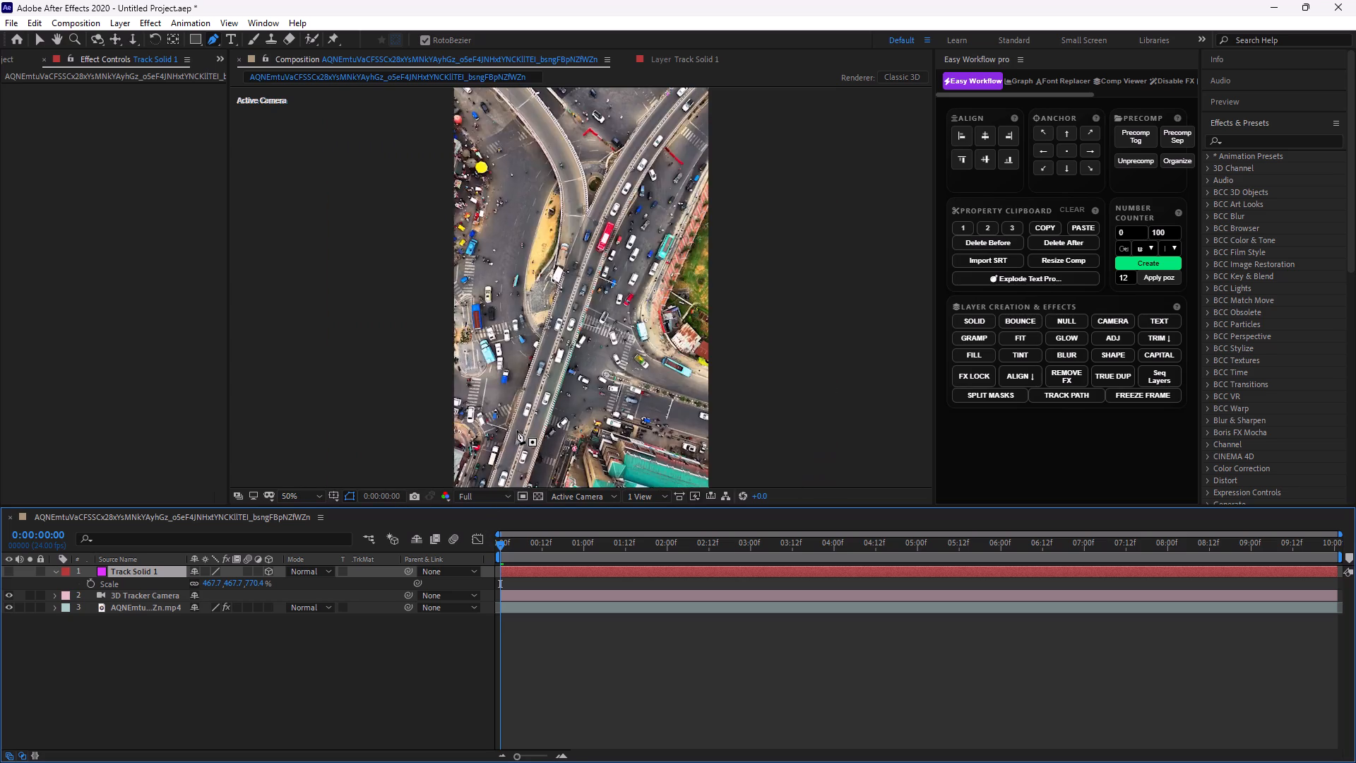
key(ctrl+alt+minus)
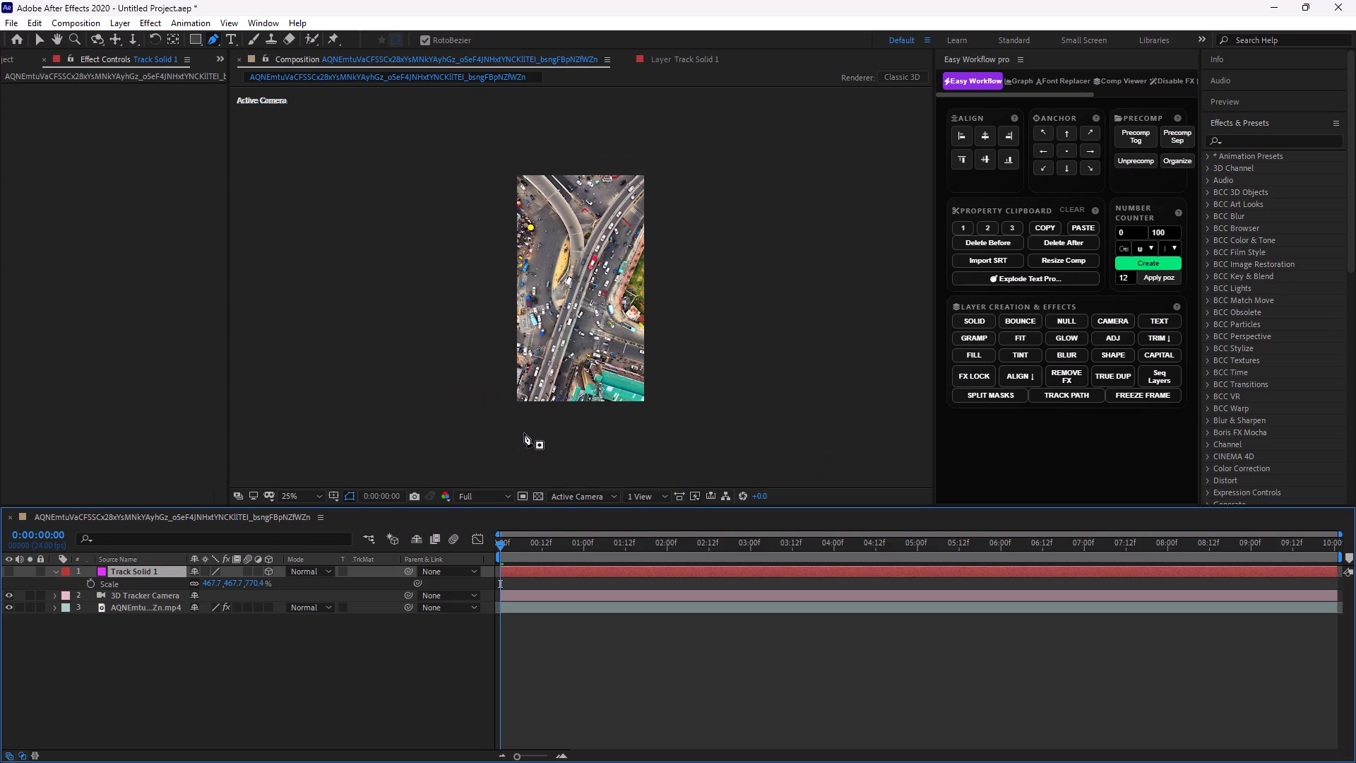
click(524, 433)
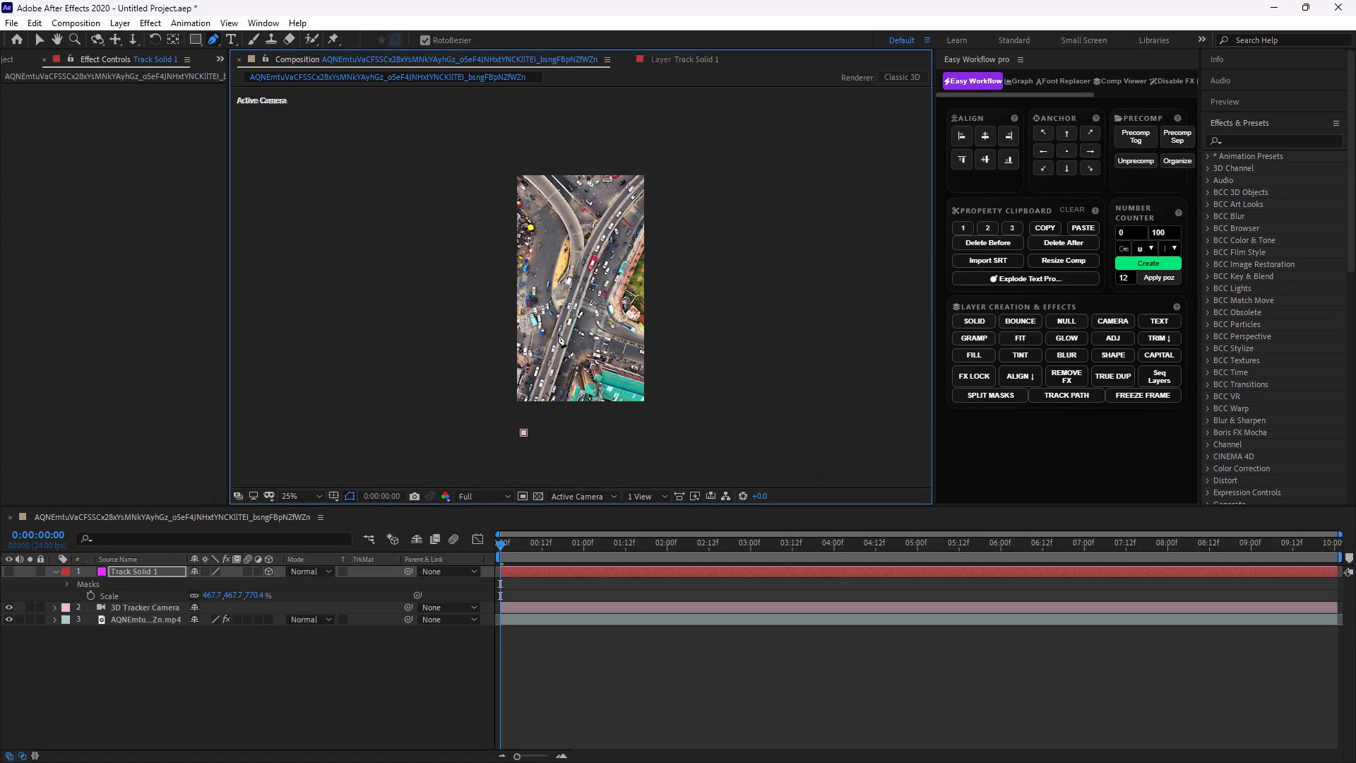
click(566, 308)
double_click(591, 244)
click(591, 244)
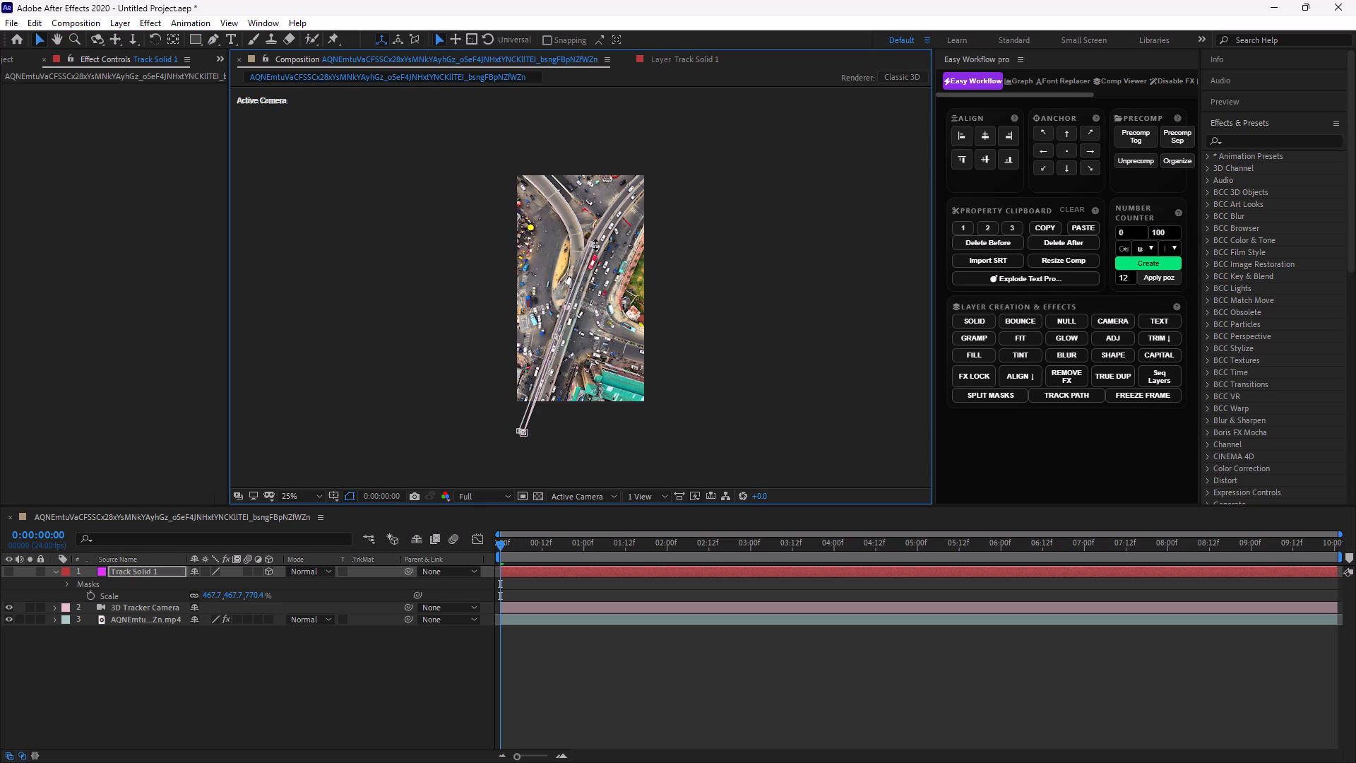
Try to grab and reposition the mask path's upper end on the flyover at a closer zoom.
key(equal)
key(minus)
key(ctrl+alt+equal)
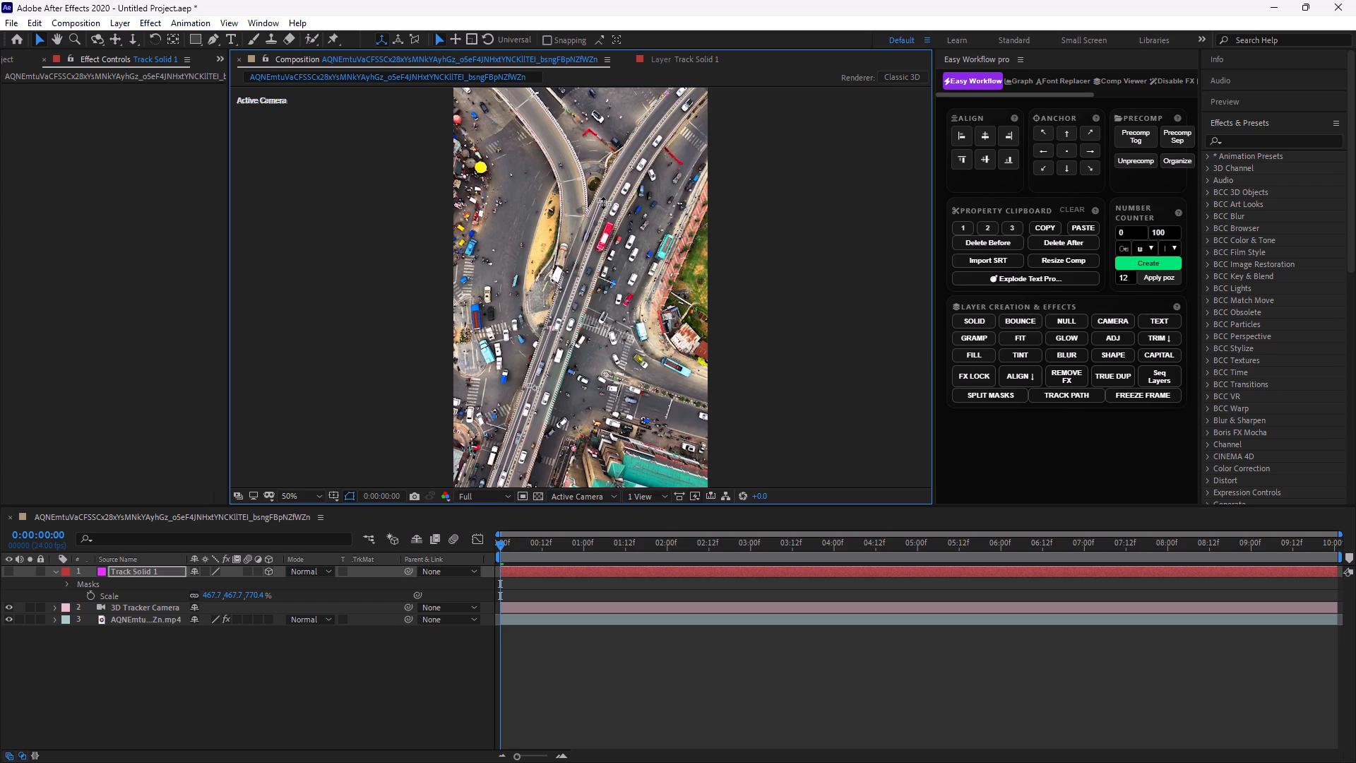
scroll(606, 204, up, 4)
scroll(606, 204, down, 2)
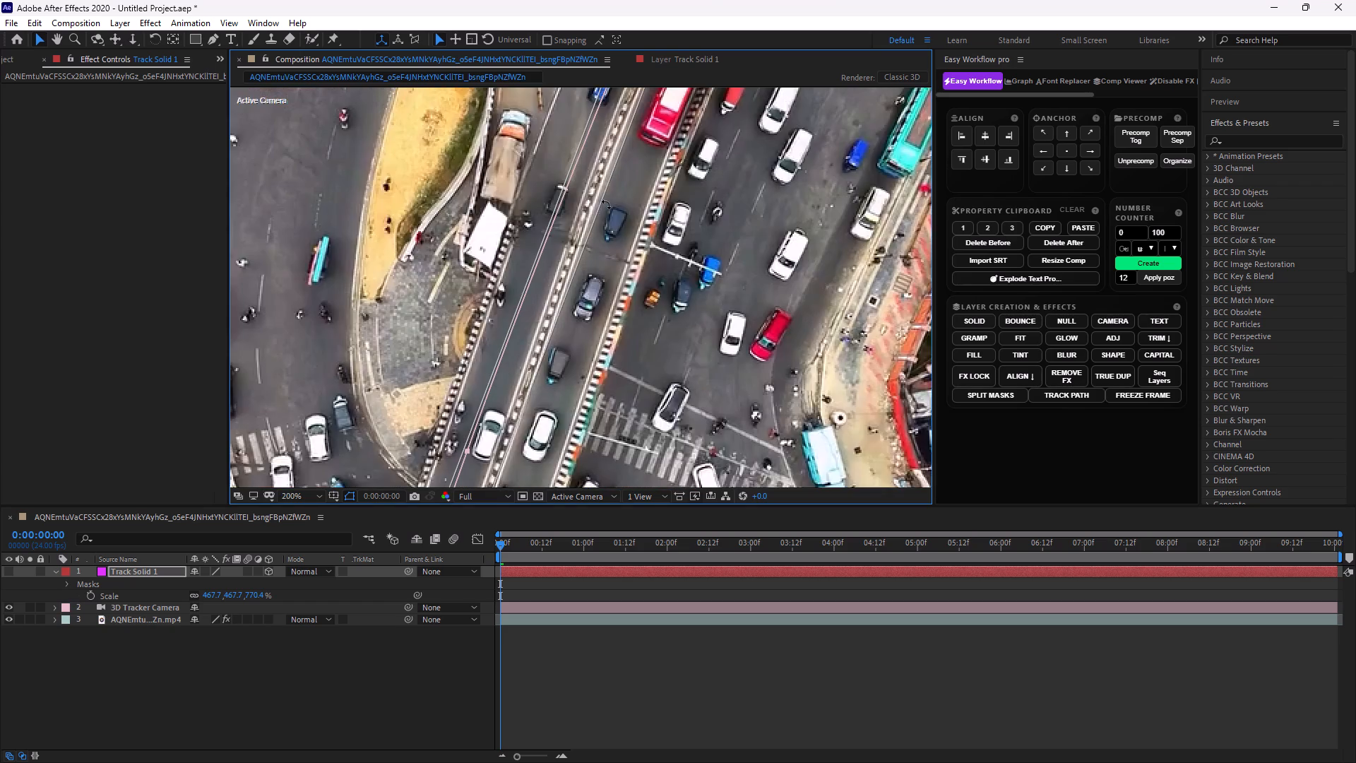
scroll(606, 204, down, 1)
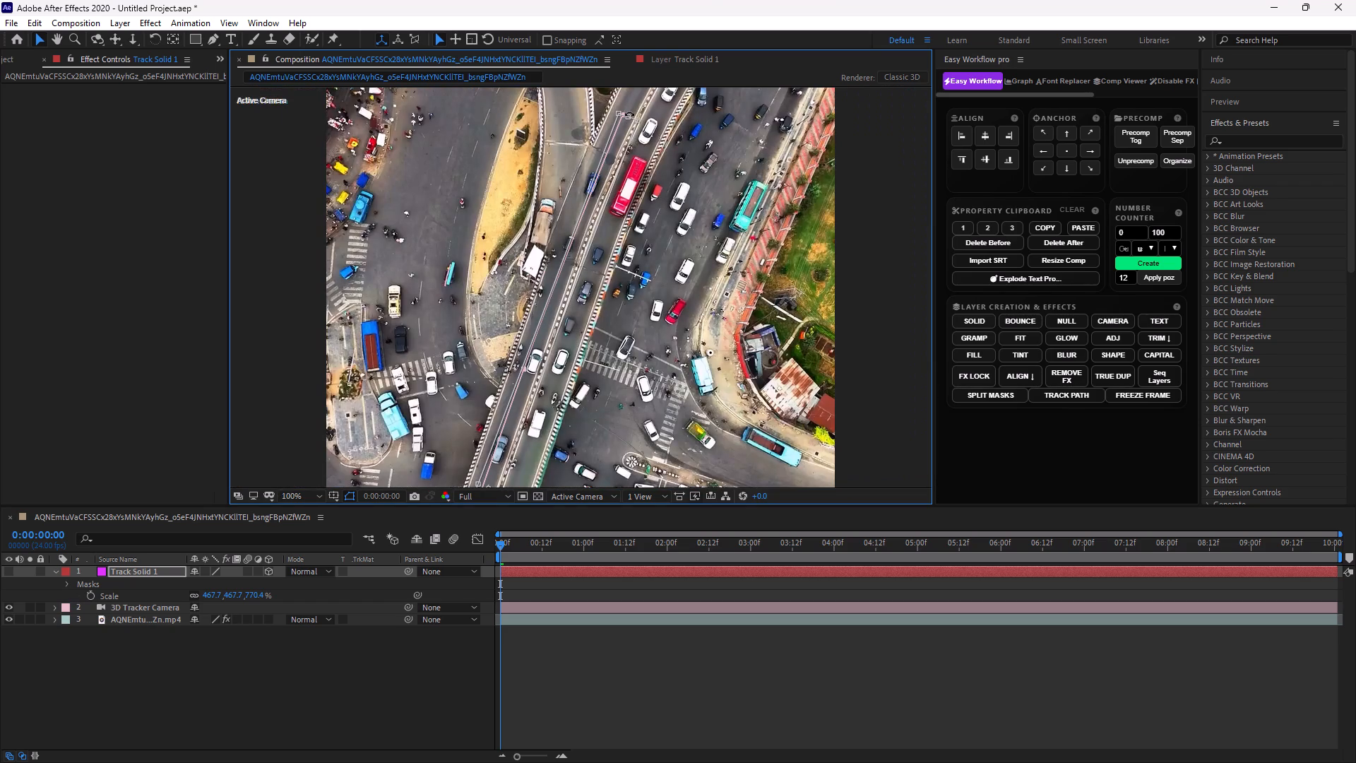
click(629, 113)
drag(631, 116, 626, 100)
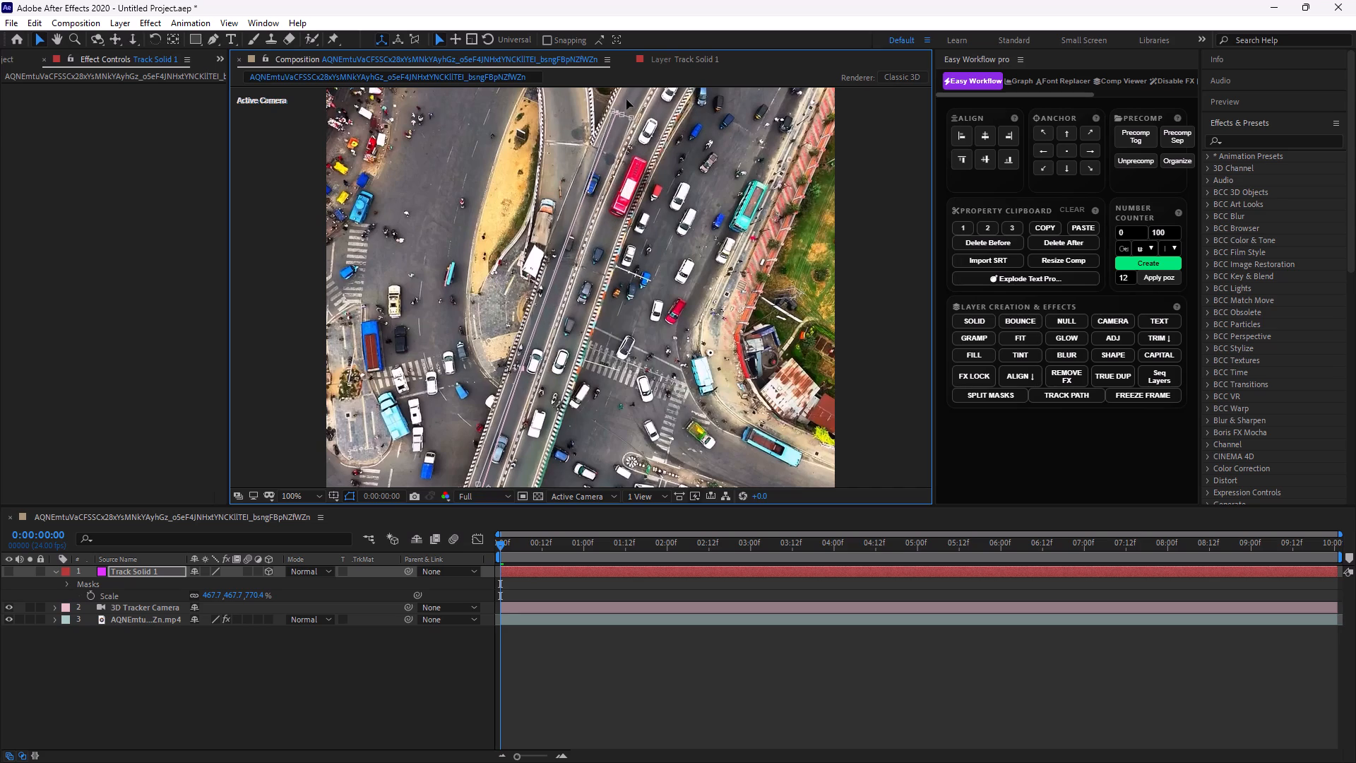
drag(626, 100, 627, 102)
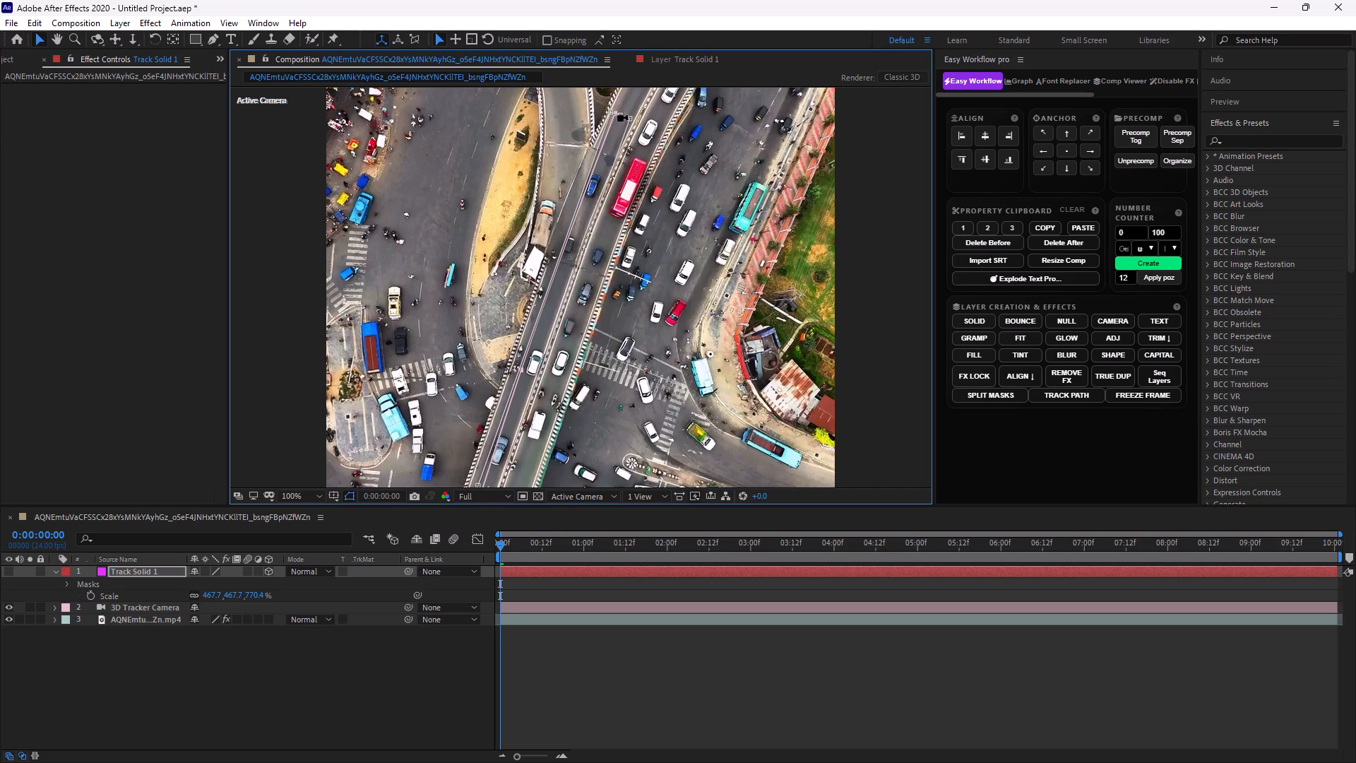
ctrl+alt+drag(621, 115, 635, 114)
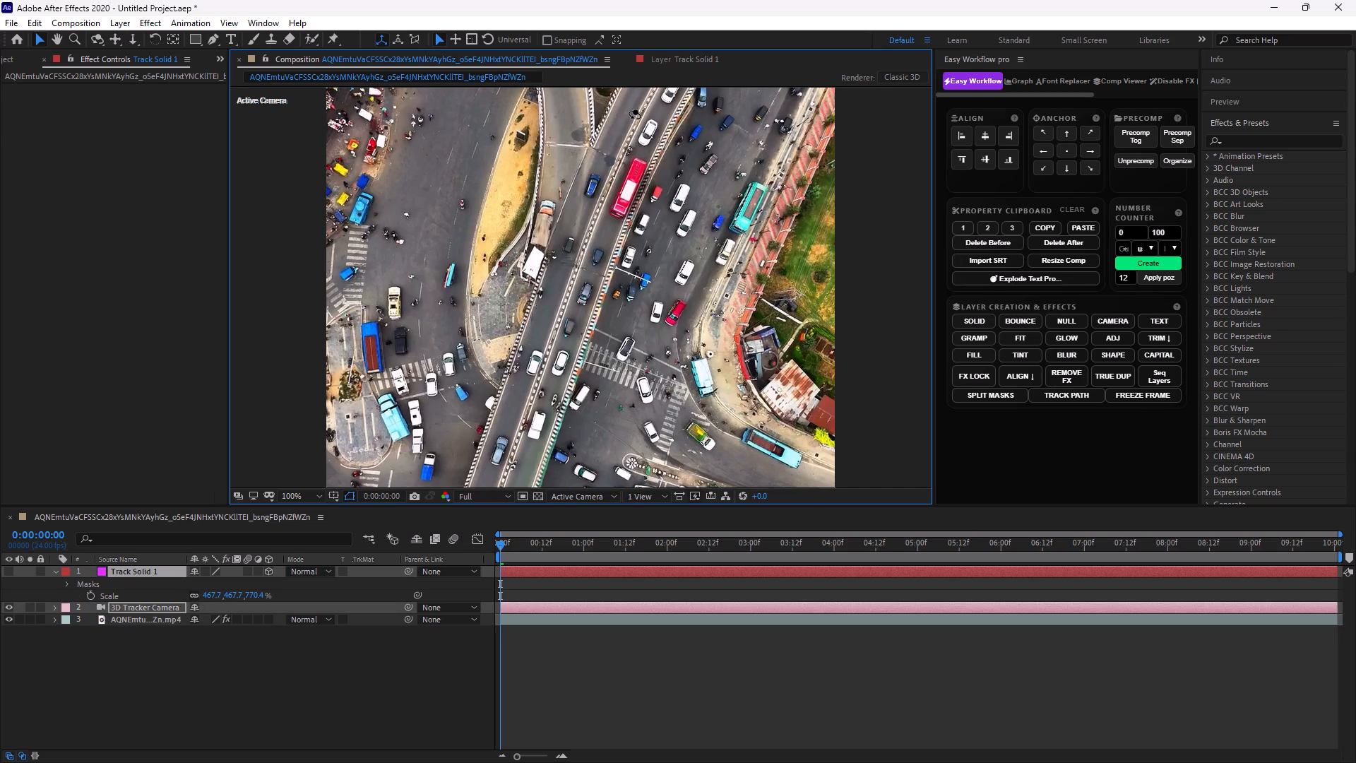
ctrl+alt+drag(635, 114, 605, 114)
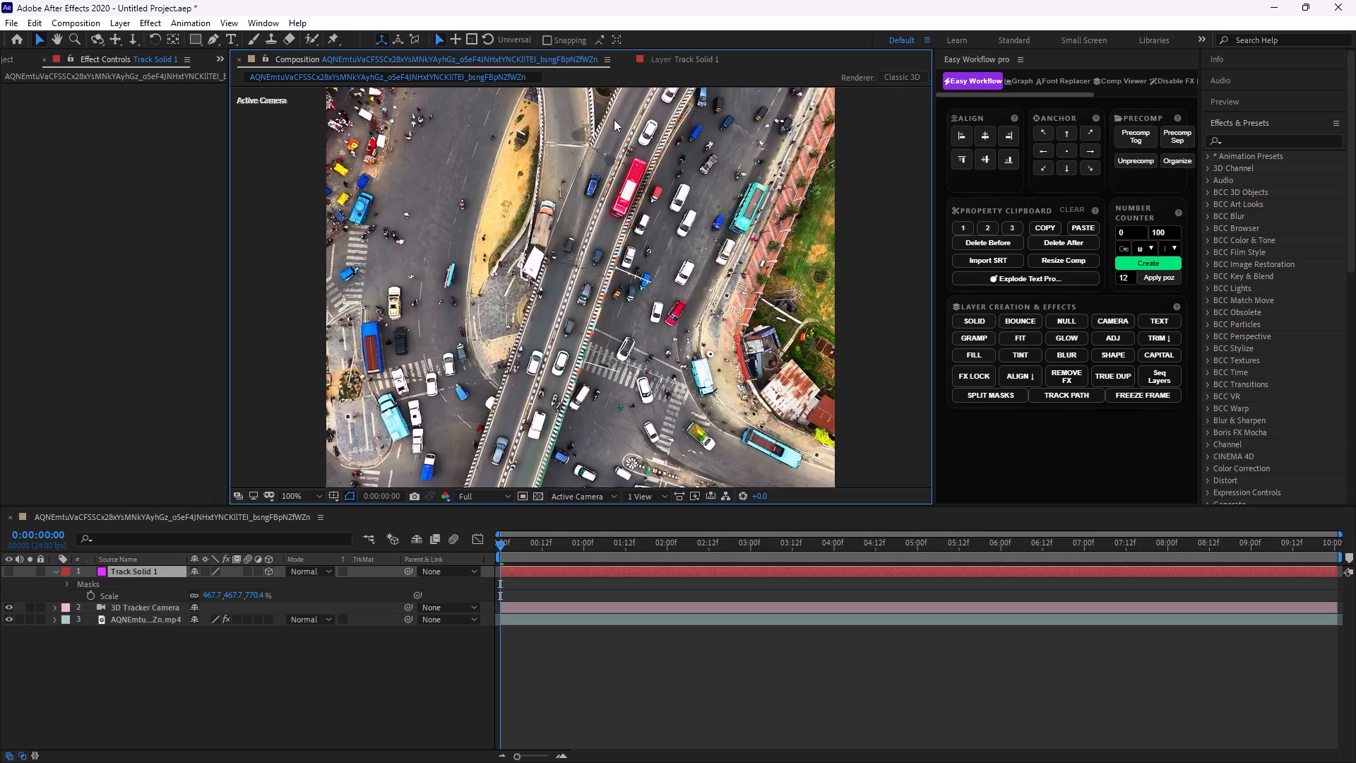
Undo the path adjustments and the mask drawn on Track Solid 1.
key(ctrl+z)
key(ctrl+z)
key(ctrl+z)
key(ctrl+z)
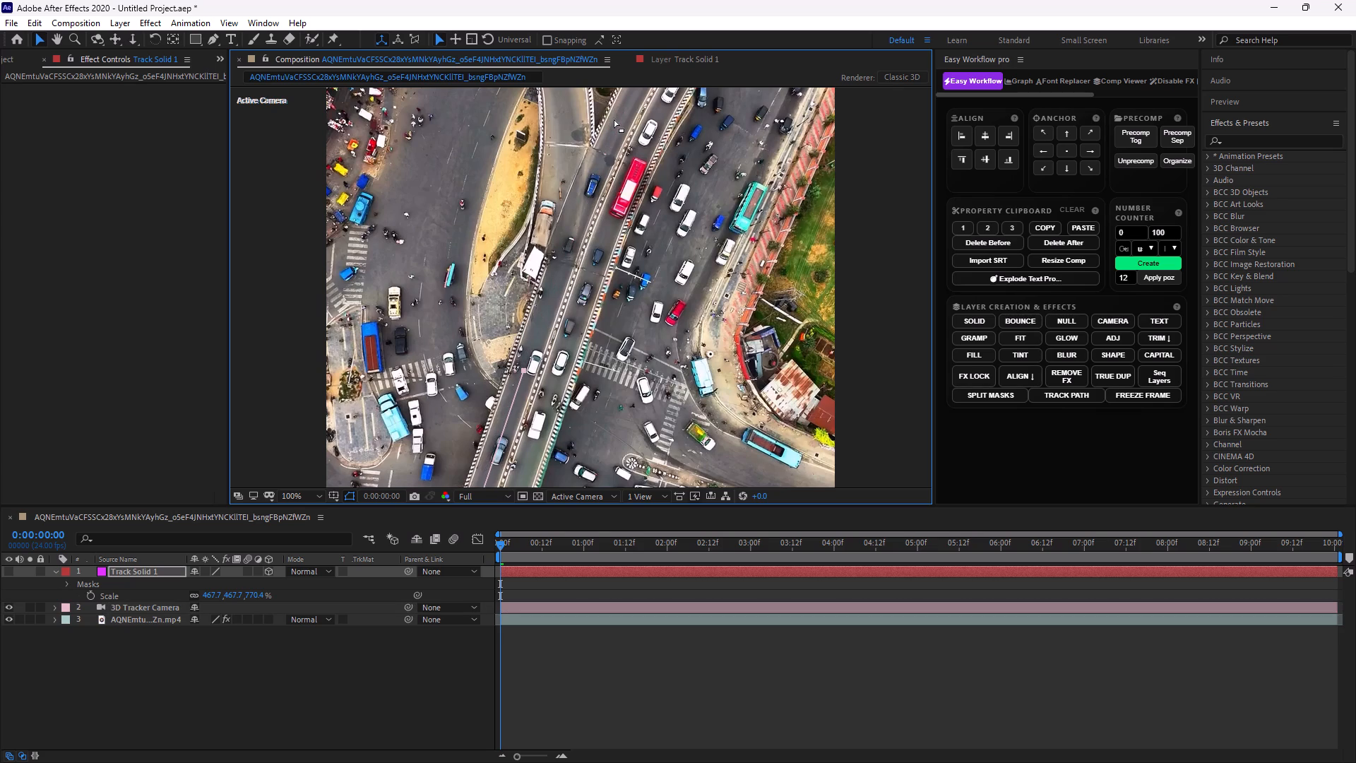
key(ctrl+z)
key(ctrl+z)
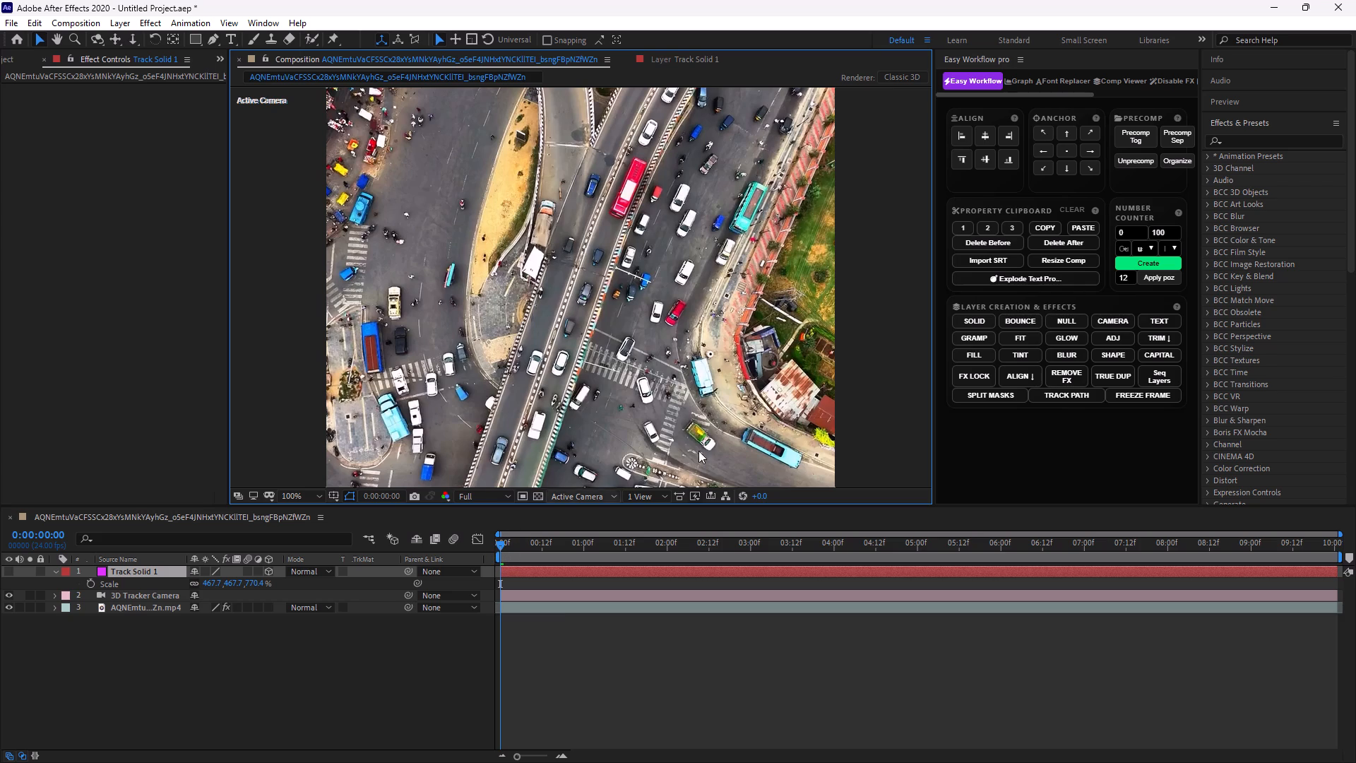
With no layer selected, set the Pen tool's shape options to no fill and a stroke width of 230 px.
scroll(647, 377, down, 5)
scroll(647, 377, up, 2)
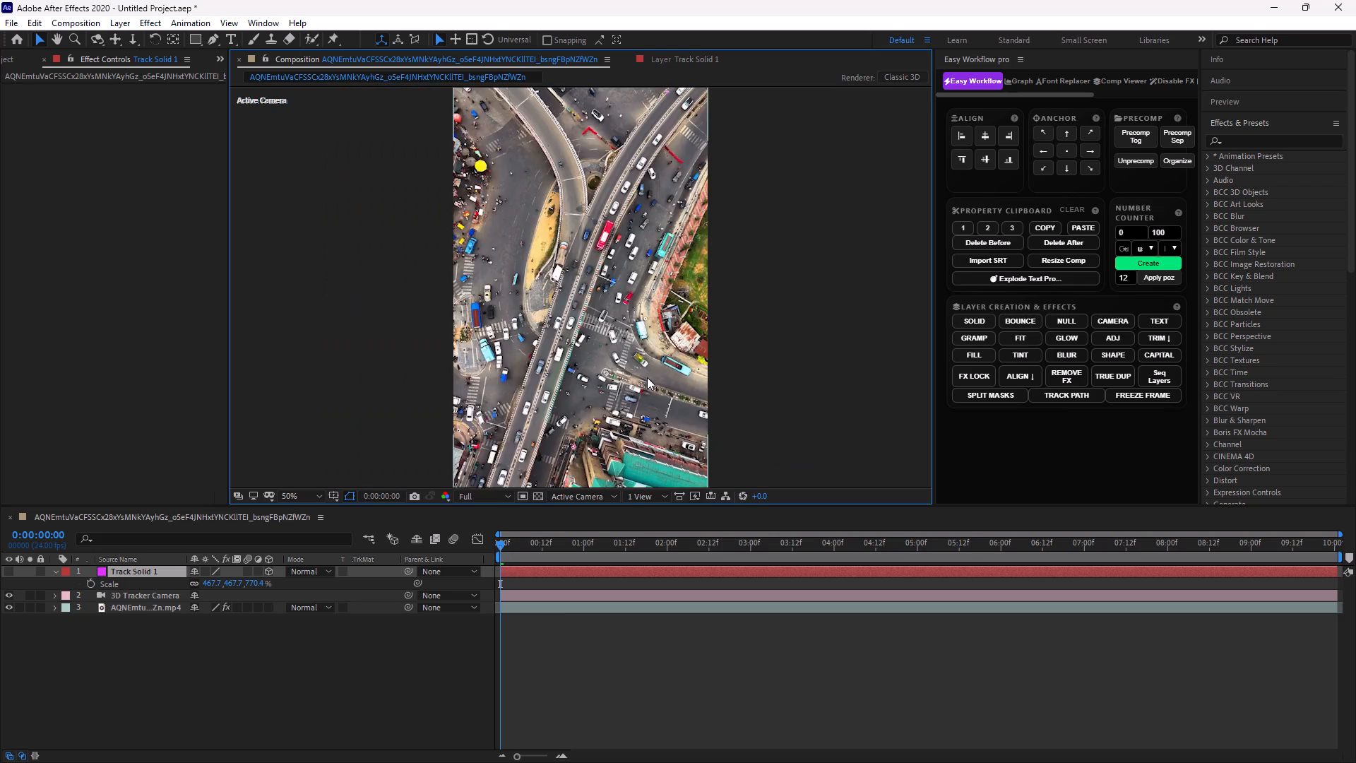
scroll(647, 377, down, 1)
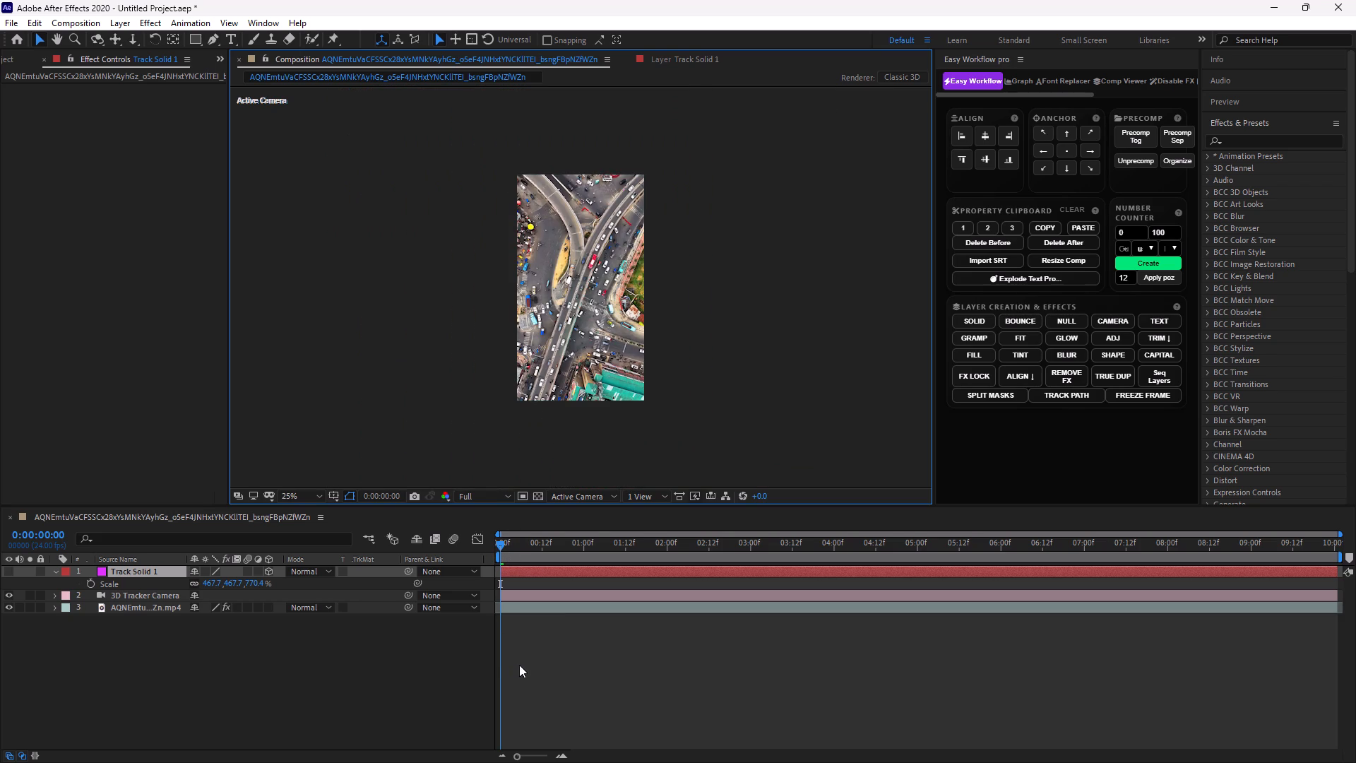
click(367, 662)
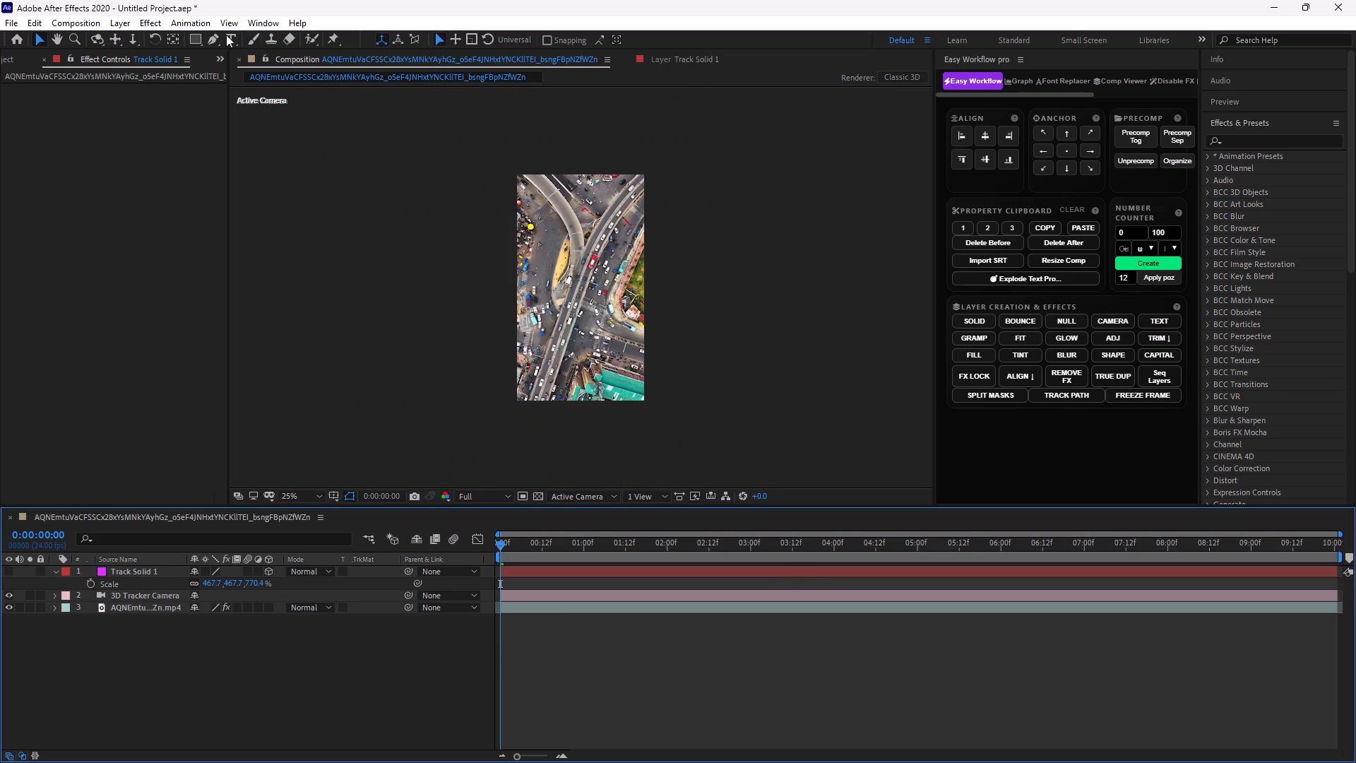
click(211, 34)
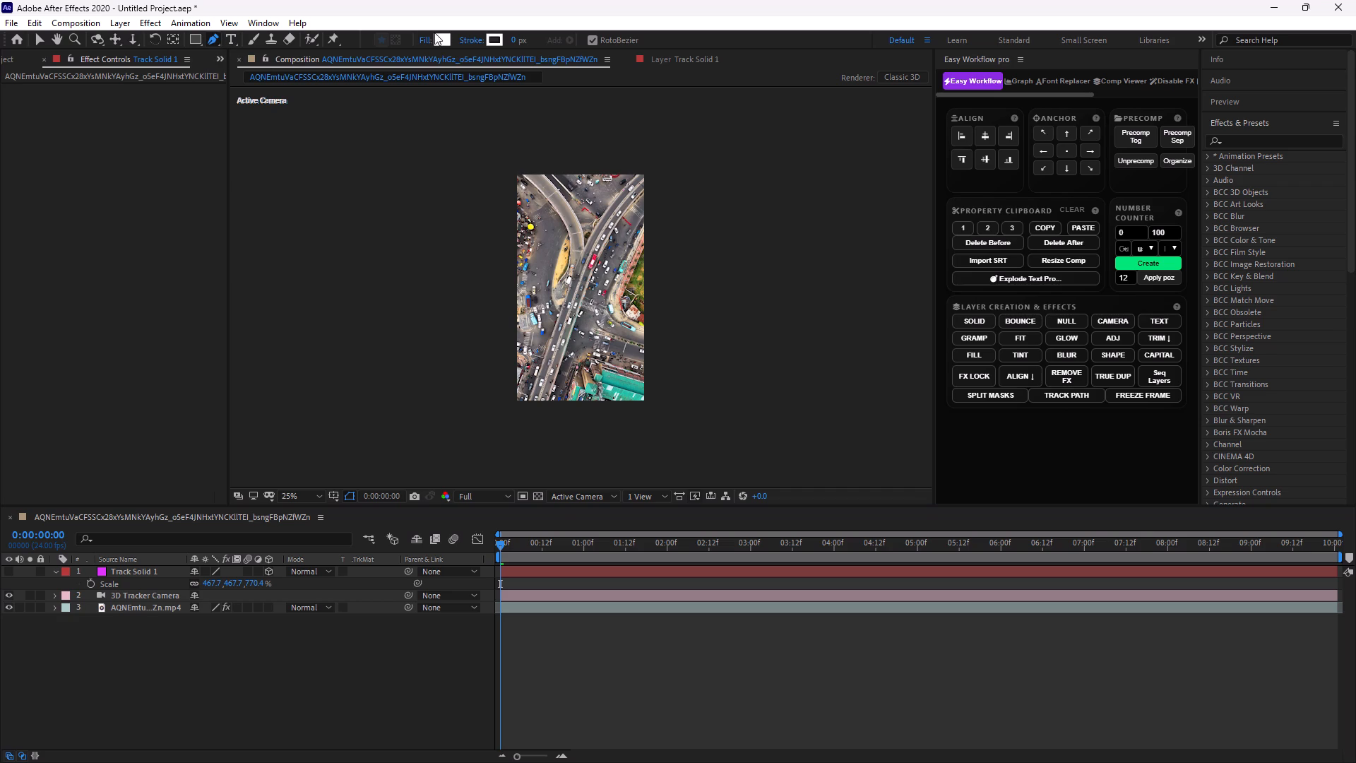
click(446, 37)
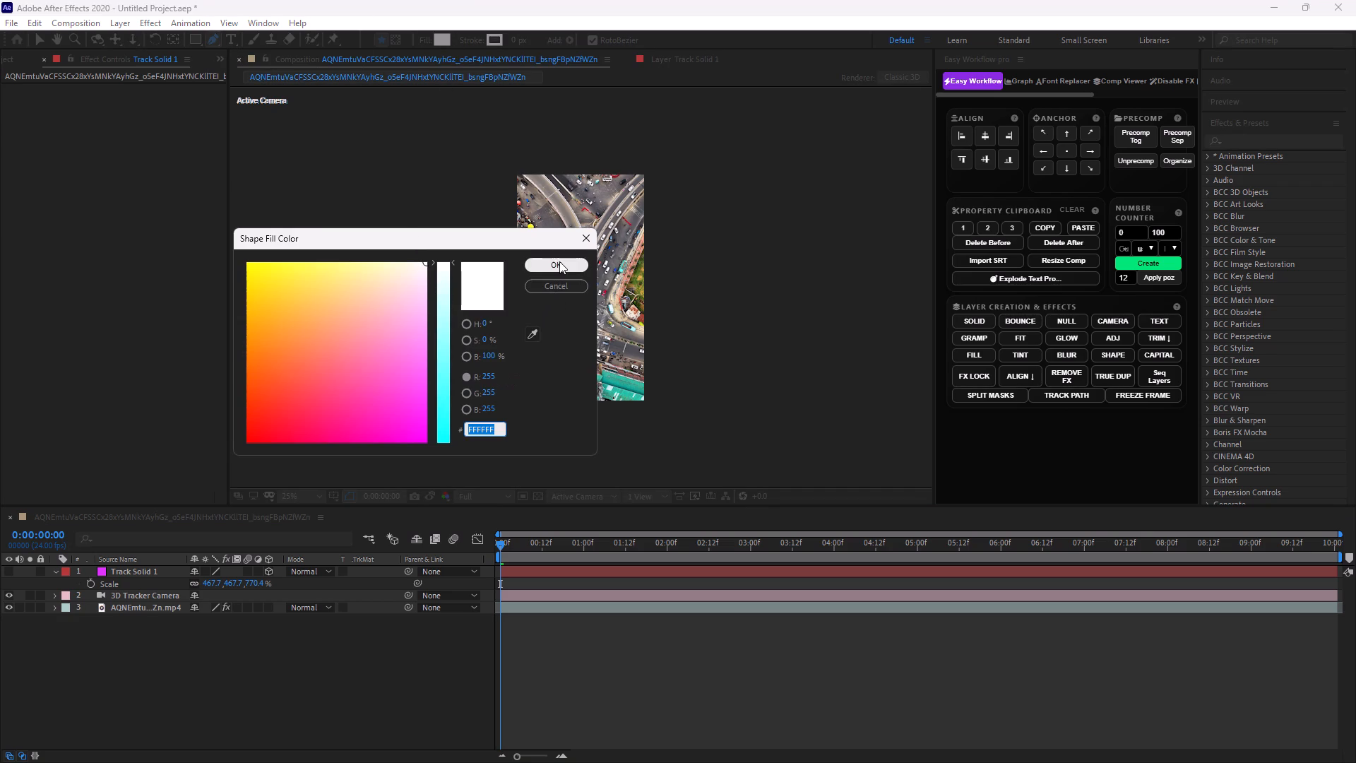
click(557, 259)
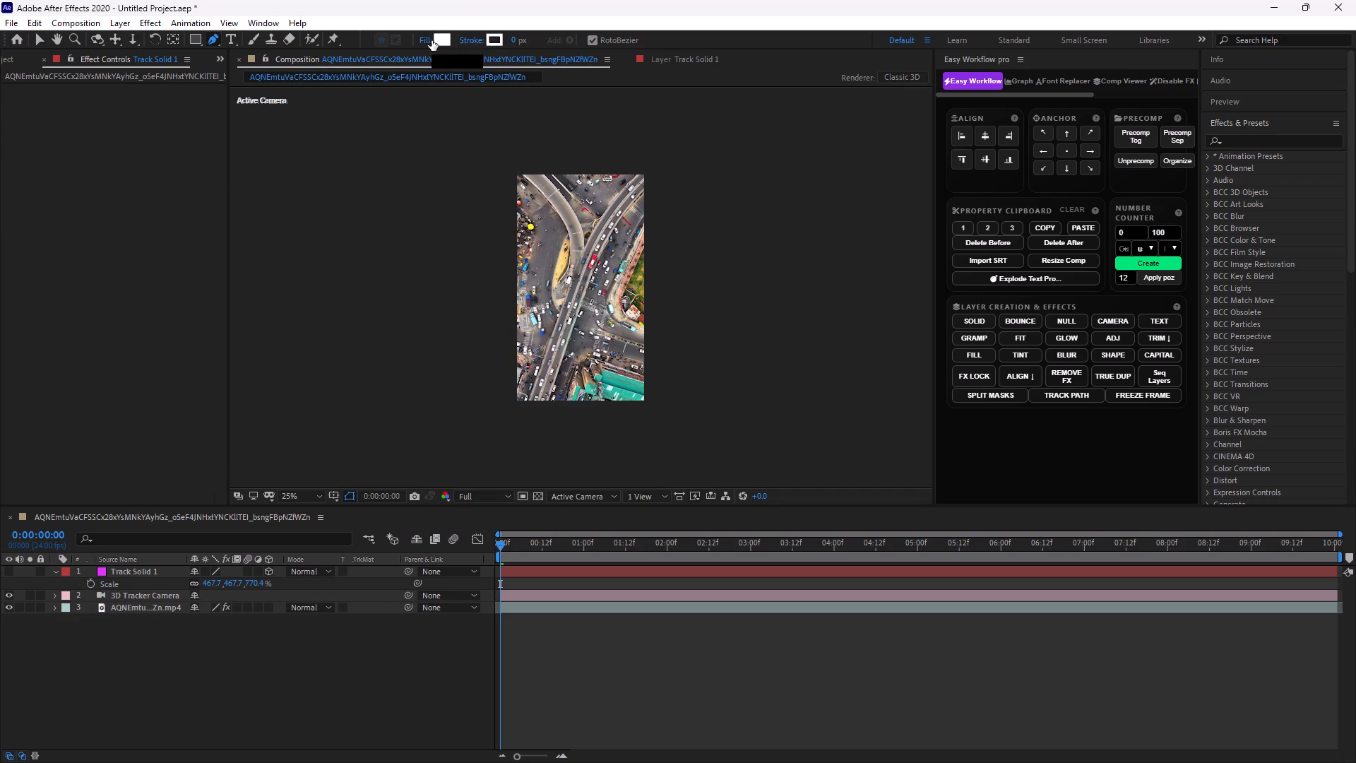
alt+click(439, 40)
alt+click(439, 40)
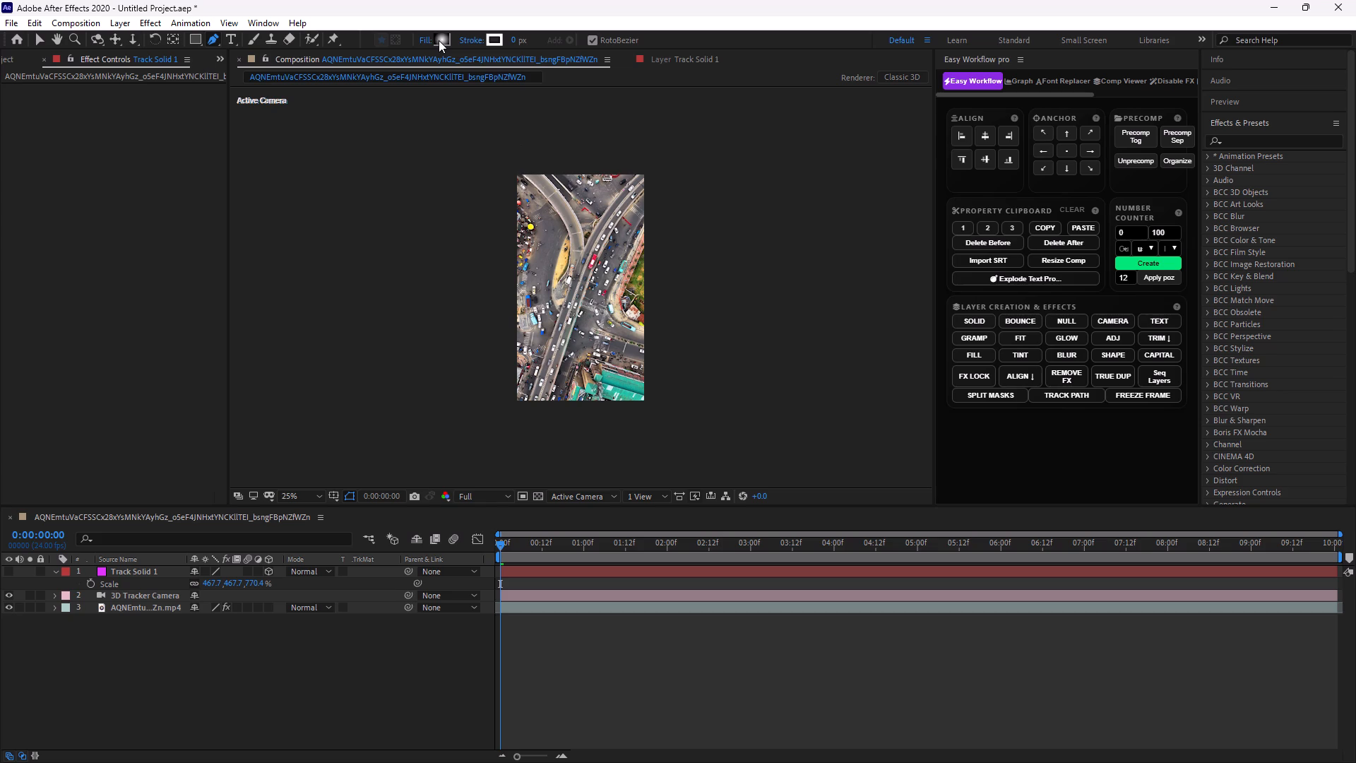
alt+click(439, 40)
drag(516, 39, 672, 49)
drag(672, 49, 691, 49)
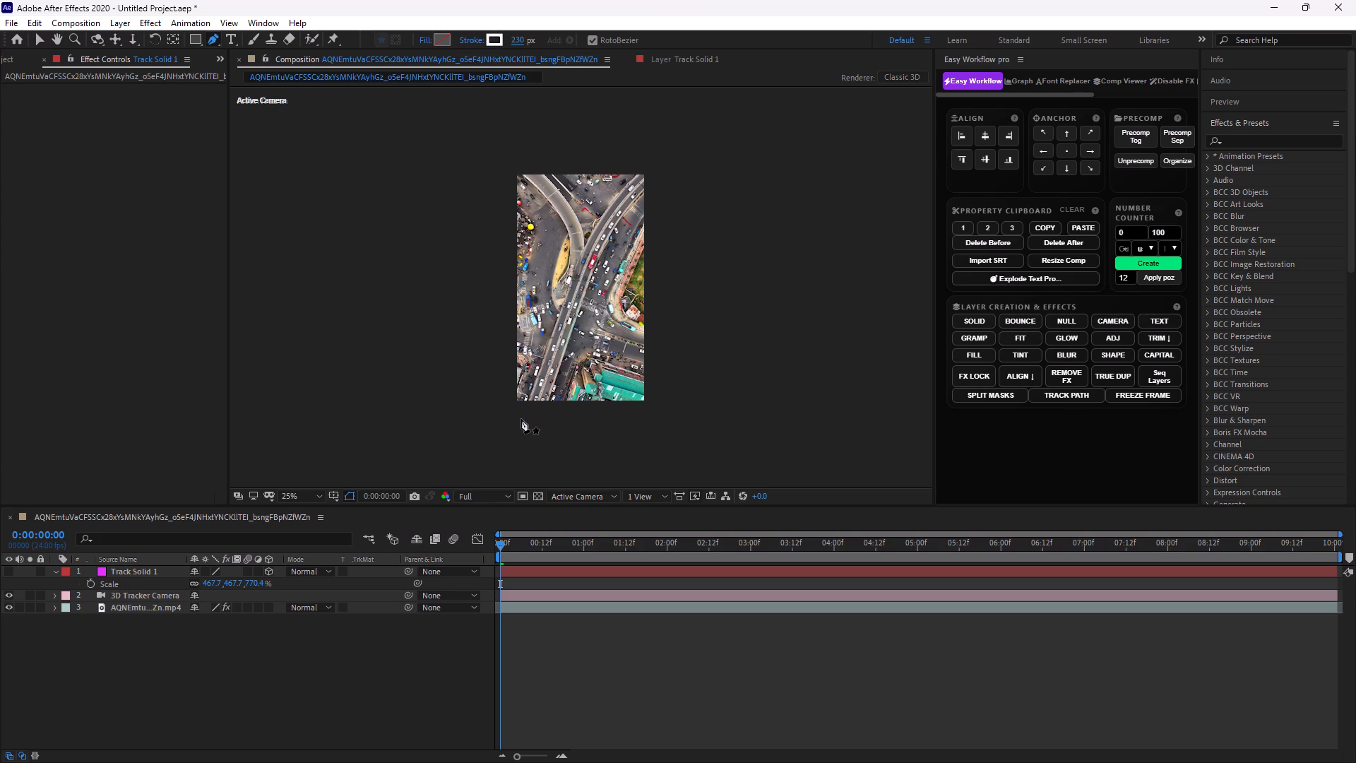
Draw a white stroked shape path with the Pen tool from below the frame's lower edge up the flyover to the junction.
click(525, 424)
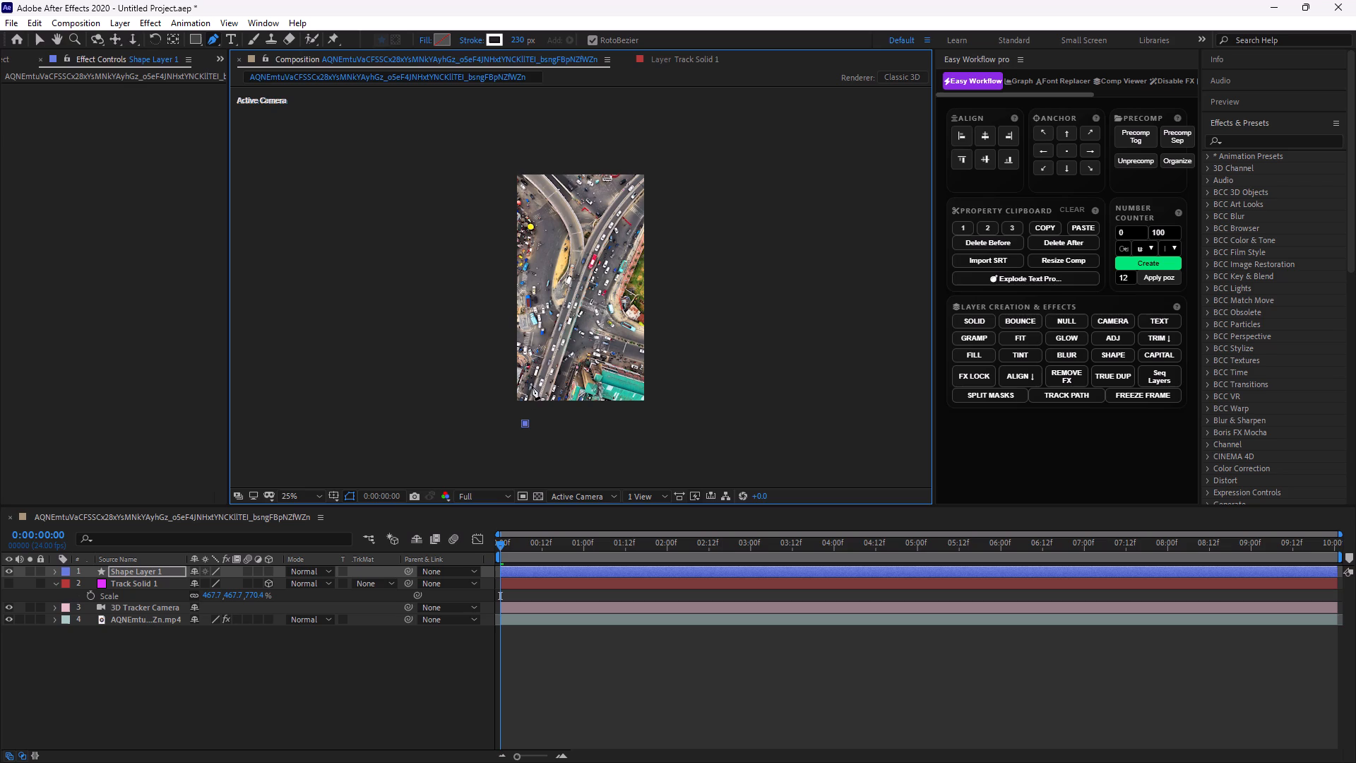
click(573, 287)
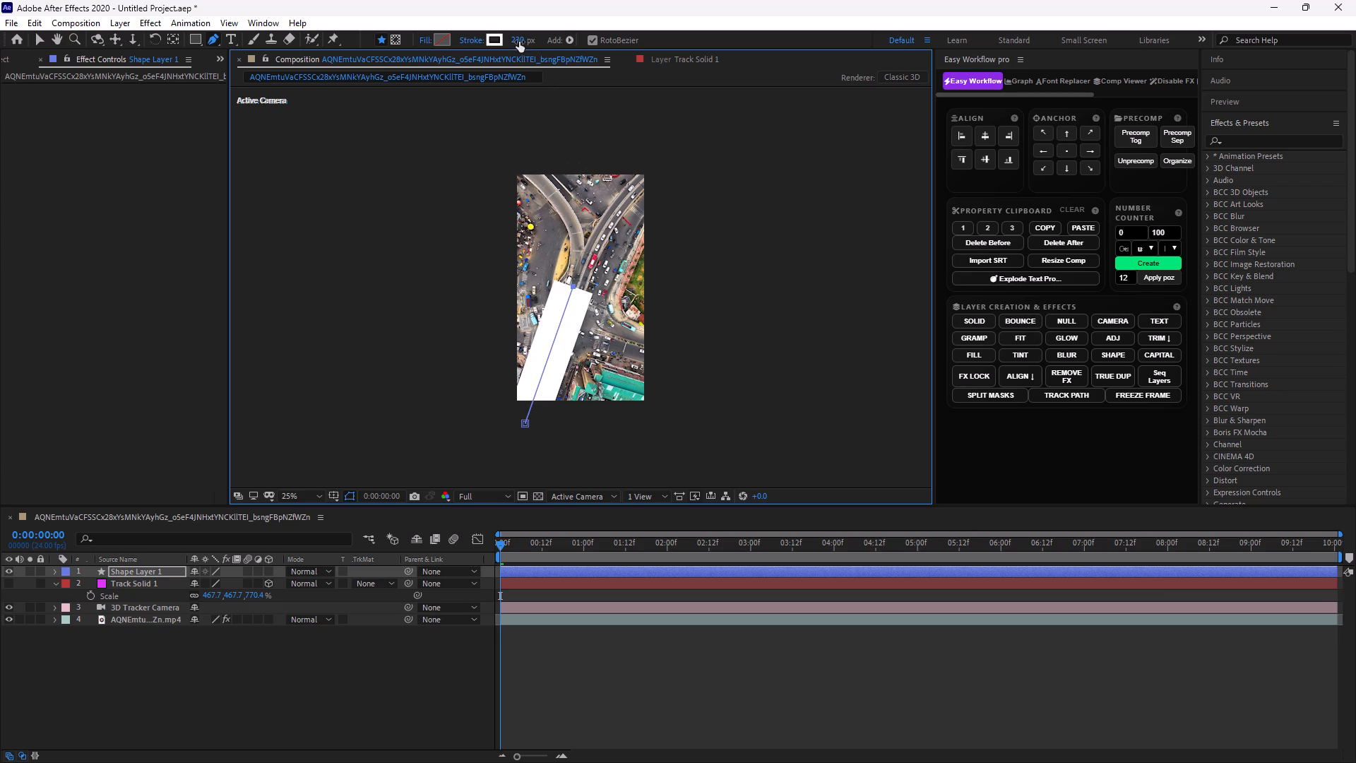
Reduce the shape path's stroke width to 40 px.
drag(519, 41, 411, 54)
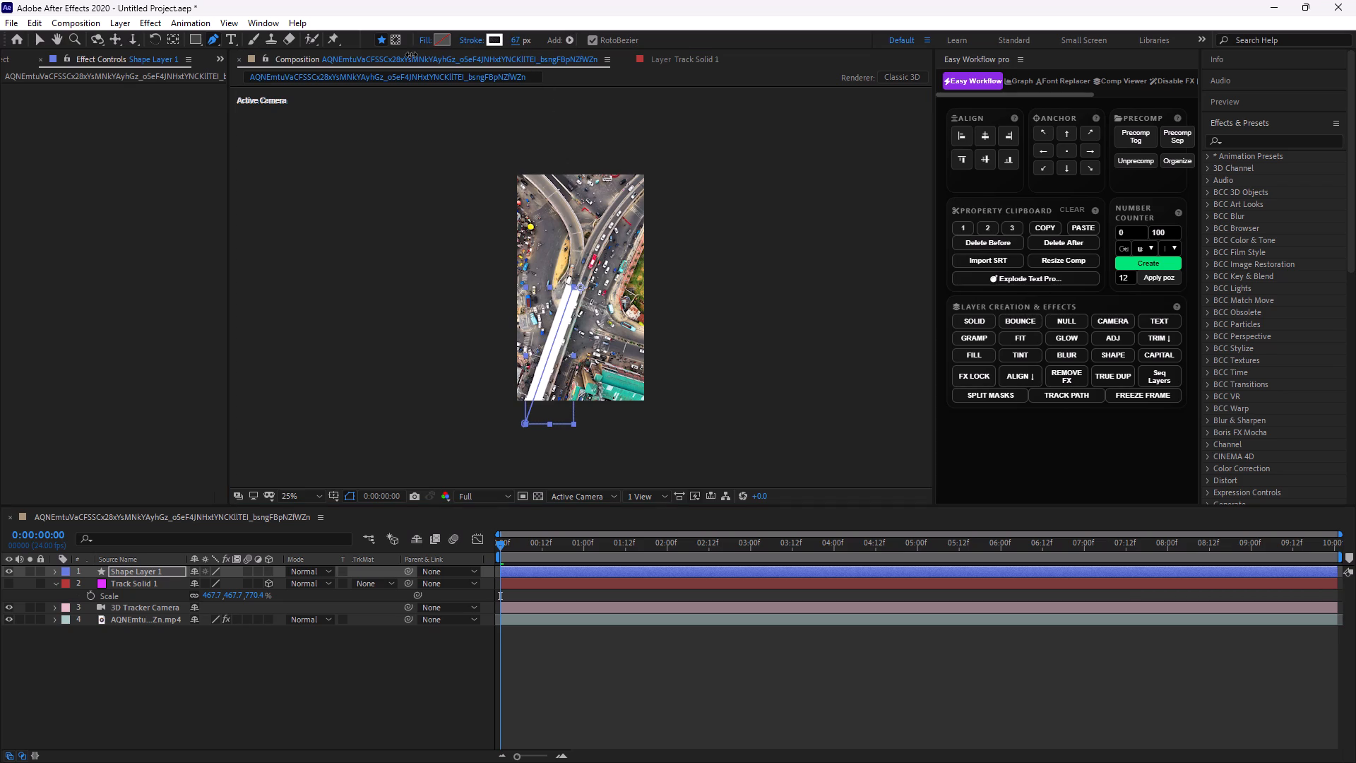
drag(411, 54, 398, 57)
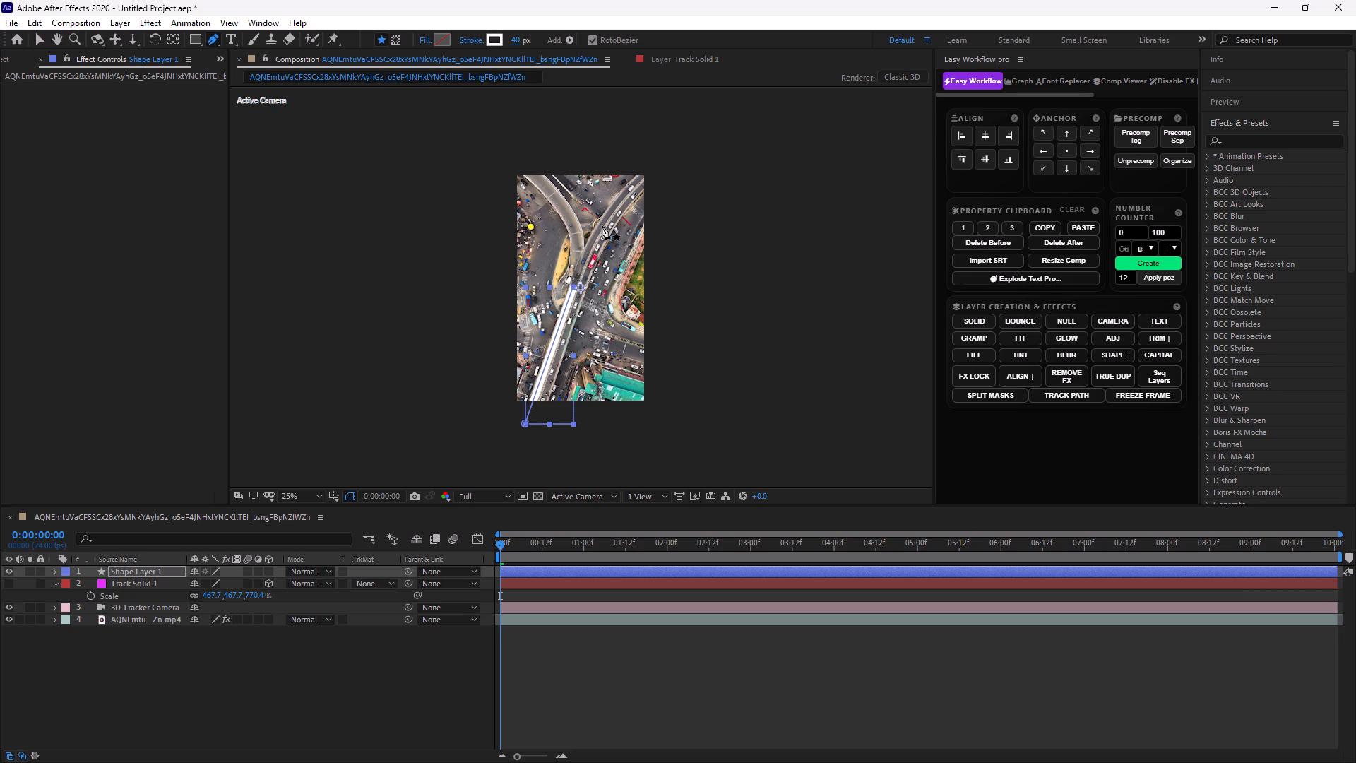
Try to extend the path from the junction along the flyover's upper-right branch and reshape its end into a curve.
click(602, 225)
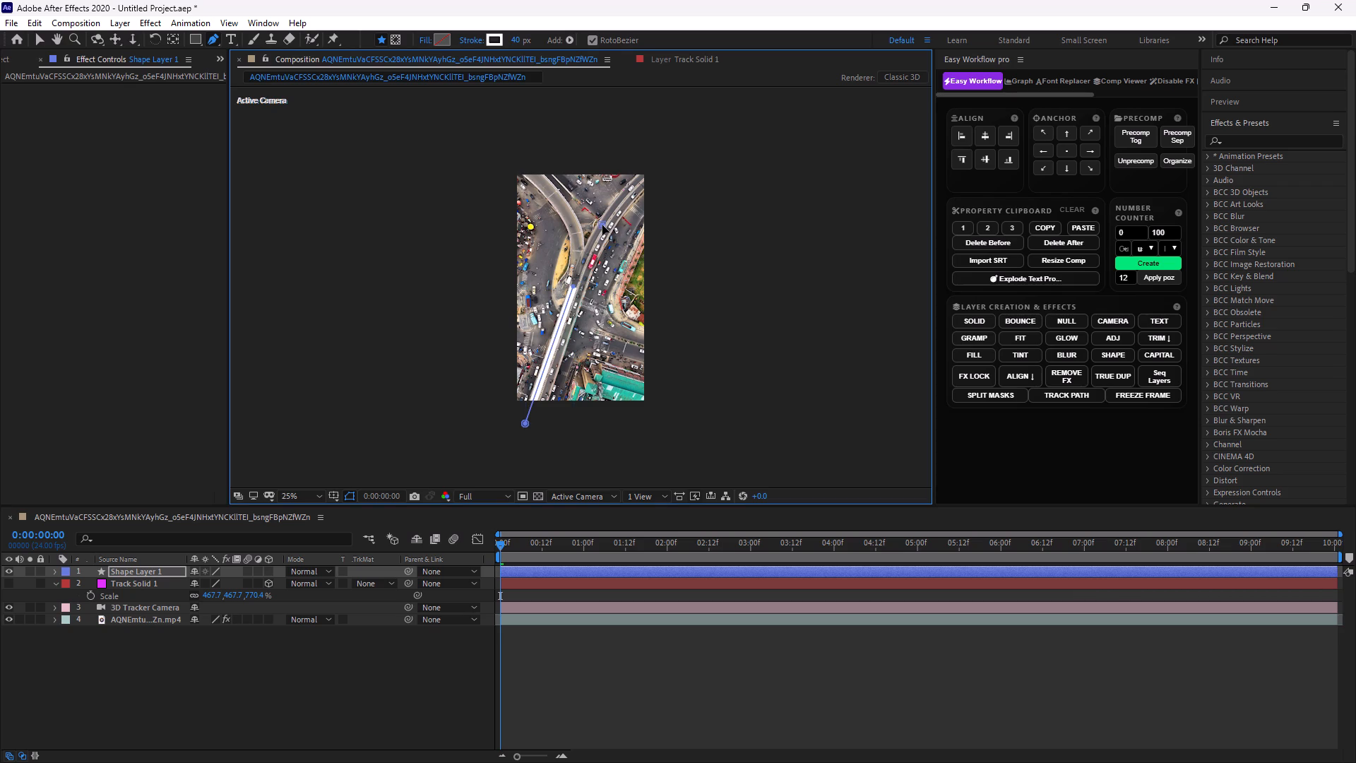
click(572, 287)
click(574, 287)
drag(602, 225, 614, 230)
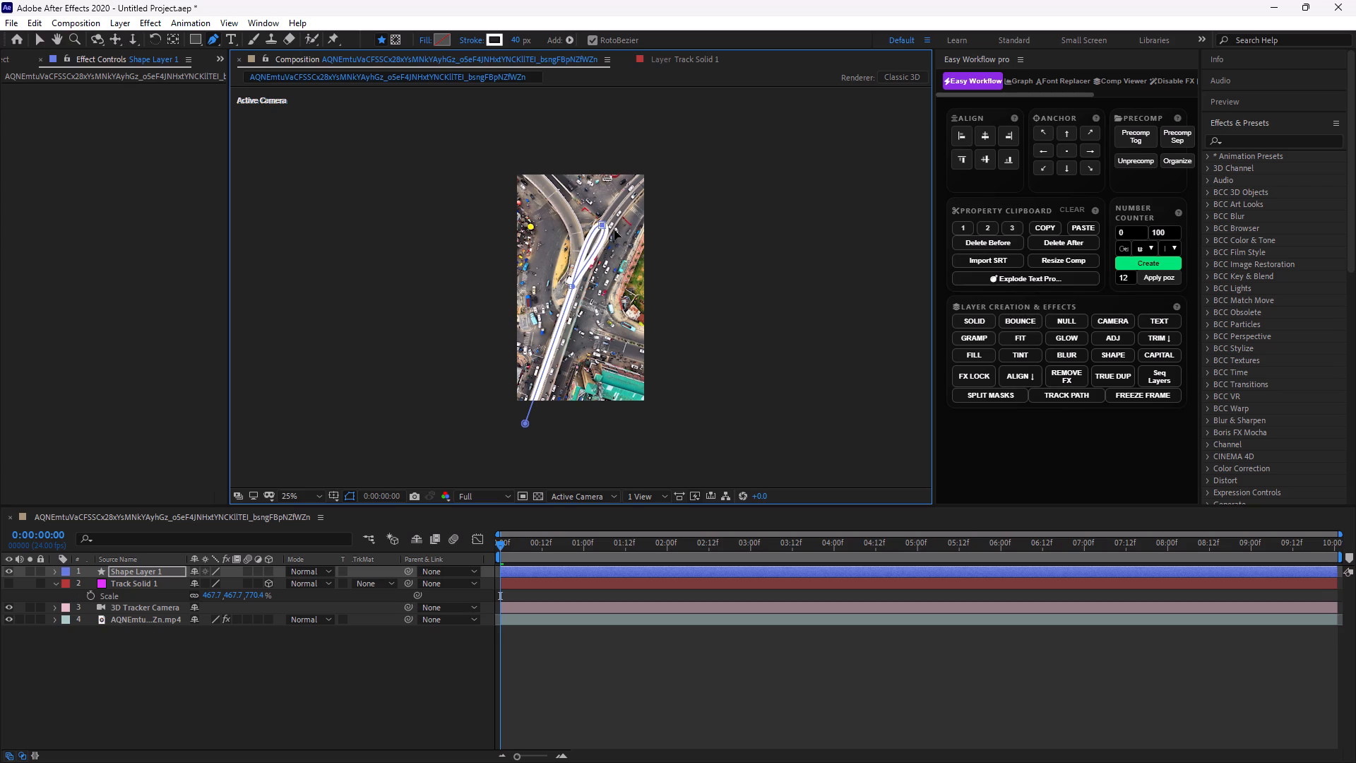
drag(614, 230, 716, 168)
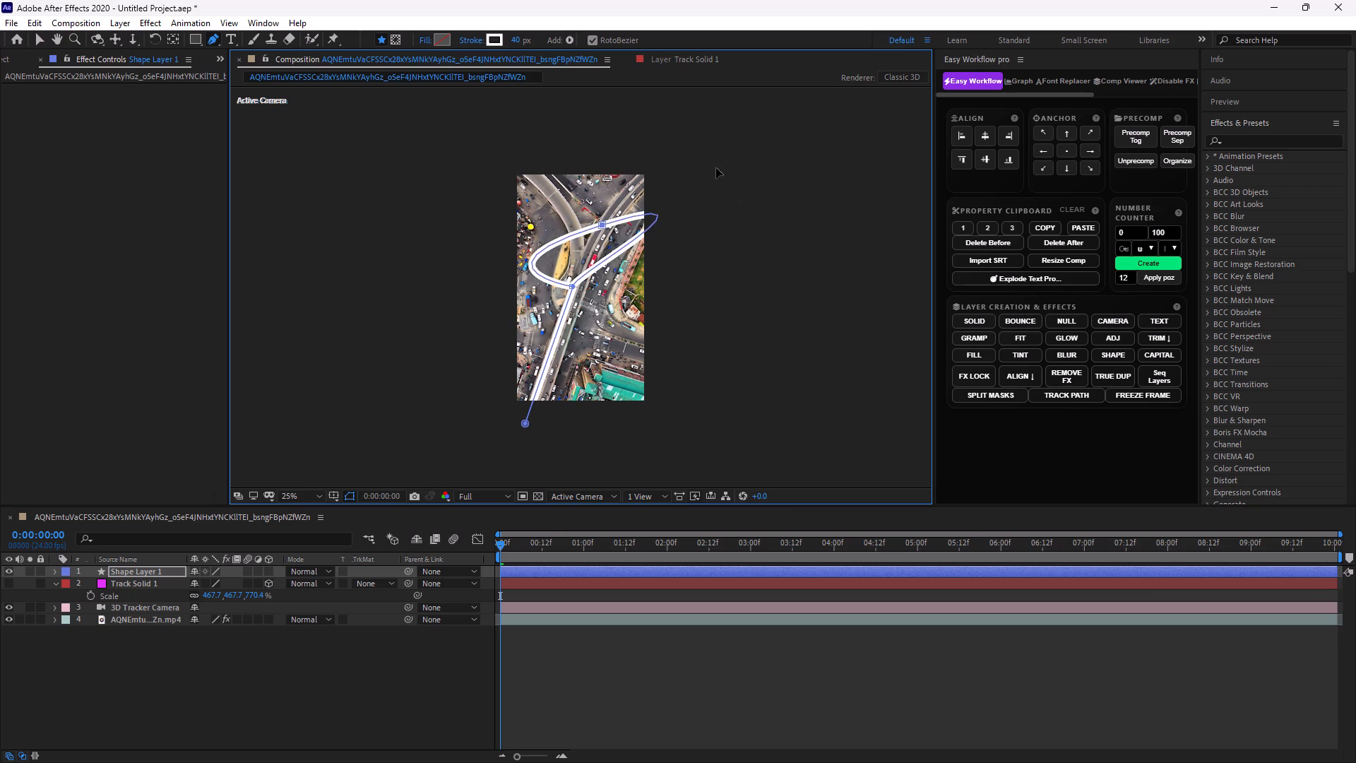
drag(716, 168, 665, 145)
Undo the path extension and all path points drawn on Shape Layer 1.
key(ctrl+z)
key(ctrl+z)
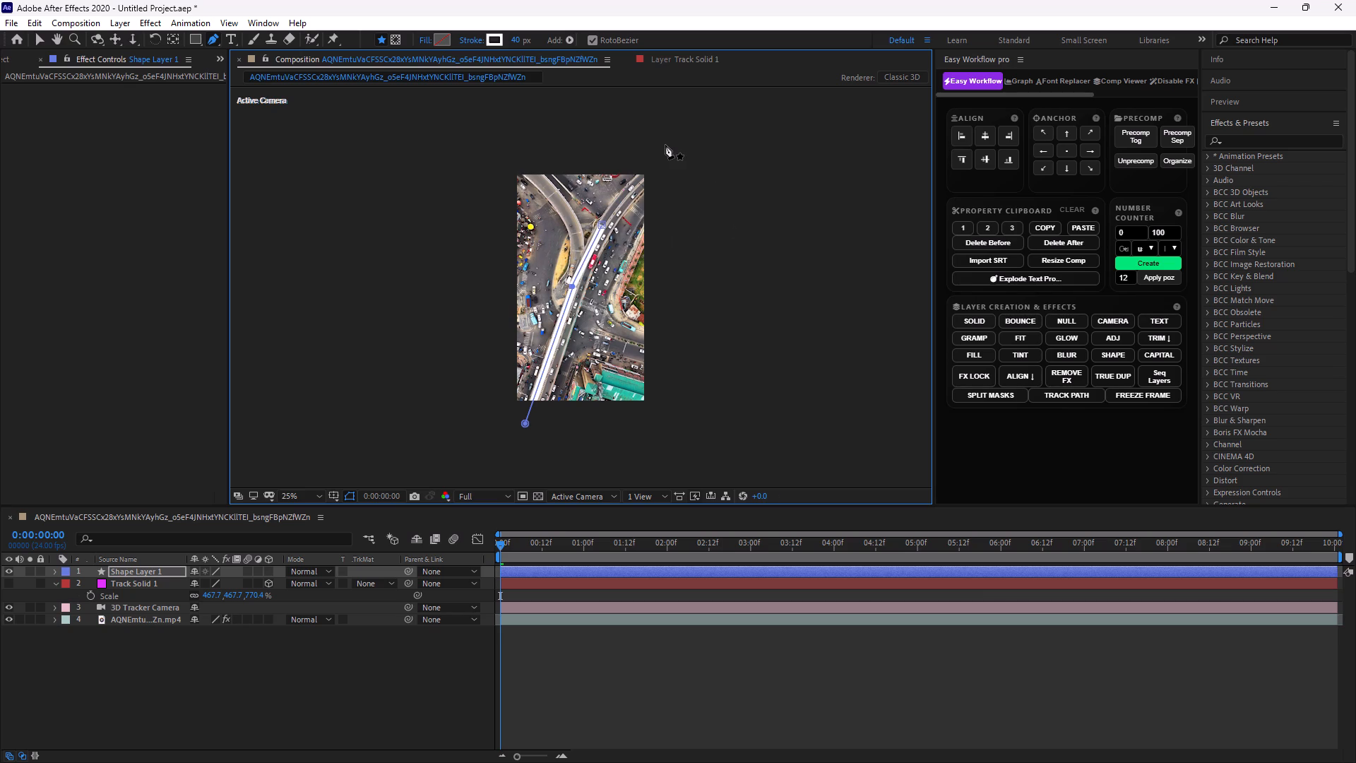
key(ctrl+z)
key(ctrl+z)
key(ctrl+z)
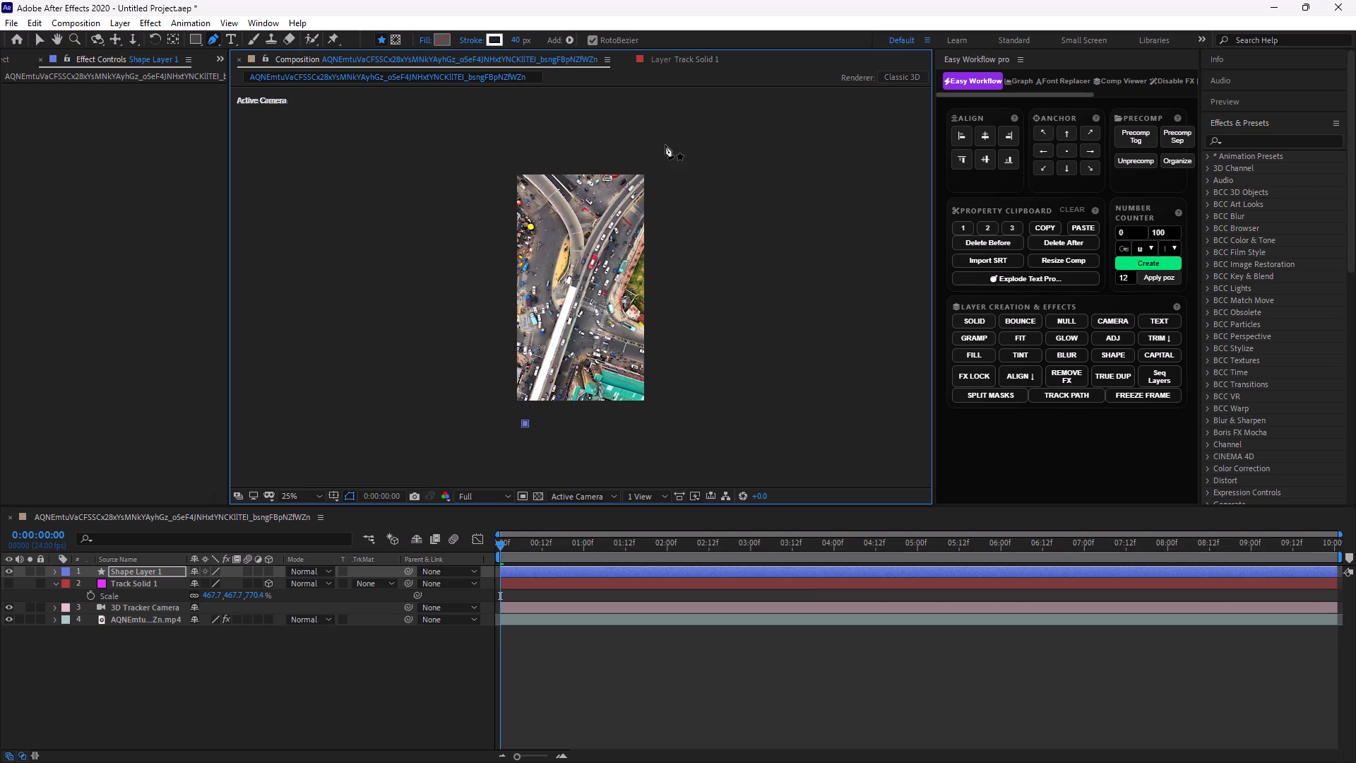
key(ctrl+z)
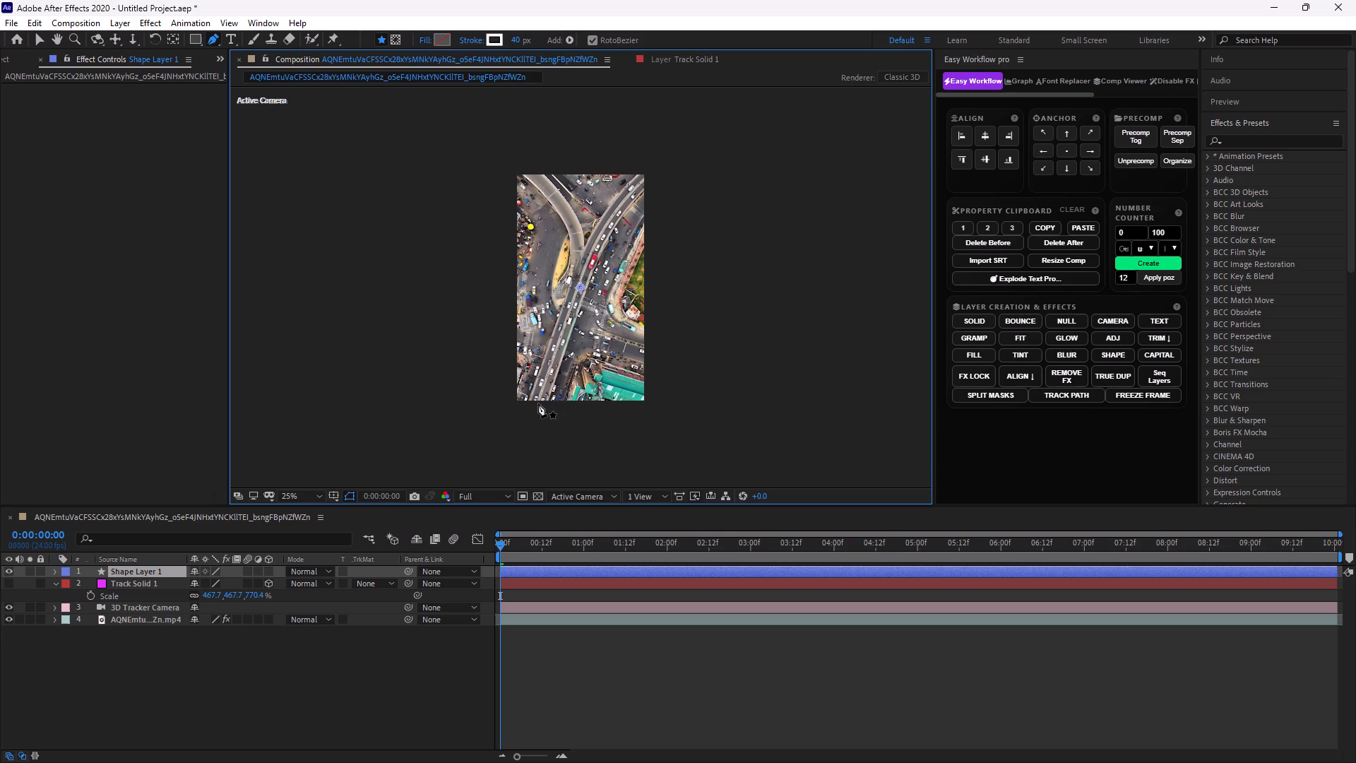
Draw a new path on Shape Layer 1 from just below the frame's lower edge through the junction to the flyover's upper-right branch.
click(536, 403)
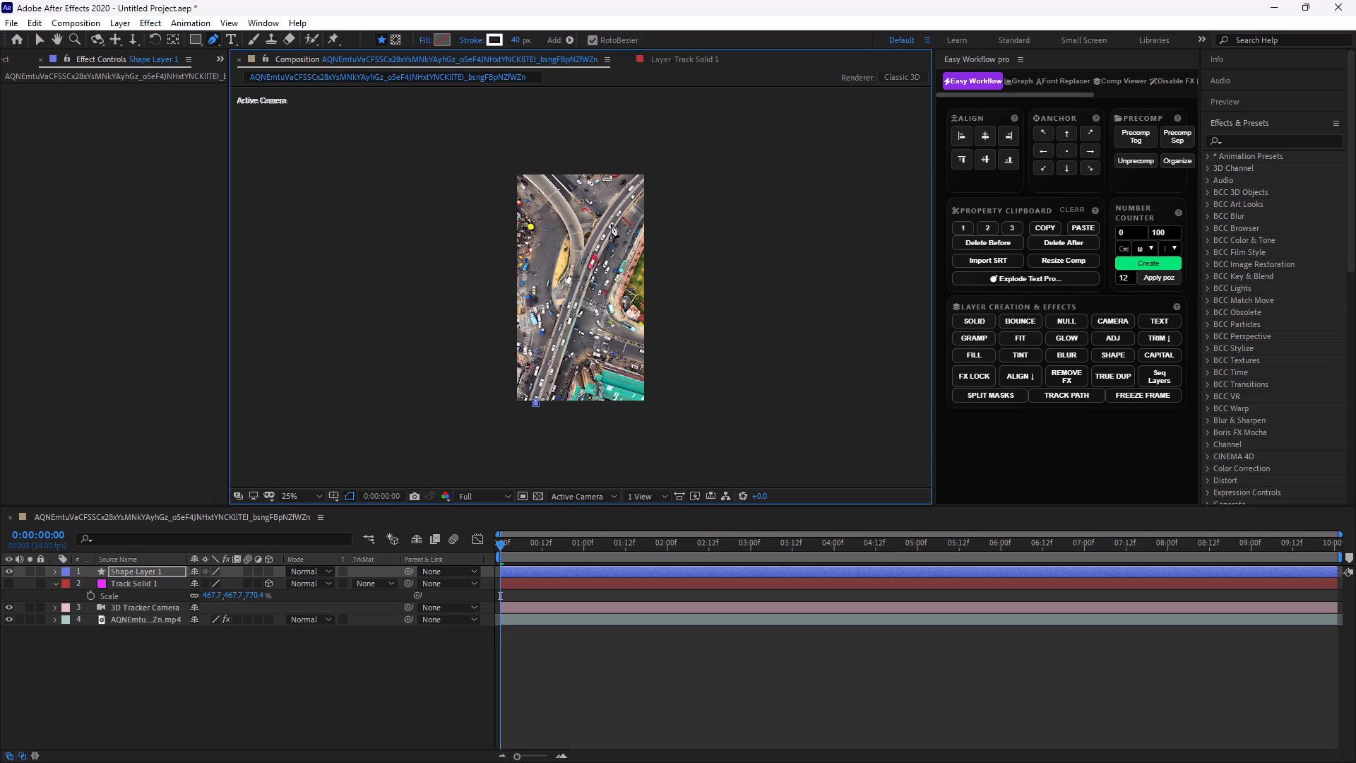
click(582, 277)
click(616, 213)
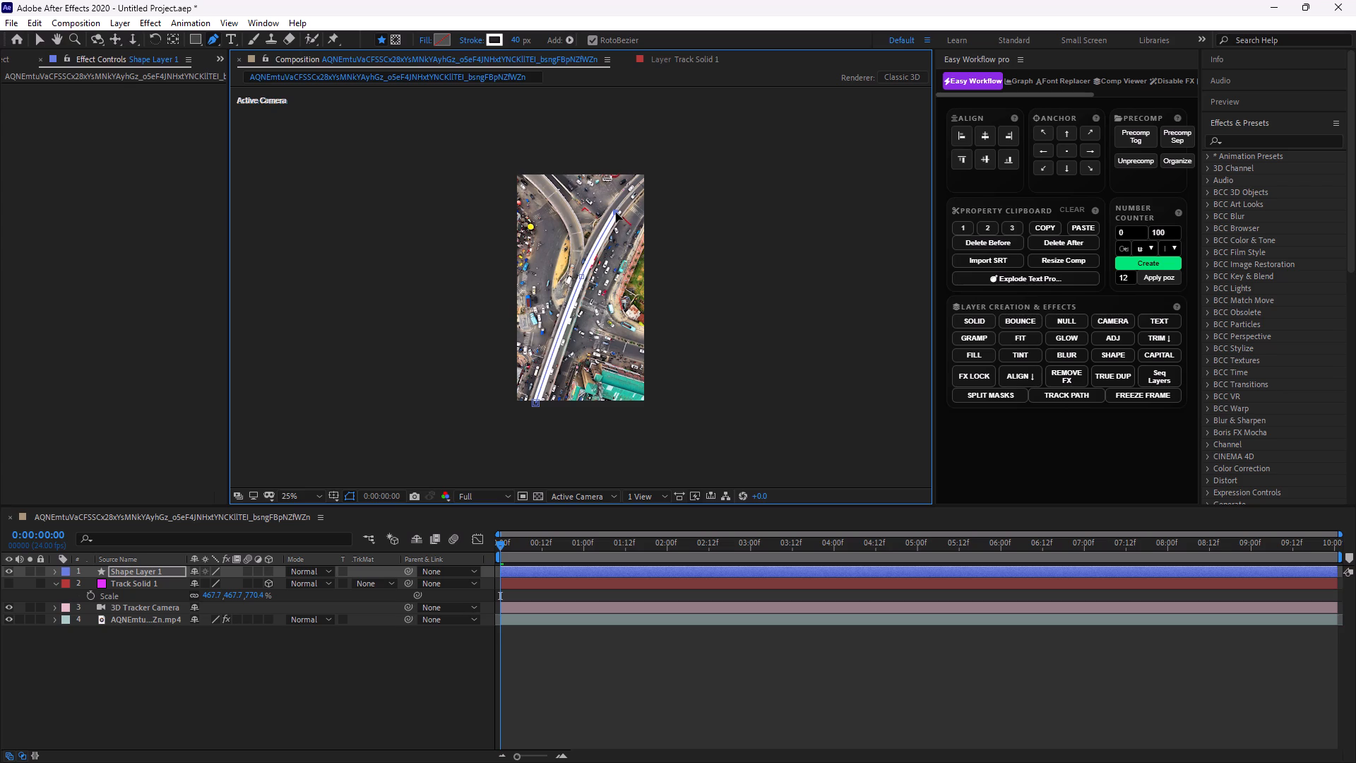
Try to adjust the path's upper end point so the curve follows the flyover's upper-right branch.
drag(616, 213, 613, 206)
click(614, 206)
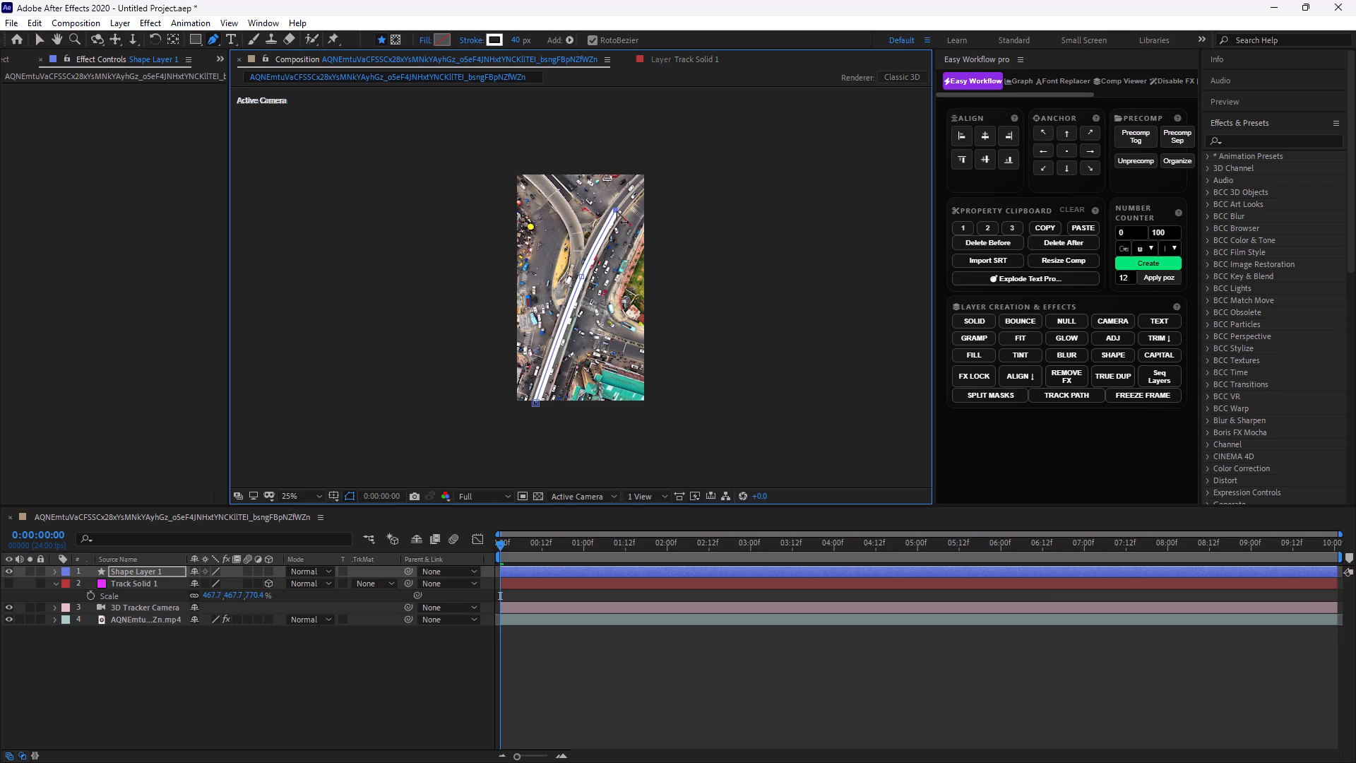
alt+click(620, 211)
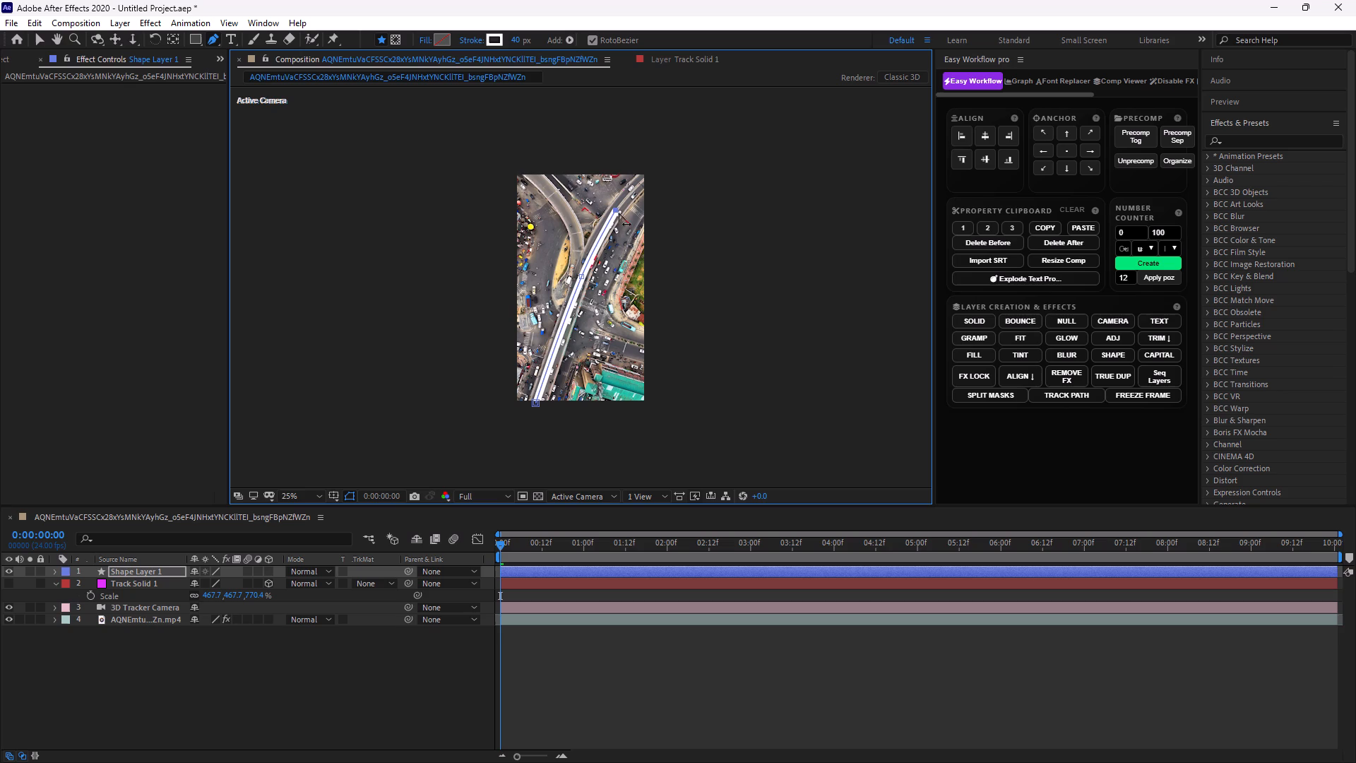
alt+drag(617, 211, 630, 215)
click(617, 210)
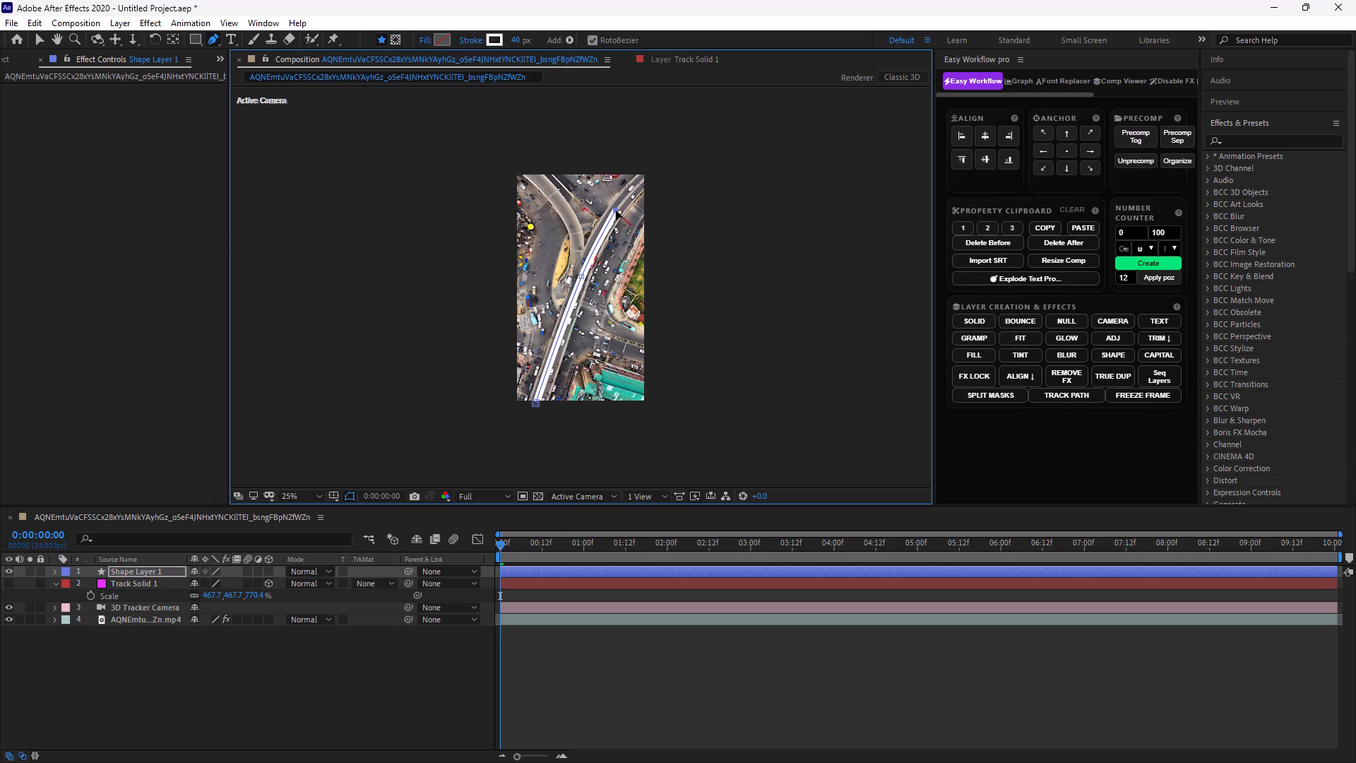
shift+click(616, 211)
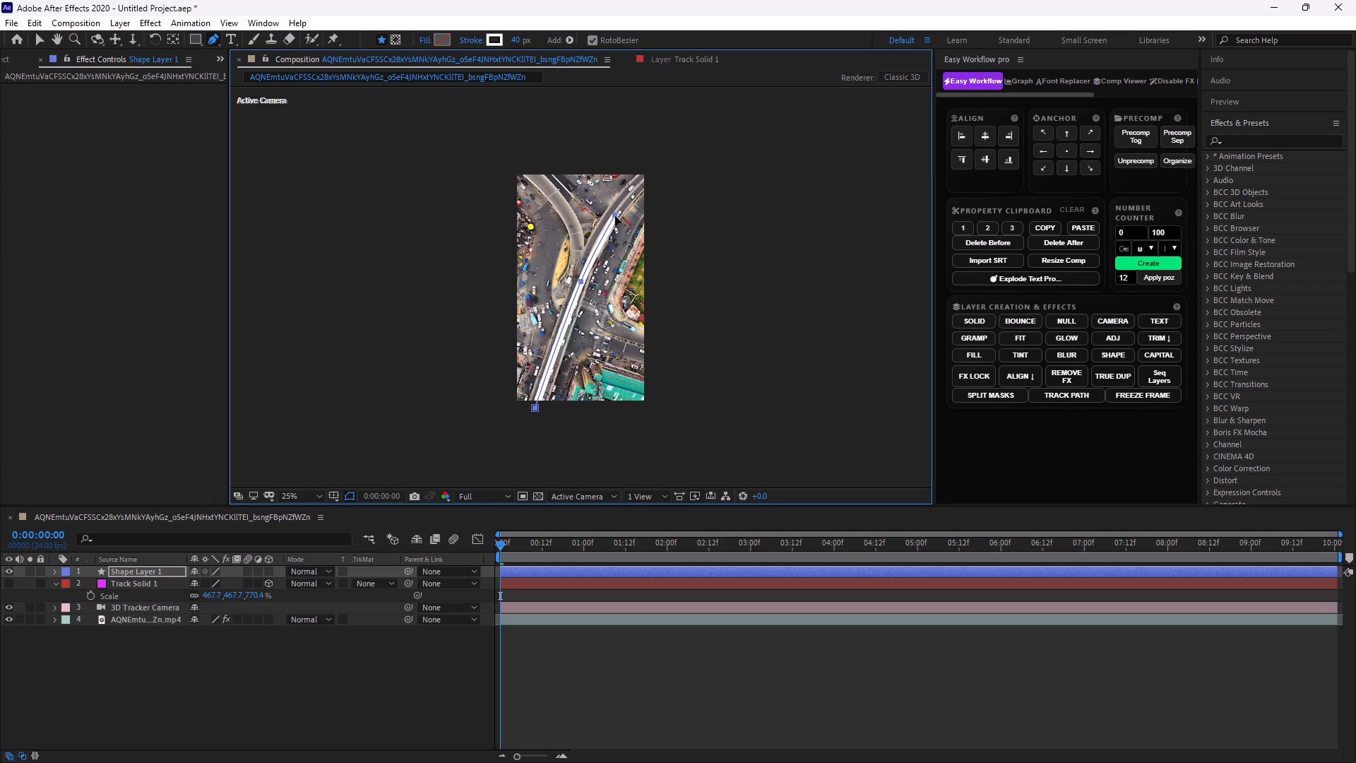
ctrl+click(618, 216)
Place the path's second point at the flyover junction, try a further point up the branch, and undo that point.
click(581, 283)
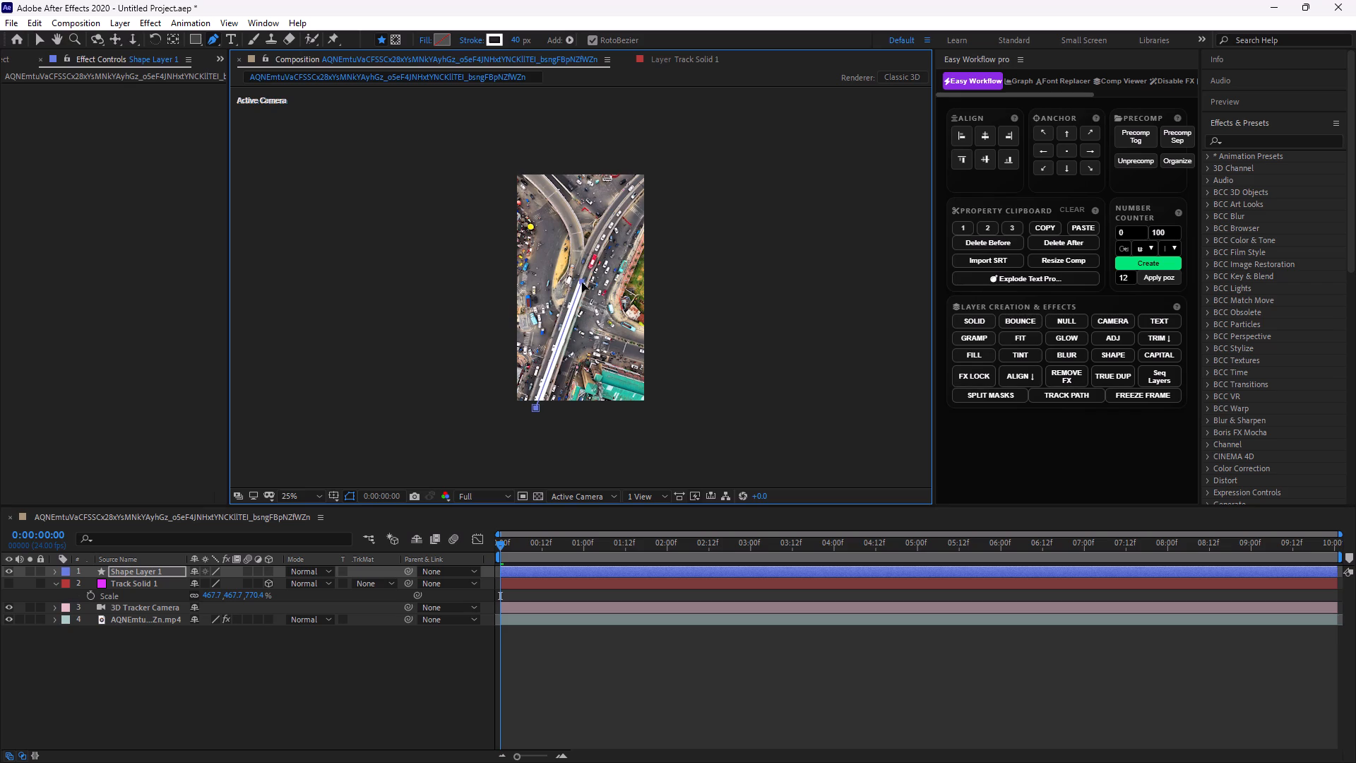
click(604, 230)
key(ctrl+z)
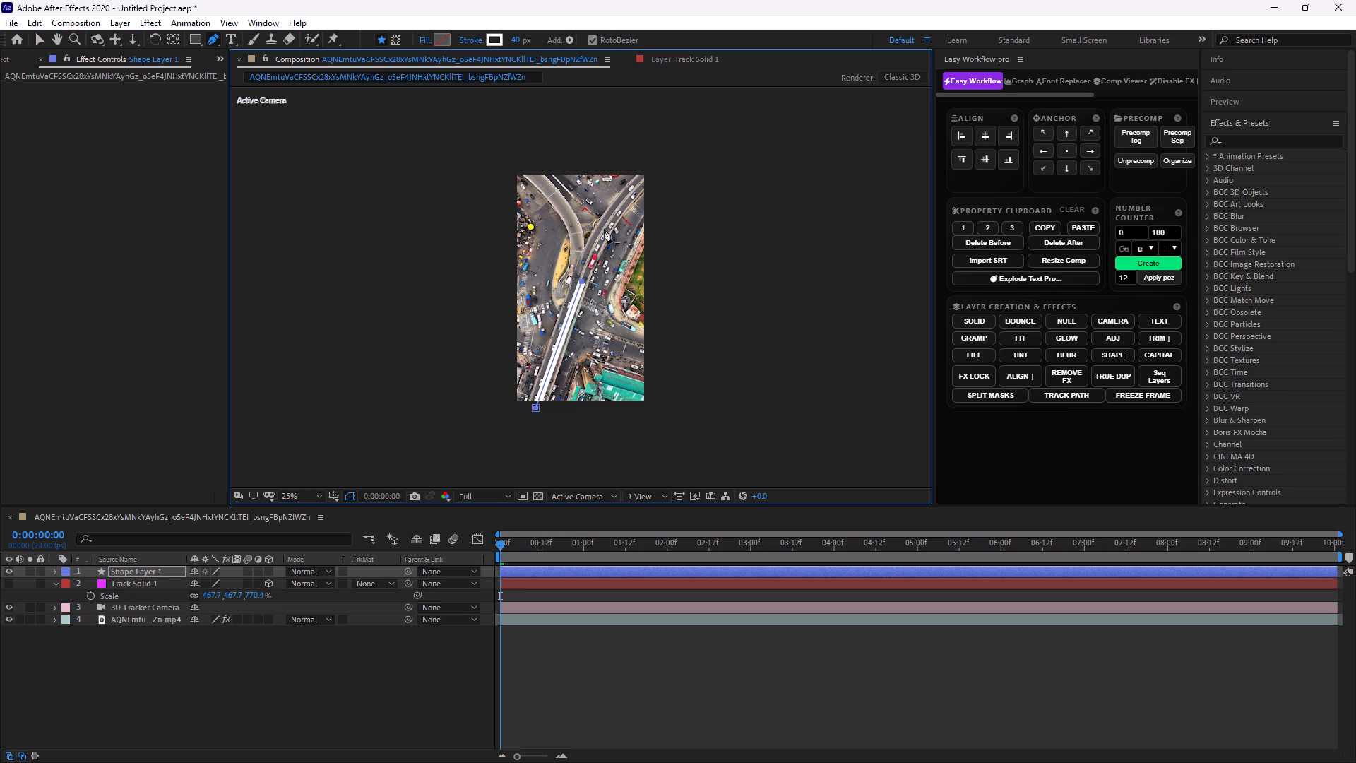
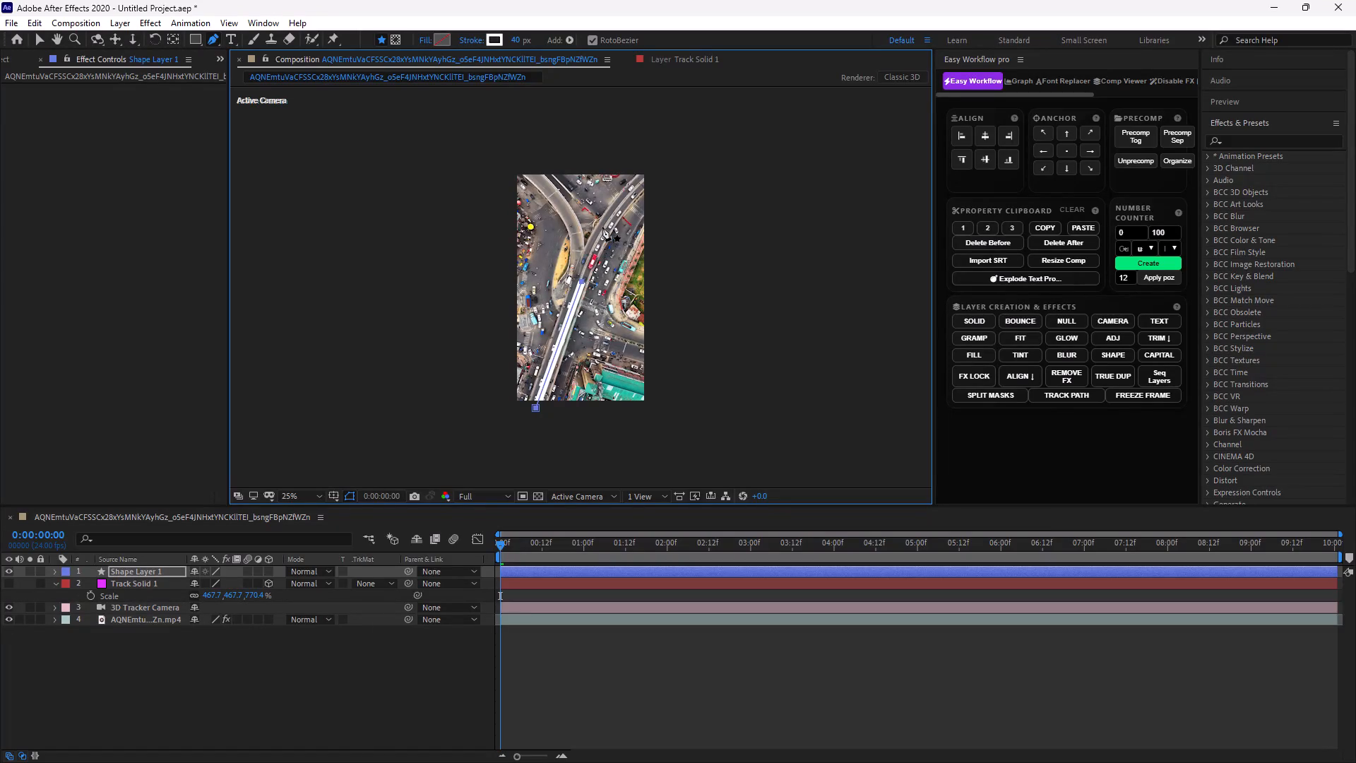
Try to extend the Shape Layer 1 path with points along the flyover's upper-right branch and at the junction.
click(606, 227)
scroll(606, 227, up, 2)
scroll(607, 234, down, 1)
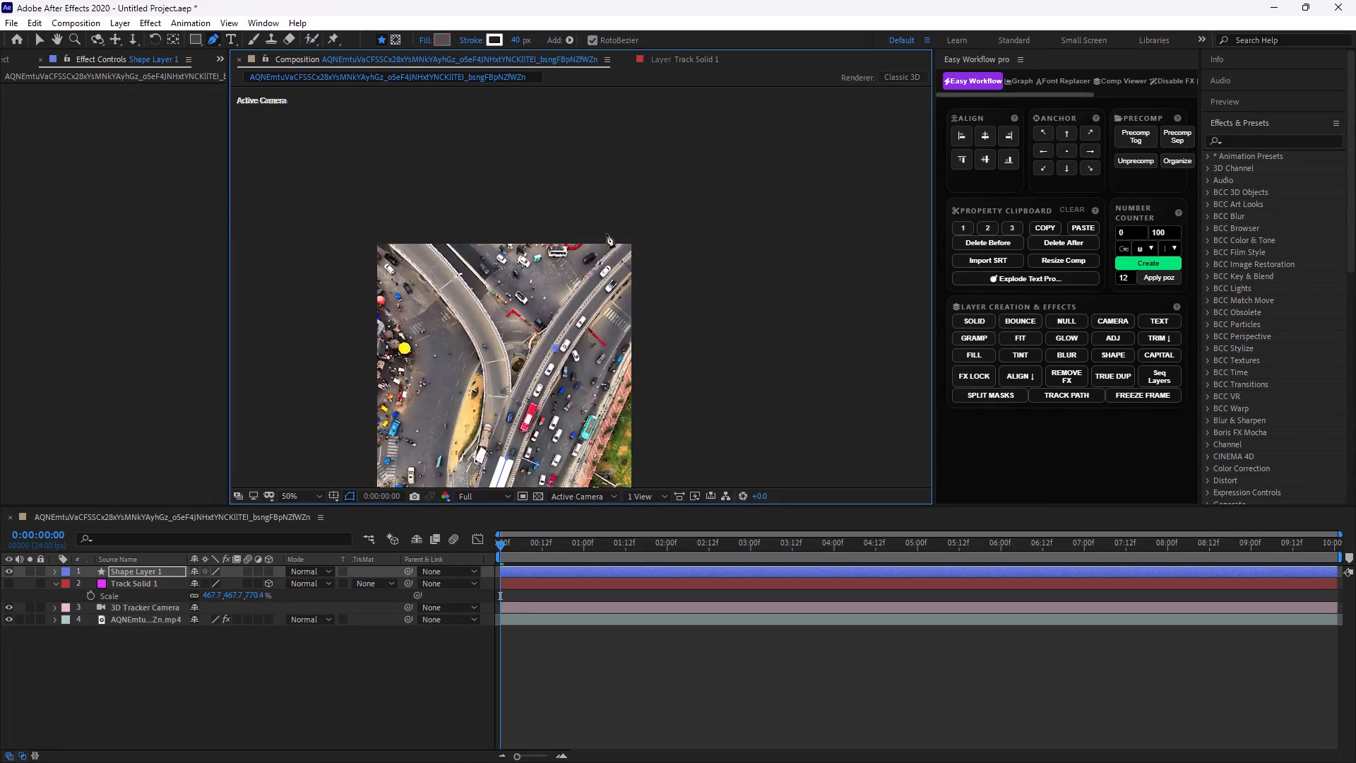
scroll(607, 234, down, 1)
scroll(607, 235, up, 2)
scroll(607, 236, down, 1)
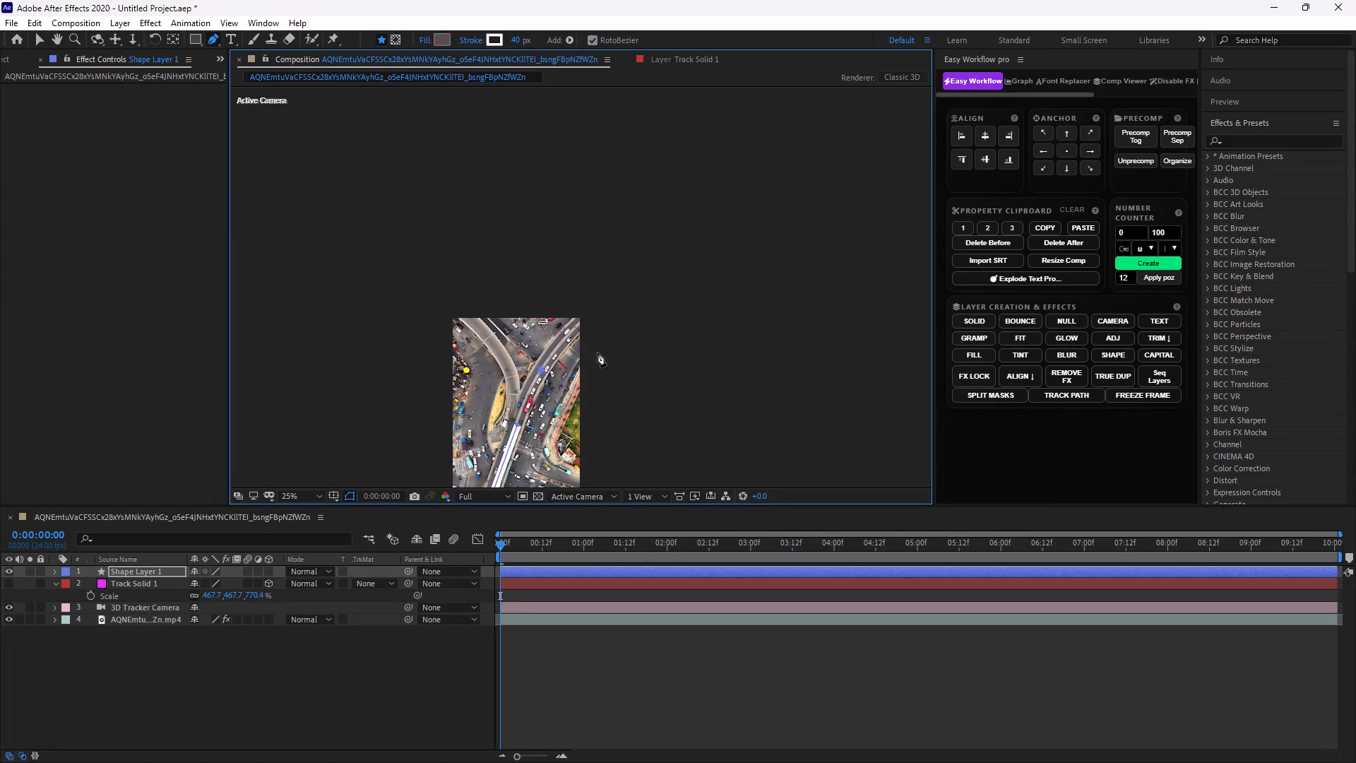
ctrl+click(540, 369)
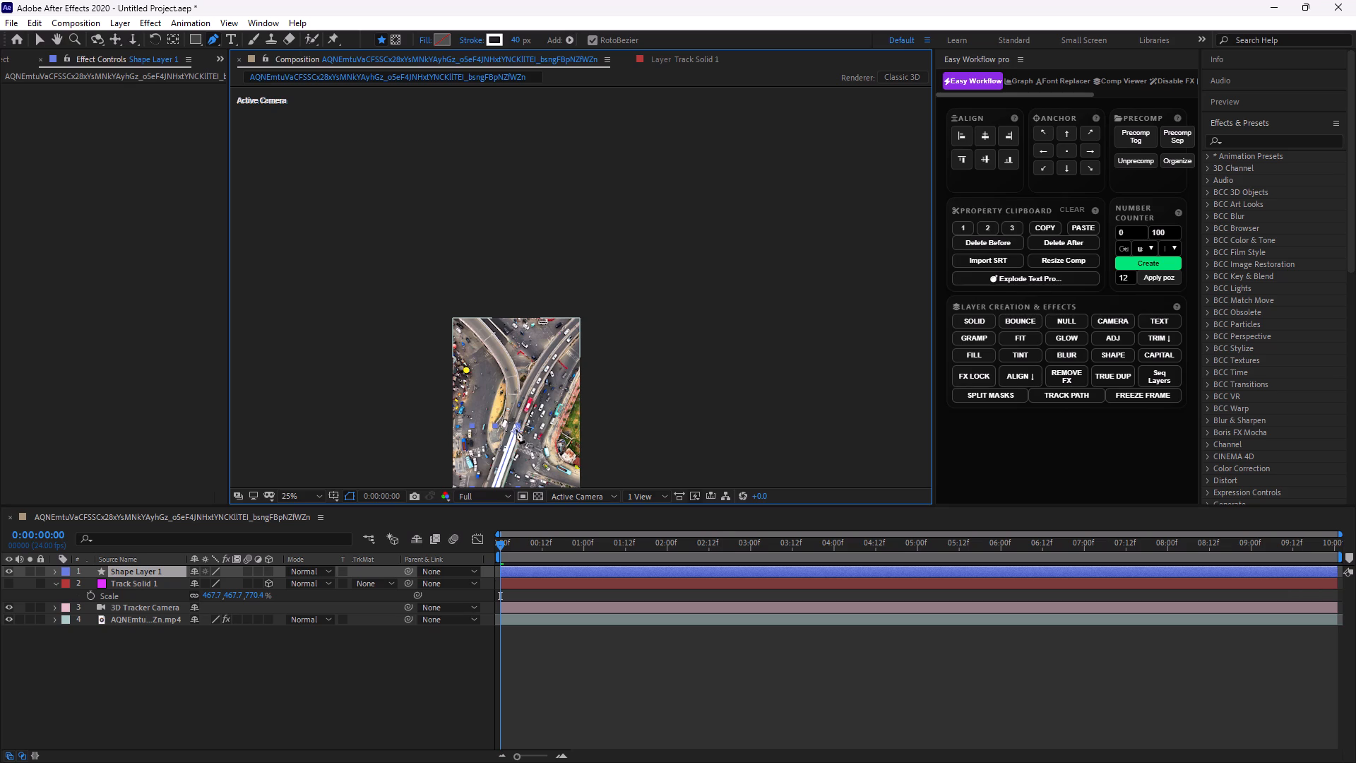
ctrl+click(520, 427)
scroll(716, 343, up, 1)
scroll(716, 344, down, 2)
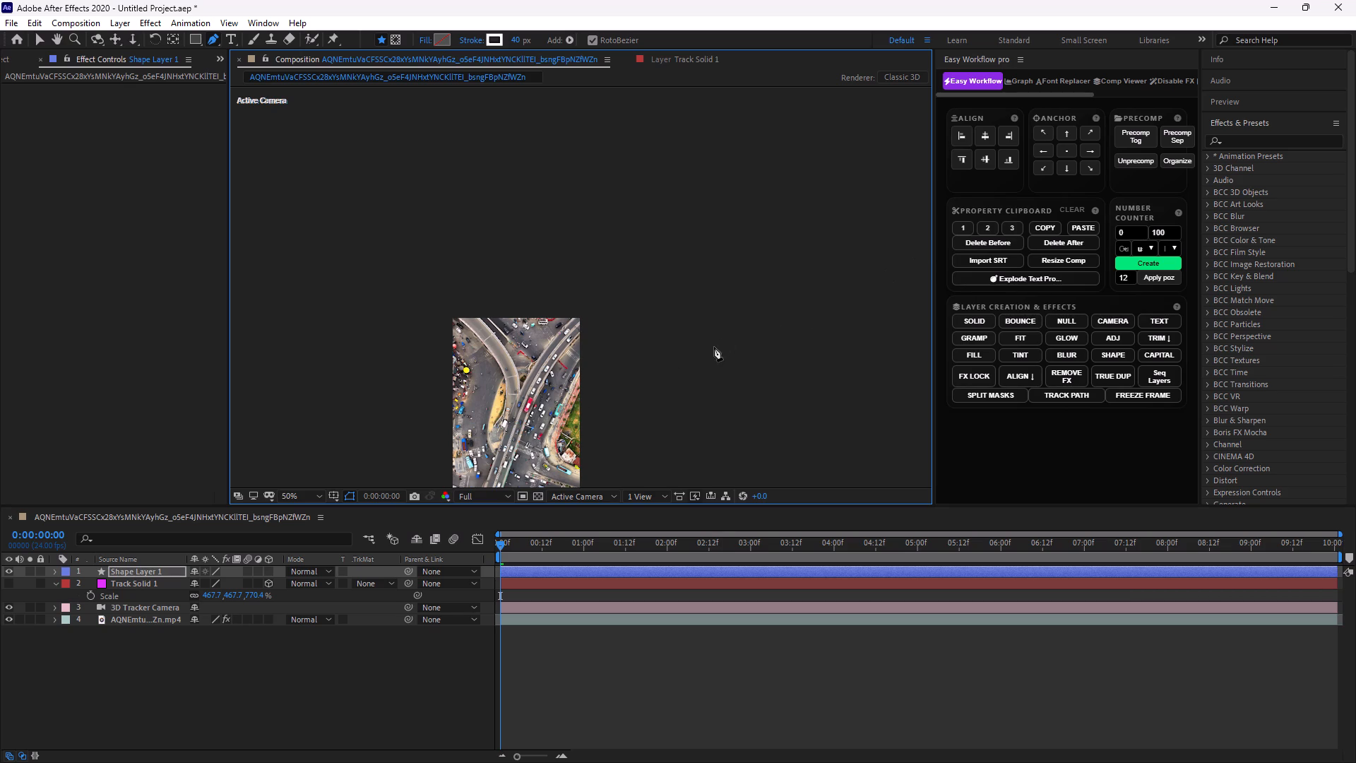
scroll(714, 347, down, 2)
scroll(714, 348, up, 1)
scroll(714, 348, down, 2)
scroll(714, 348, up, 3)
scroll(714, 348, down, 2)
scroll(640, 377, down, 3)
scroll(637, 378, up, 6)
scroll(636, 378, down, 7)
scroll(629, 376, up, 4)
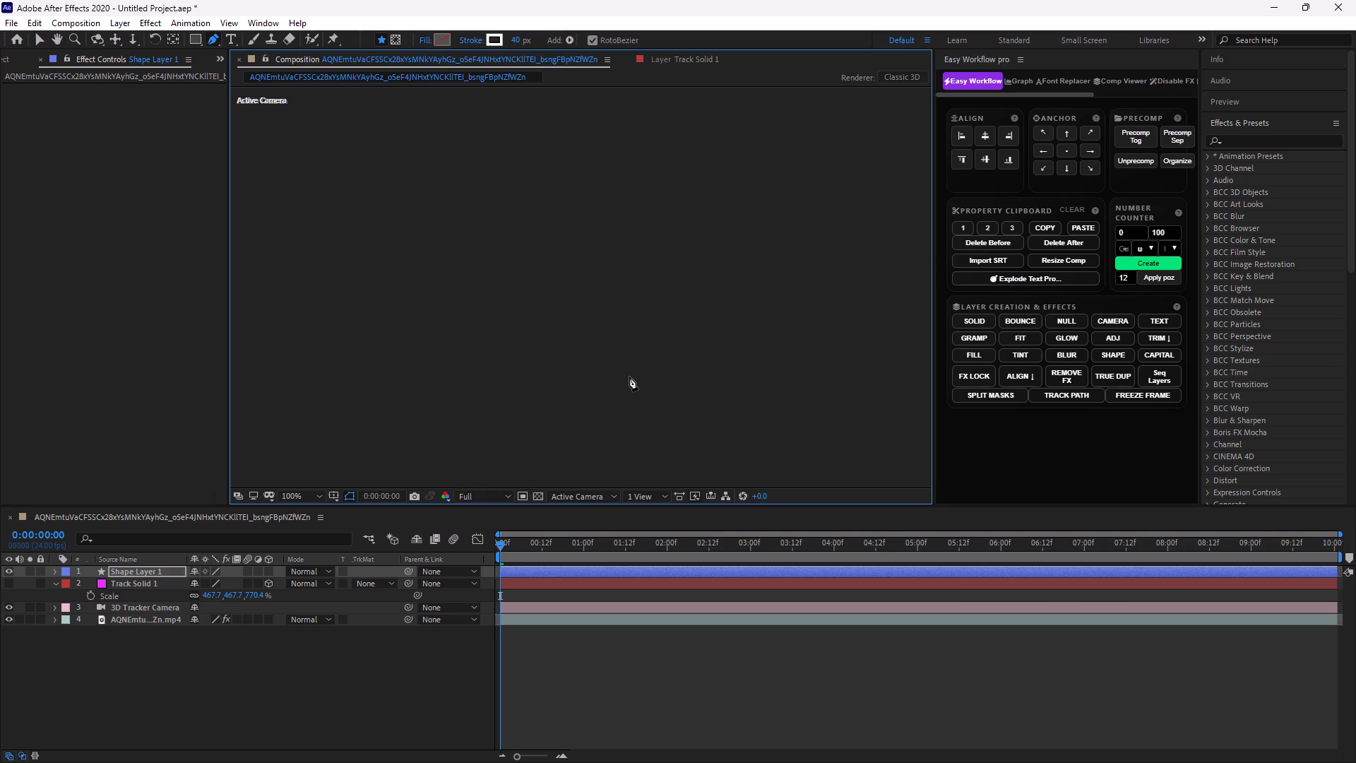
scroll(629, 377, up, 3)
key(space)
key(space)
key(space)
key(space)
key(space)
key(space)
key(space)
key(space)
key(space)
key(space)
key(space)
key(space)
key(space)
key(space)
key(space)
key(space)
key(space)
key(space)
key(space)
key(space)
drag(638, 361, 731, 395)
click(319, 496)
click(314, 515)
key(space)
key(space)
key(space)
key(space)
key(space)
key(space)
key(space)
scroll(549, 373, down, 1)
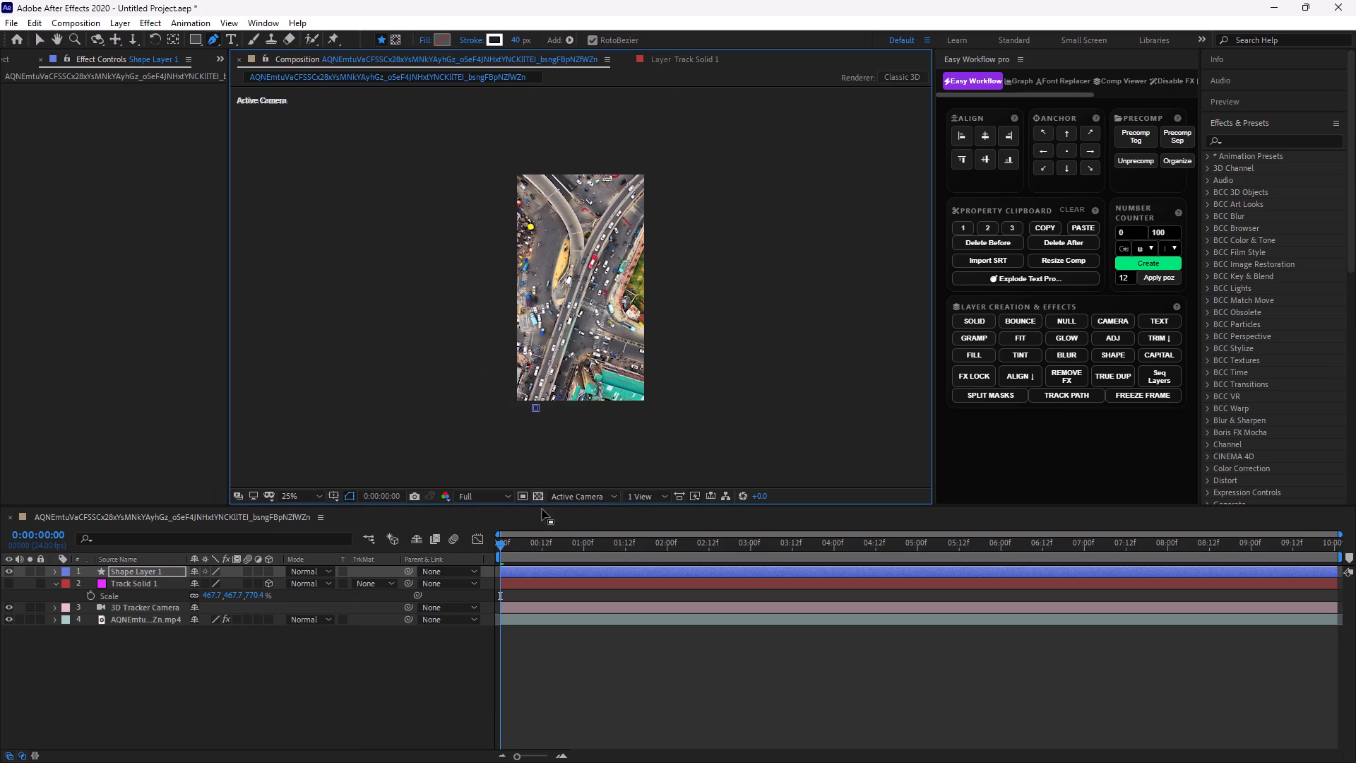
Delete Shape Layer 1.
click(541, 569)
key(BackSpace)
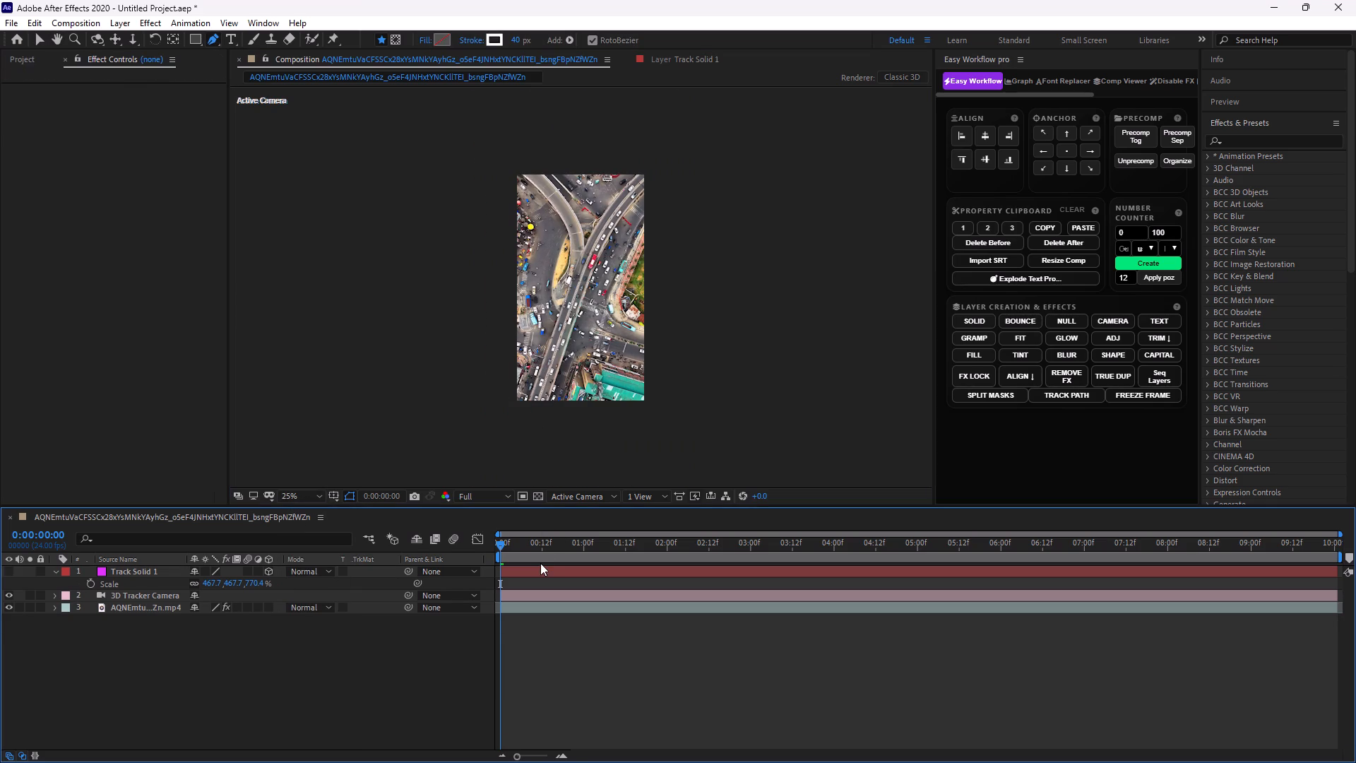
Draw a new Pen path from just below the frame's lower edge through the flyover junction and along its branch to the frame's upper-right corner.
click(216, 45)
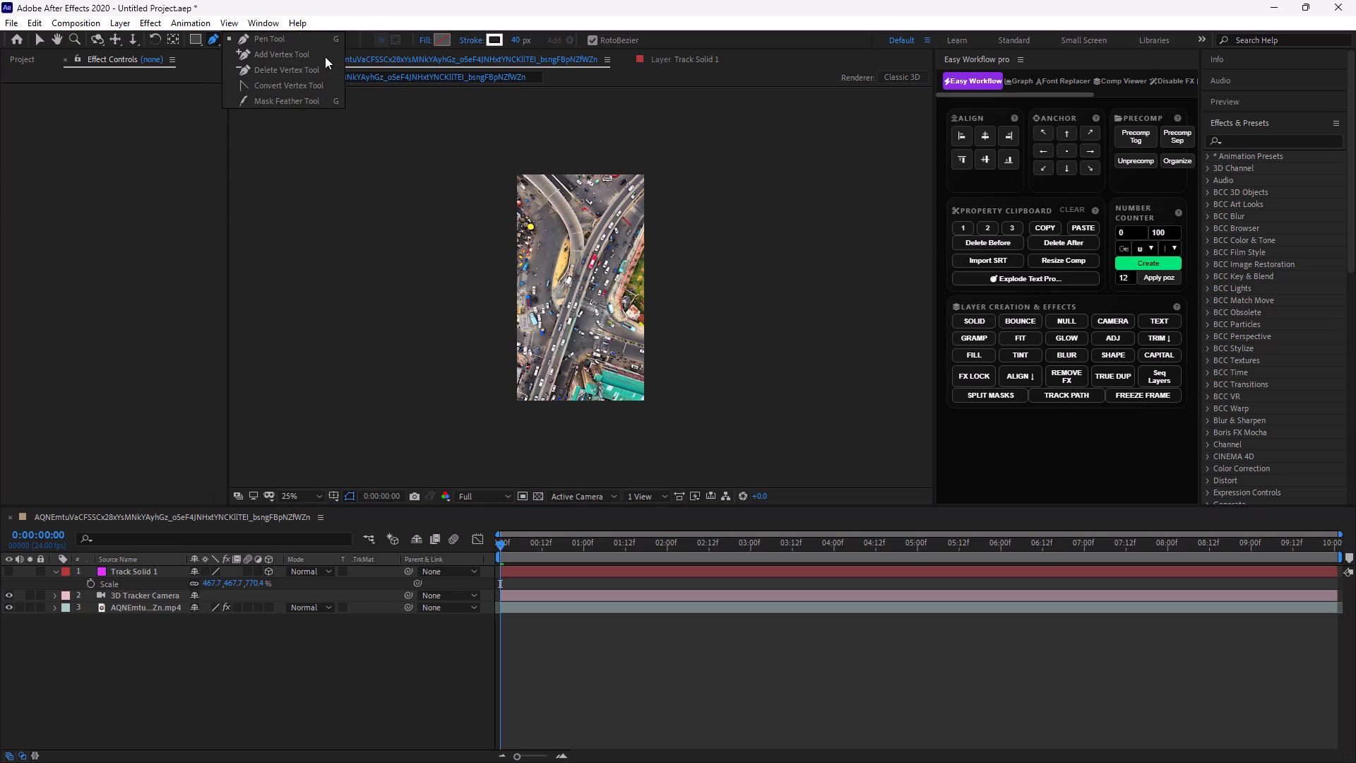
click(278, 37)
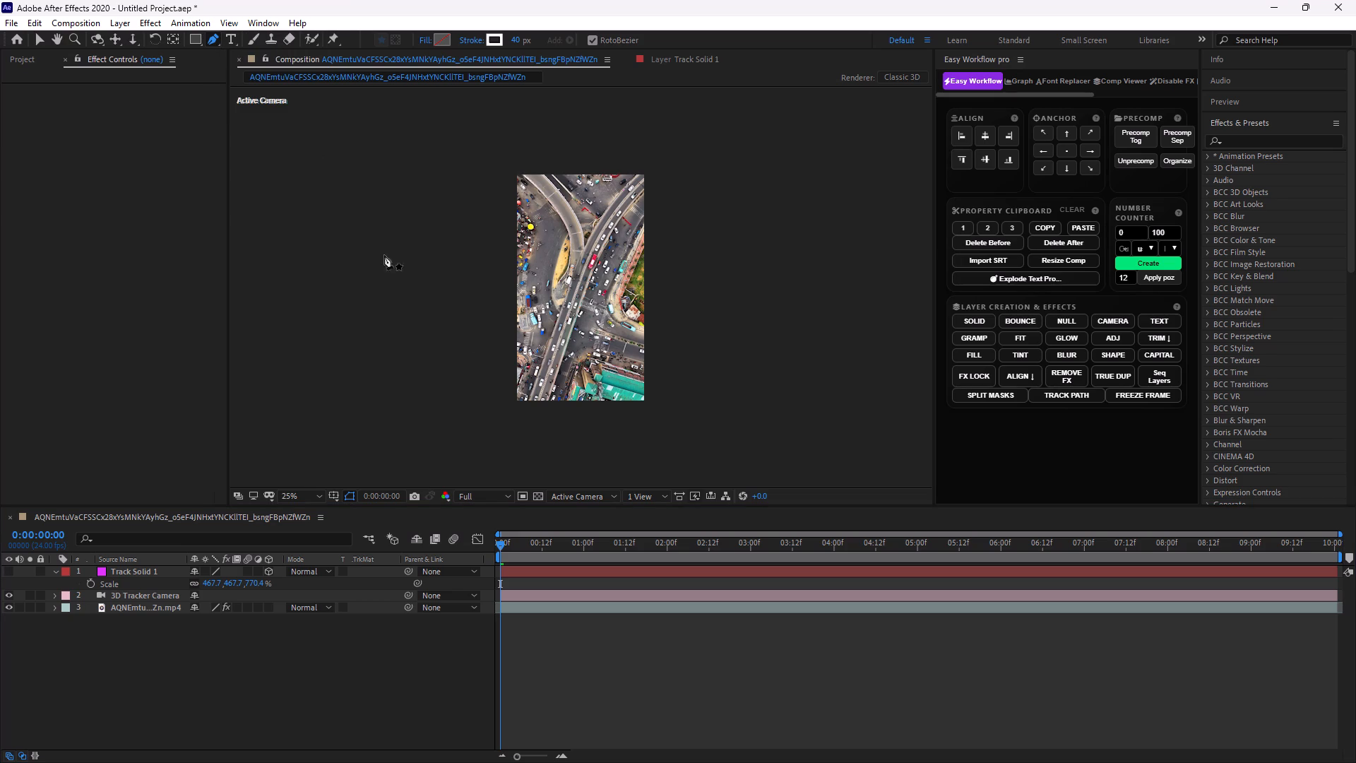
click(537, 412)
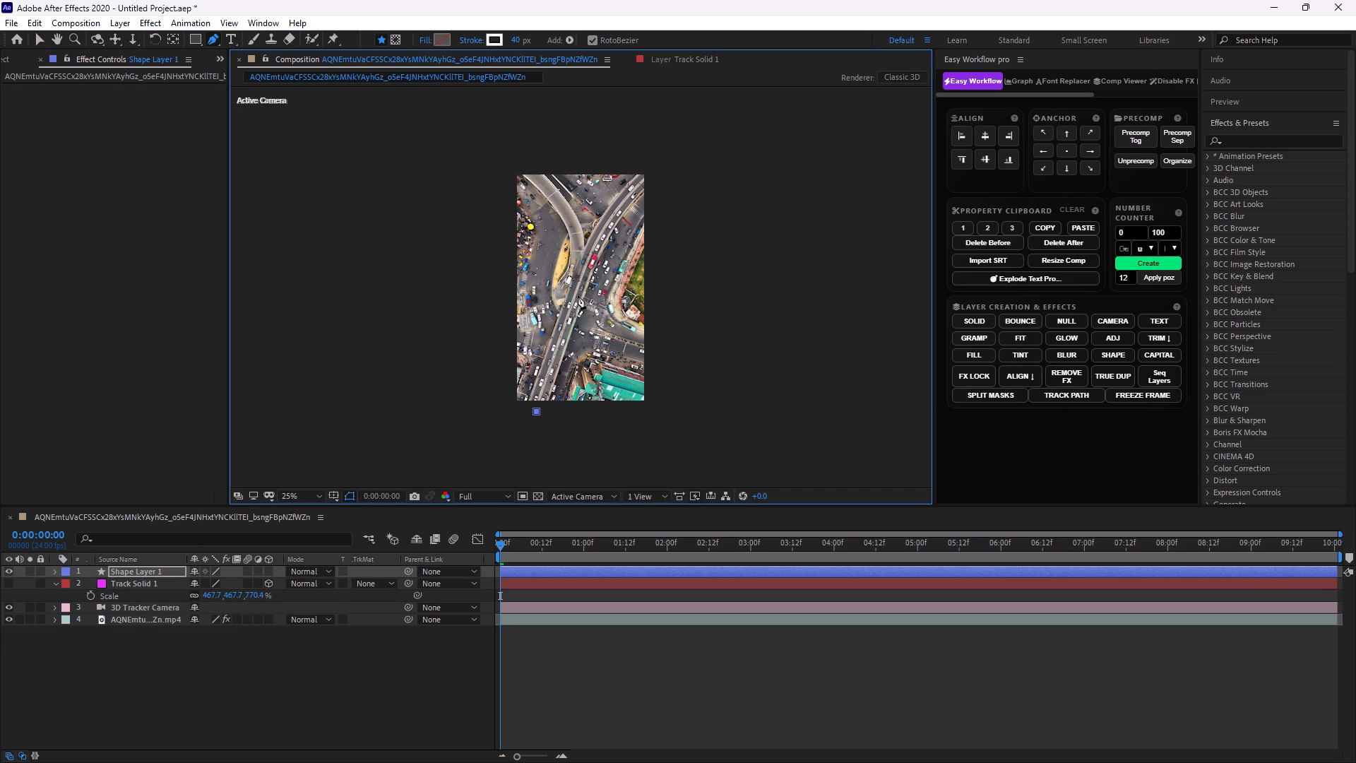
click(573, 298)
click(608, 221)
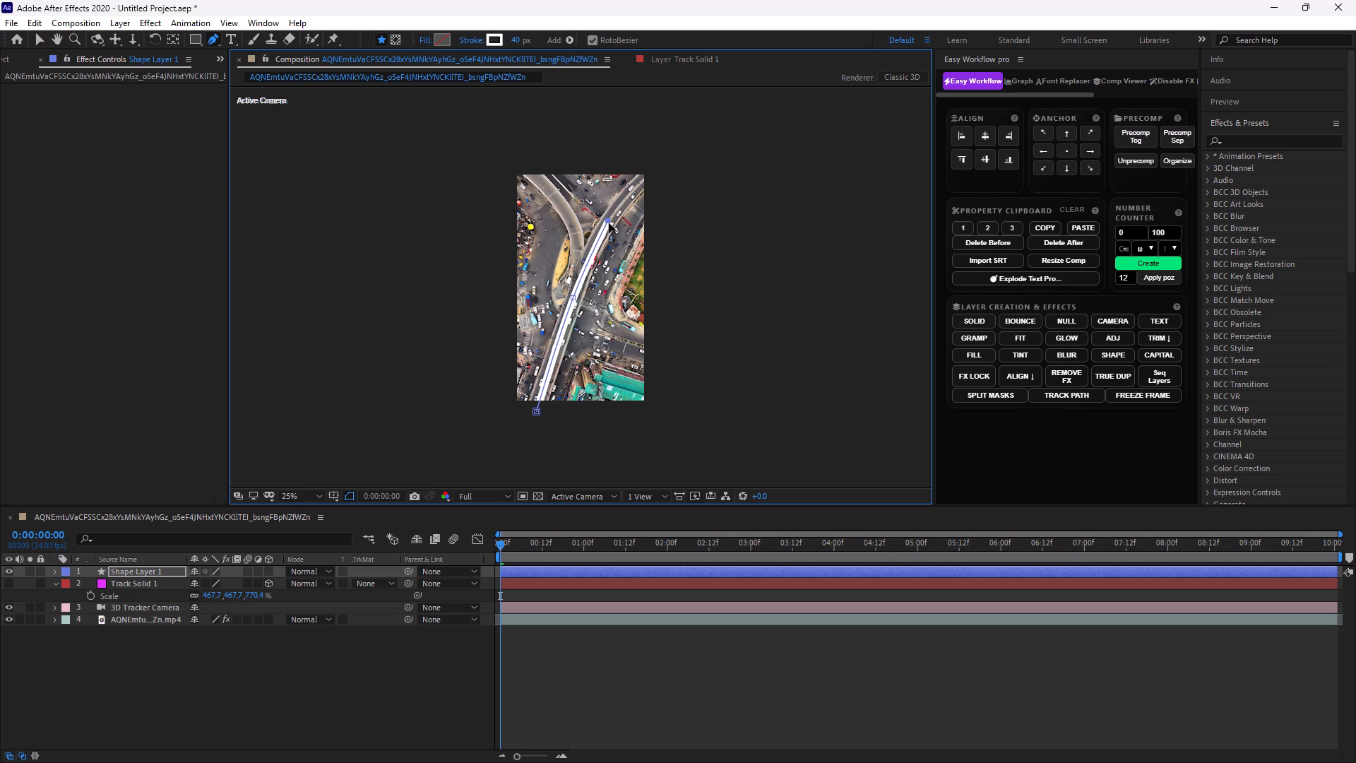
click(611, 223)
ctrl+alt+drag(610, 225, 619, 227)
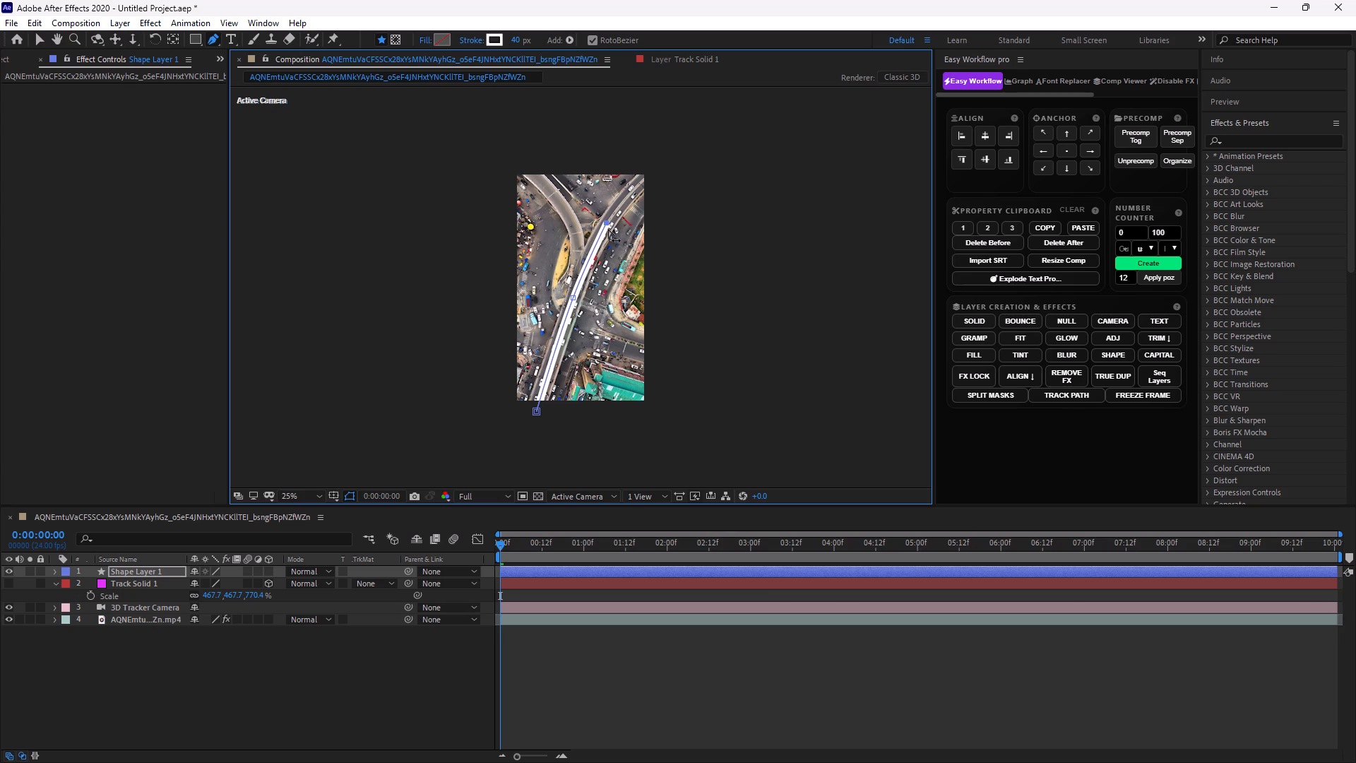
ctrl+alt+click(608, 227)
ctrl+alt+click(607, 224)
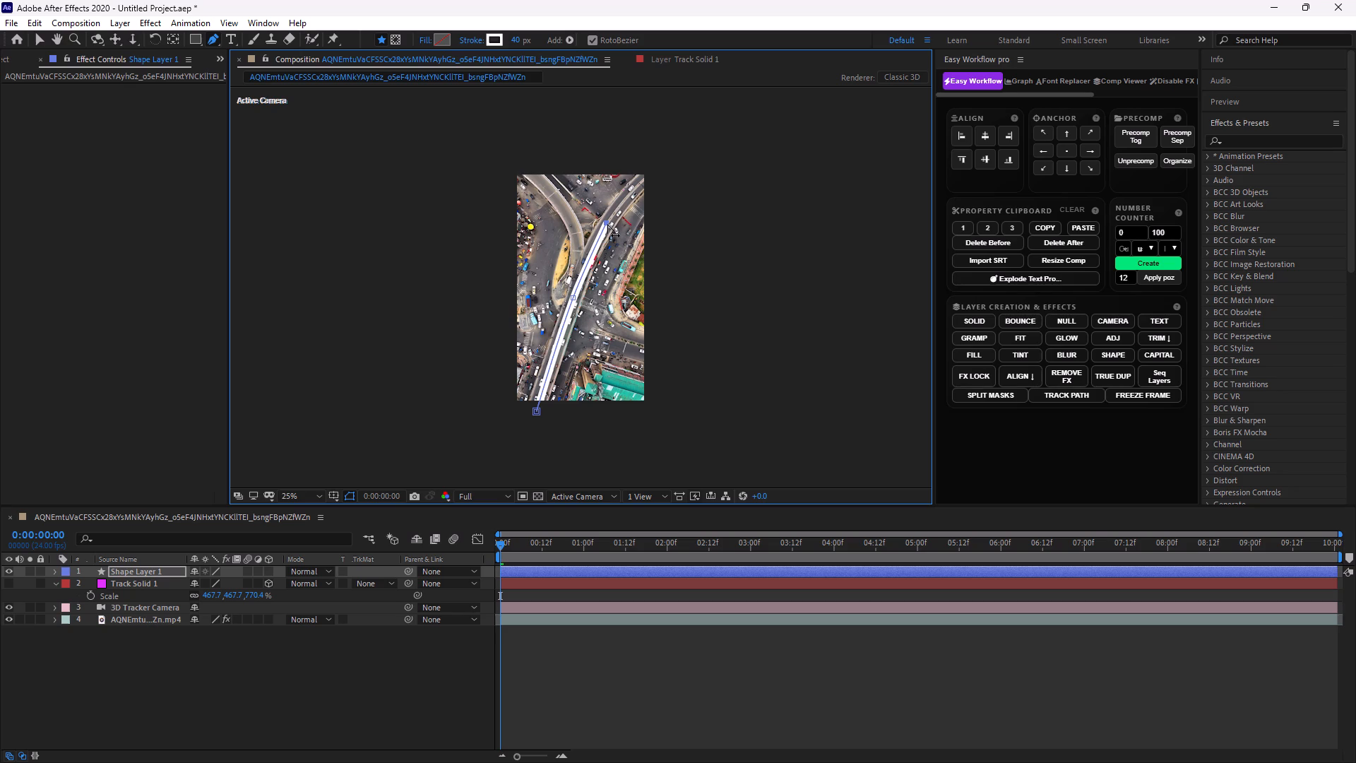
click(607, 224)
click(607, 224)
click(646, 179)
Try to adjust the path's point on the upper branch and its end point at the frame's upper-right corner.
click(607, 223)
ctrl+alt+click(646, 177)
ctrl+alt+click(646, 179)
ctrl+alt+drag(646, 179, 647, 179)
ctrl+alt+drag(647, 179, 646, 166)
Move the path's upper end point well outside the frame's upper-right corner, continuing the line of the flyover.
key(space)
key(space)
key(space)
key(space)
key(space)
key(space)
key(space)
key(space)
key(space)
key(space)
key(space)
key(space)
key(space)
key(space)
key(space)
key(space)
key(space)
key(space)
key(space)
key(space)
key(space)
key(space)
key(space)
key(space)
key(space)
drag(694, 259, 678, 276)
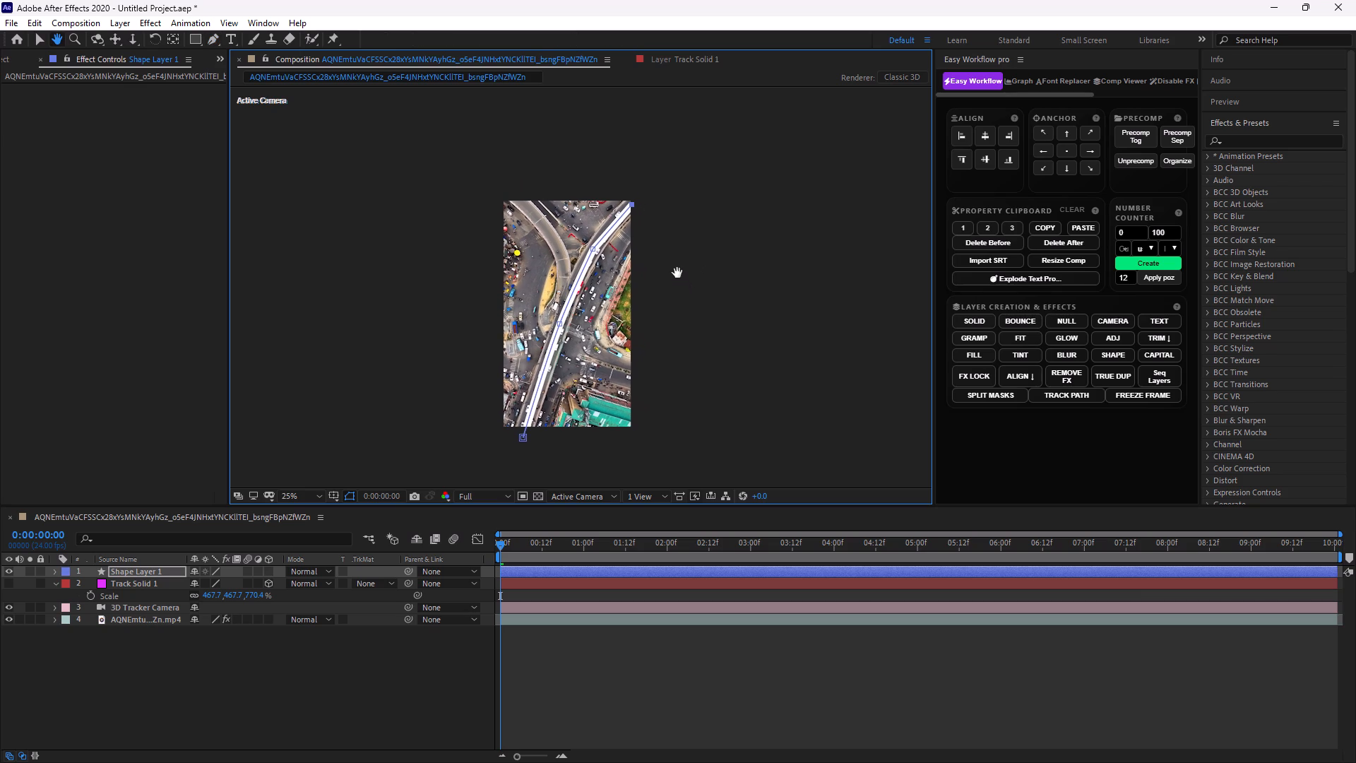
scroll(677, 273, down, 1)
scroll(677, 273, up, 1)
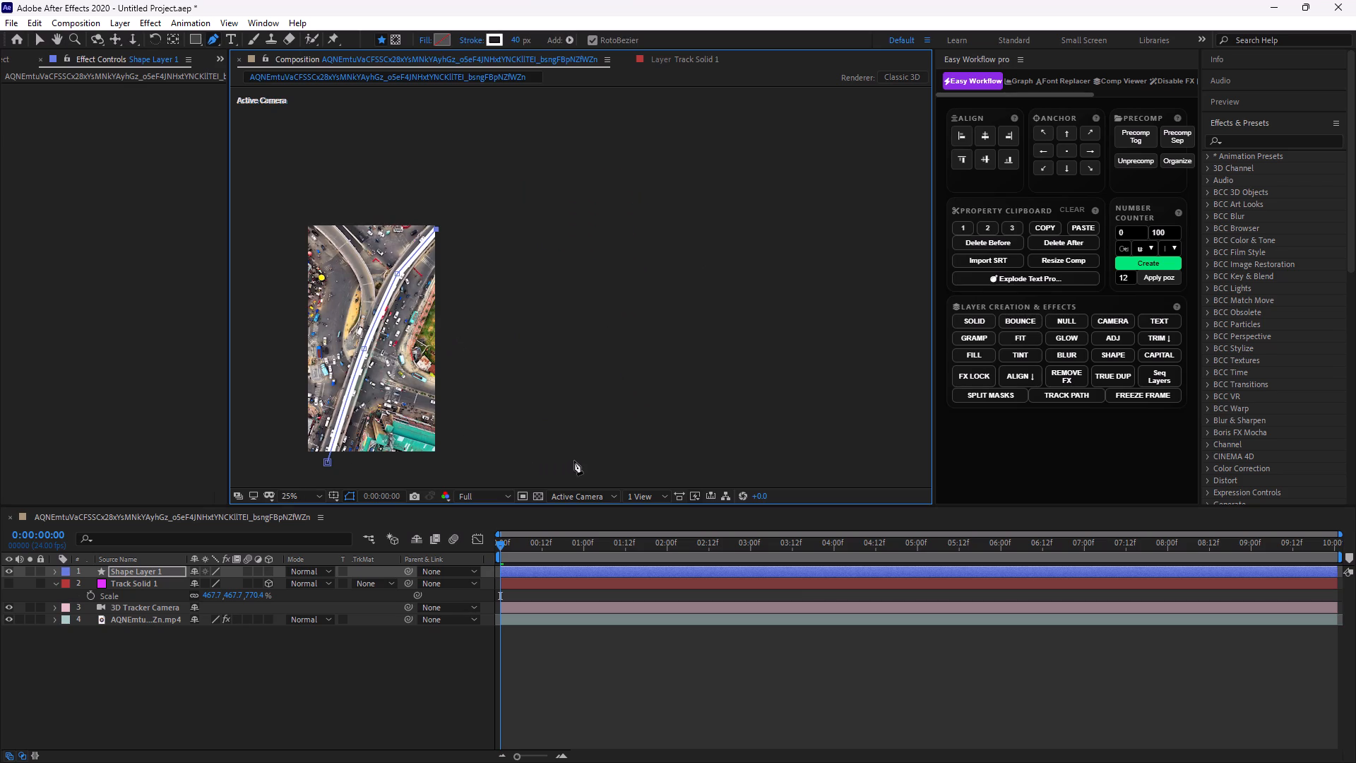
key(ctrl+alt+equal)
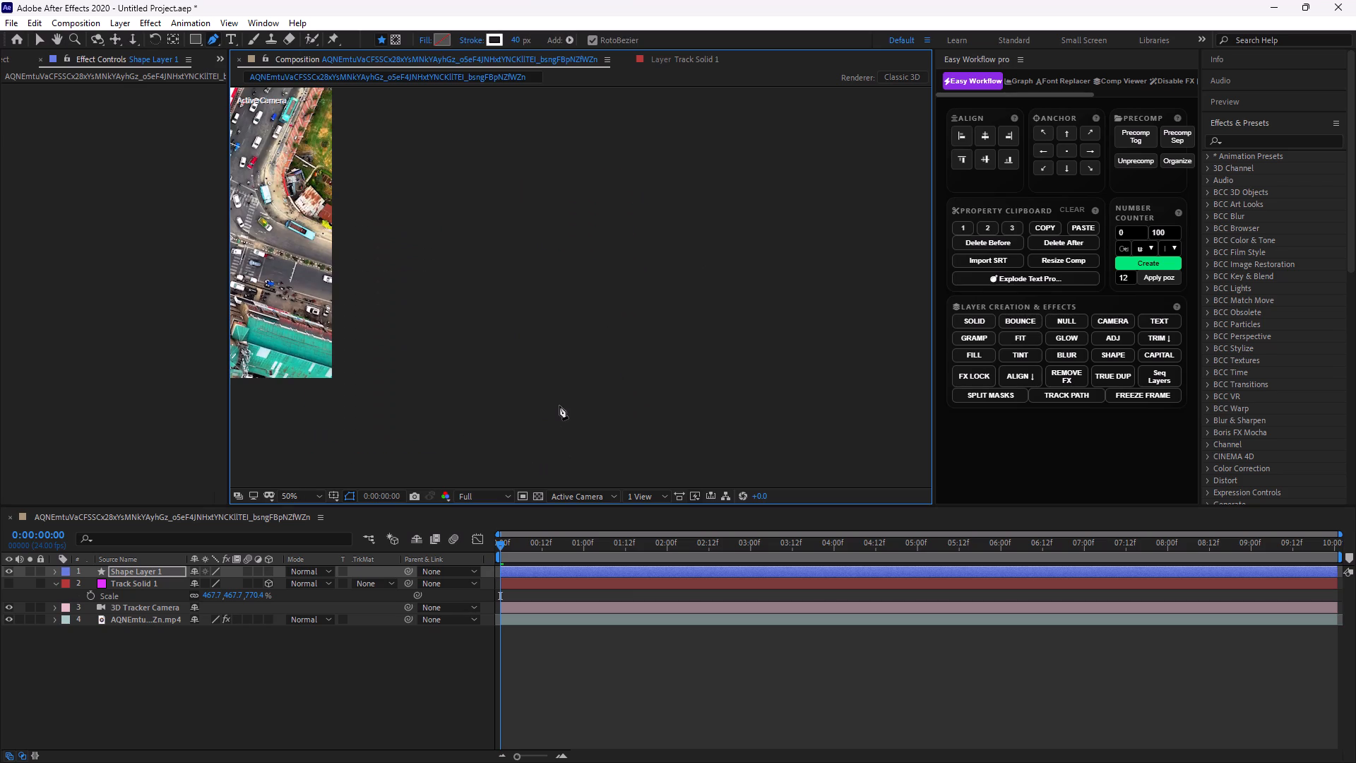
key(space)
key(space)
key(space)
key(space)
key(space)
key(space)
key(space)
key(space)
key(space)
key(space)
key(space)
key(space)
key(space)
key(space)
key(space)
key(space)
key(space)
key(space)
key(space)
key(space)
drag(453, 263, 735, 347)
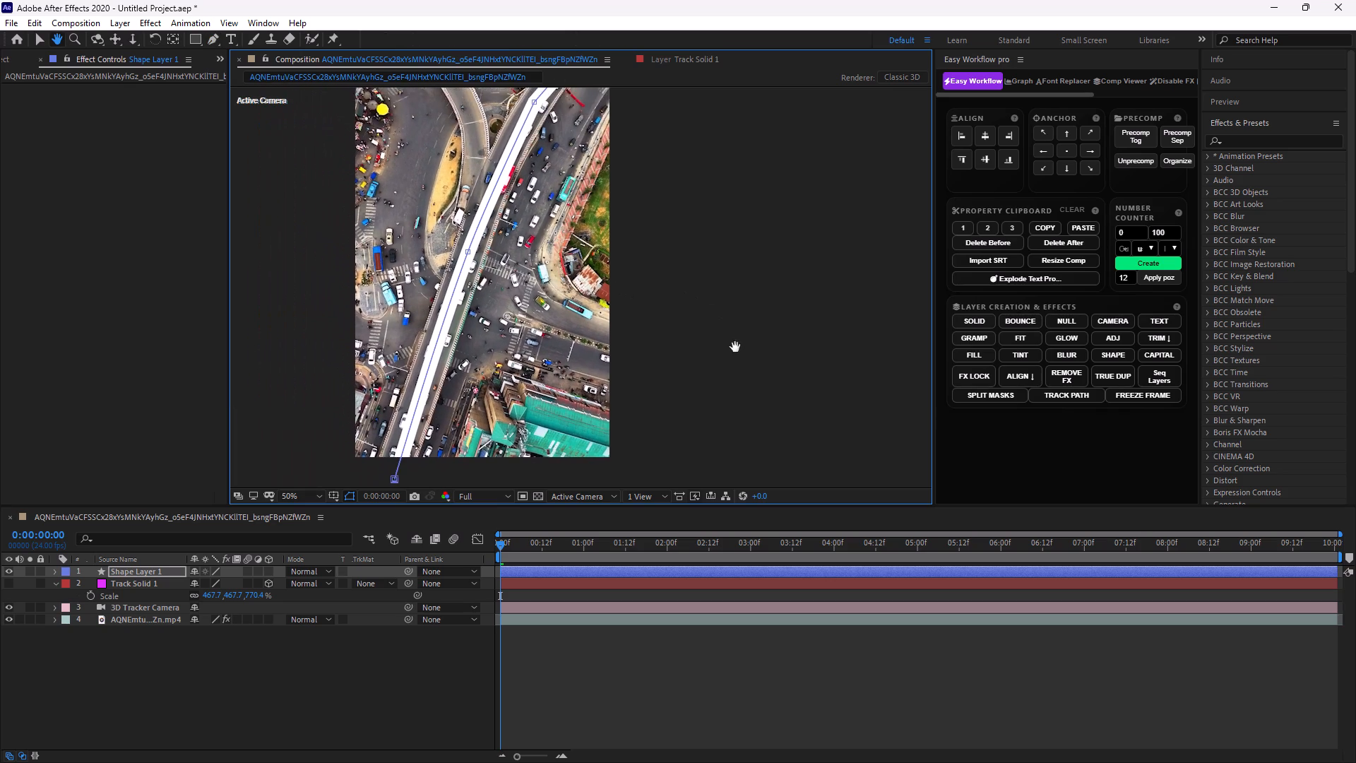
drag(735, 347, 734, 486)
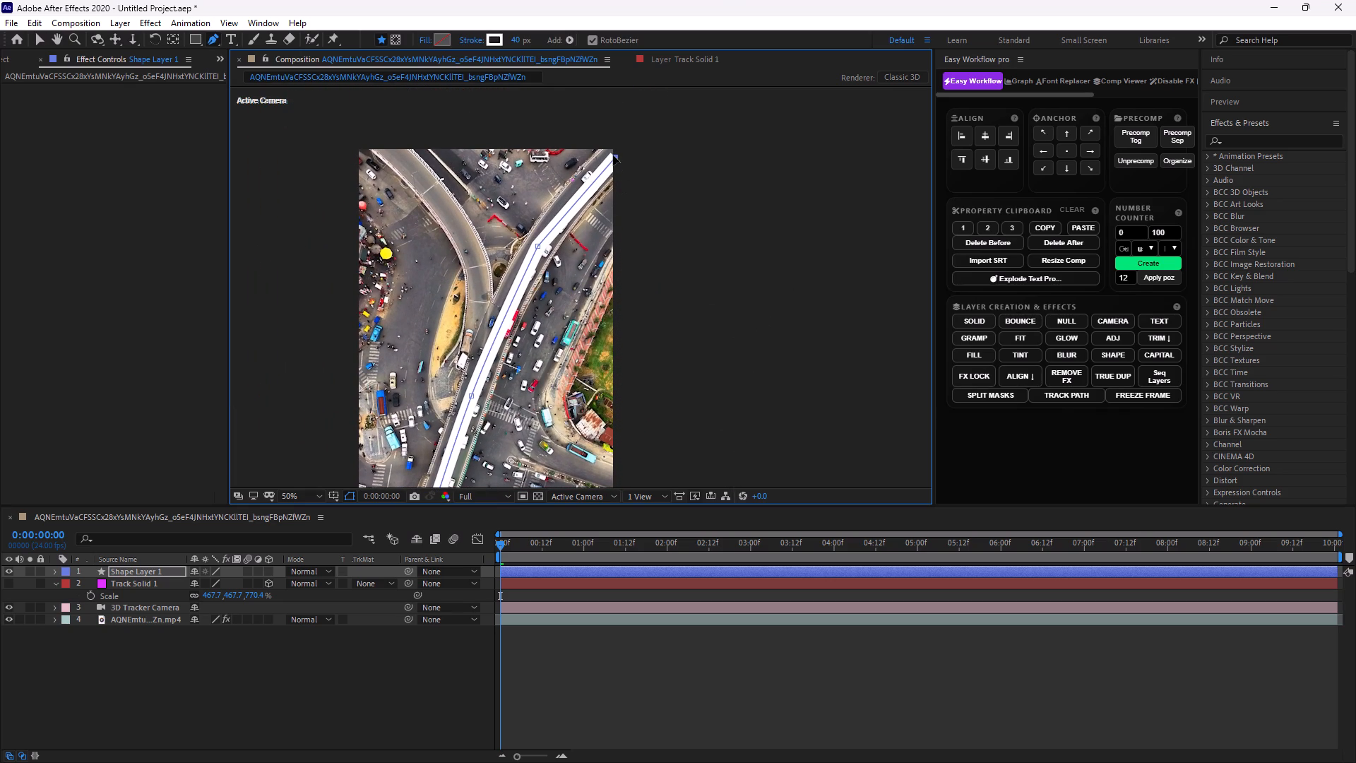
drag(619, 158, 631, 138)
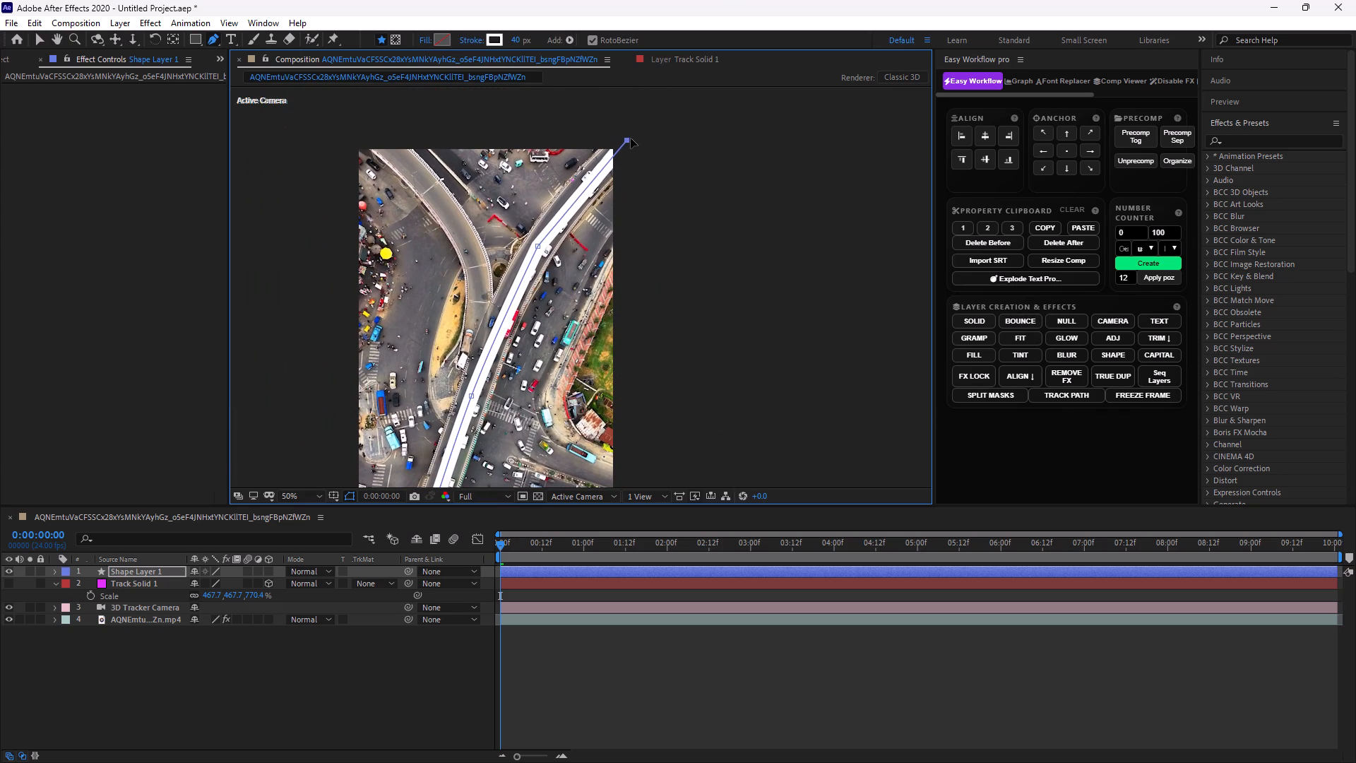
drag(631, 138, 653, 100)
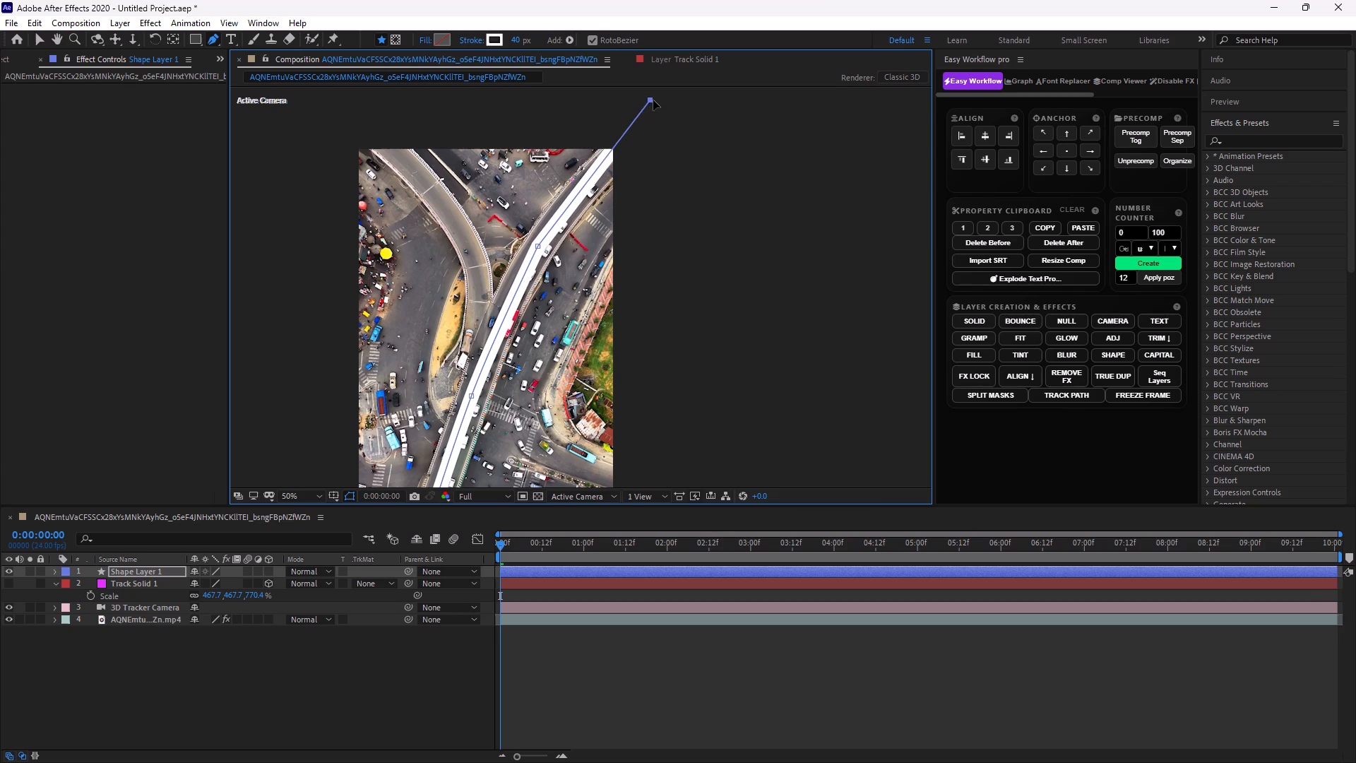
drag(653, 100, 659, 102)
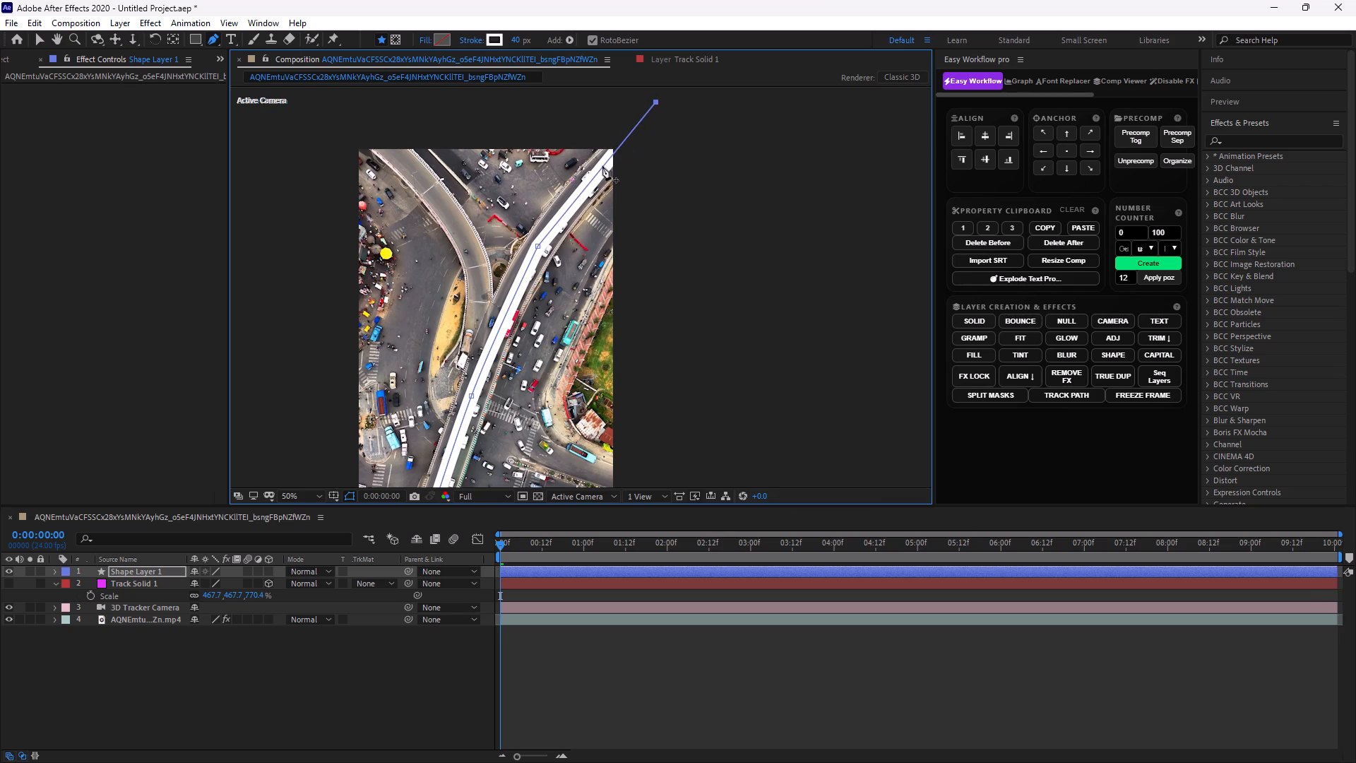
click(657, 102)
Reselect Shape Layer 1 and nudge the path's outer end point slightly downward to align the stroke with the flyover.
click(573, 572)
click(573, 572)
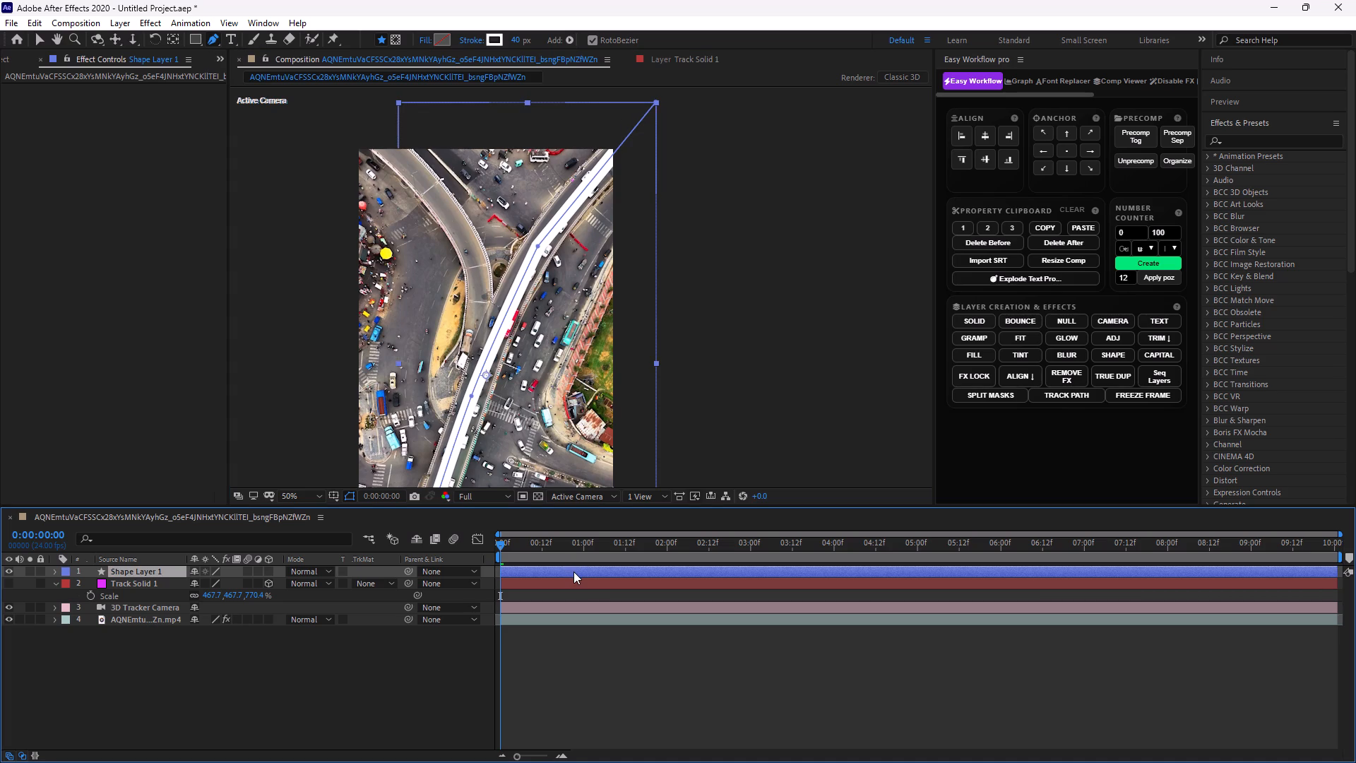
click(657, 105)
drag(657, 105, 658, 112)
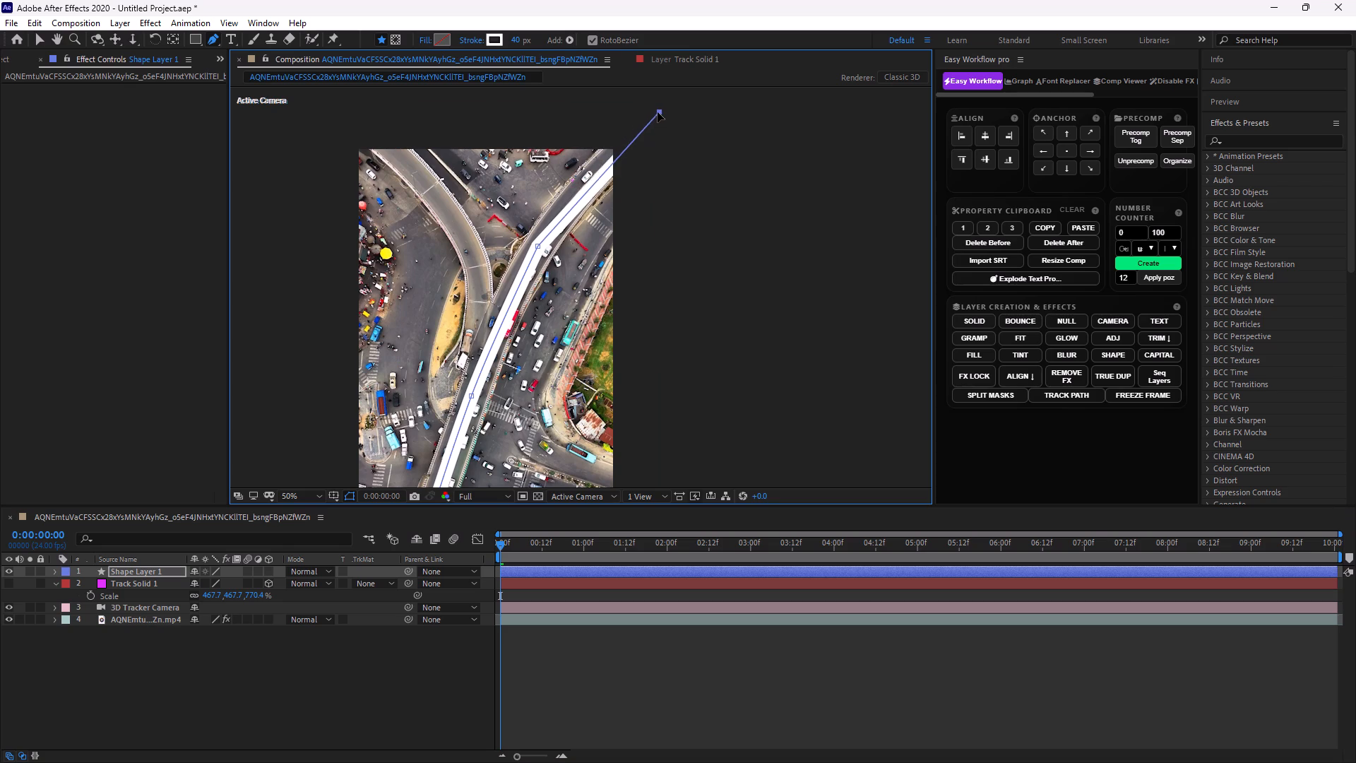
Nudge the outer end point of Shape Layer 1's path slightly up and inward beyond the frame's upper-right corner.
drag(658, 112, 655, 111)
right_click(655, 111)
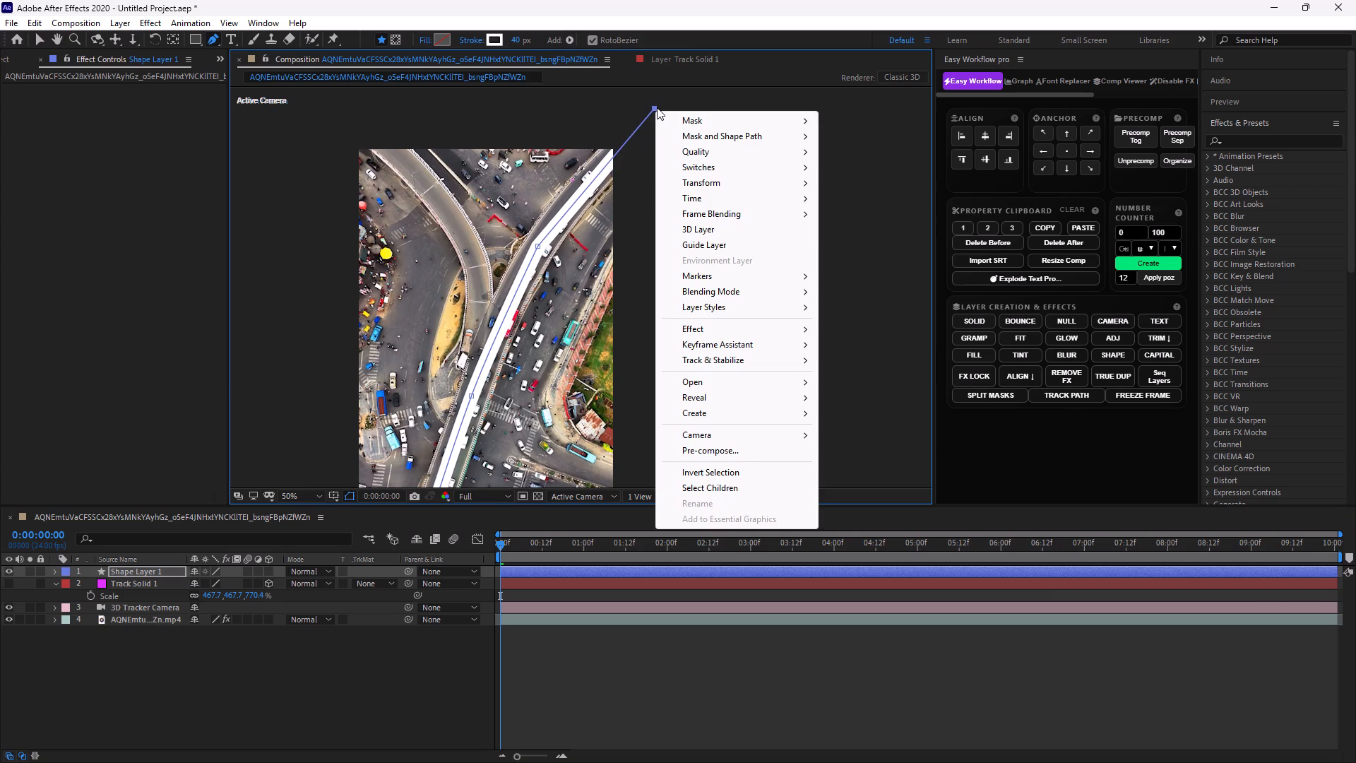
click(654, 107)
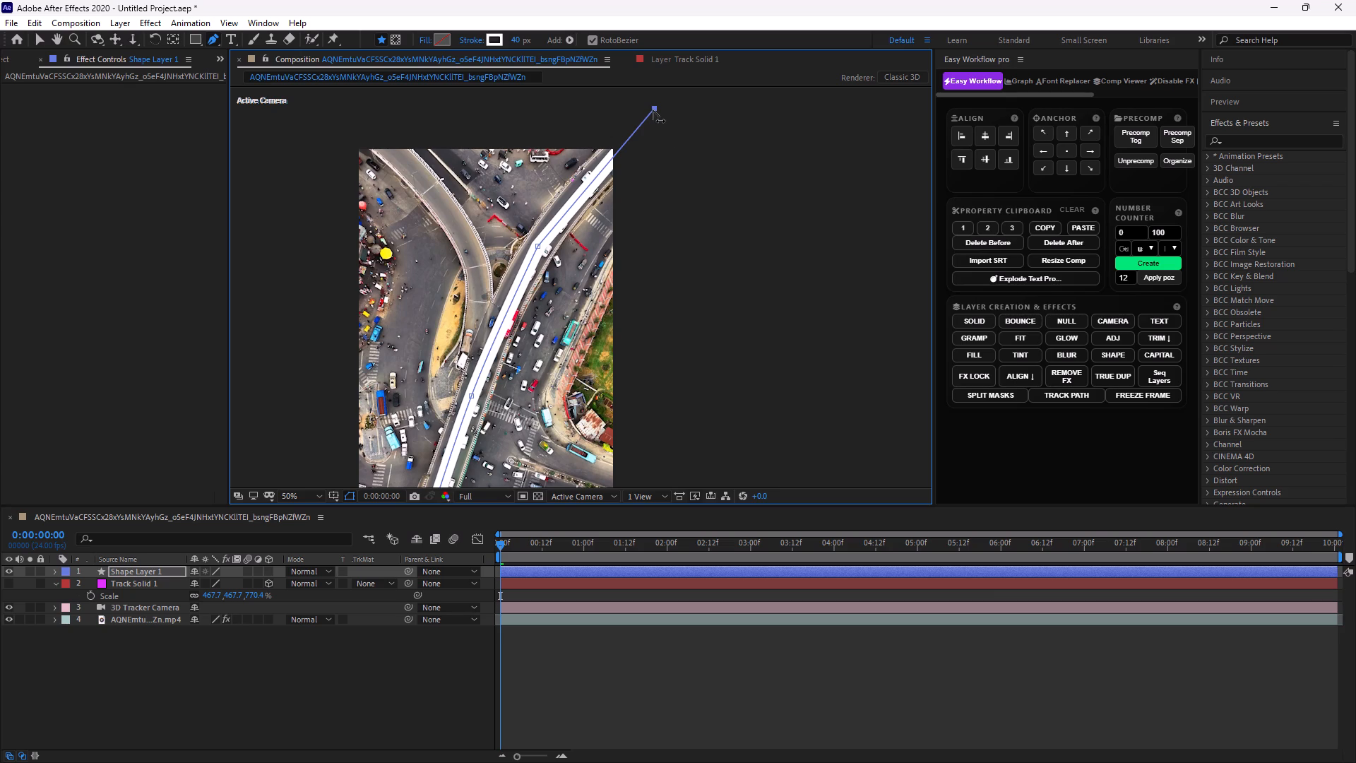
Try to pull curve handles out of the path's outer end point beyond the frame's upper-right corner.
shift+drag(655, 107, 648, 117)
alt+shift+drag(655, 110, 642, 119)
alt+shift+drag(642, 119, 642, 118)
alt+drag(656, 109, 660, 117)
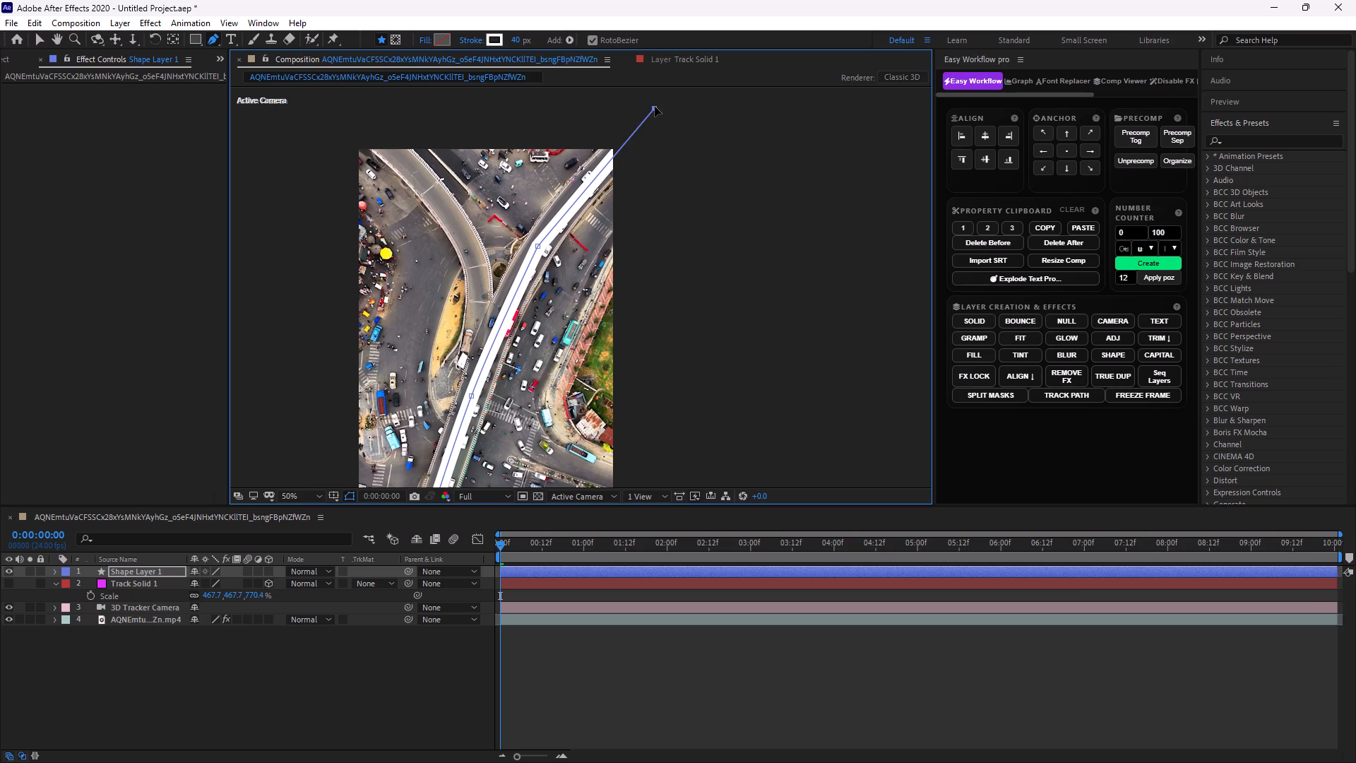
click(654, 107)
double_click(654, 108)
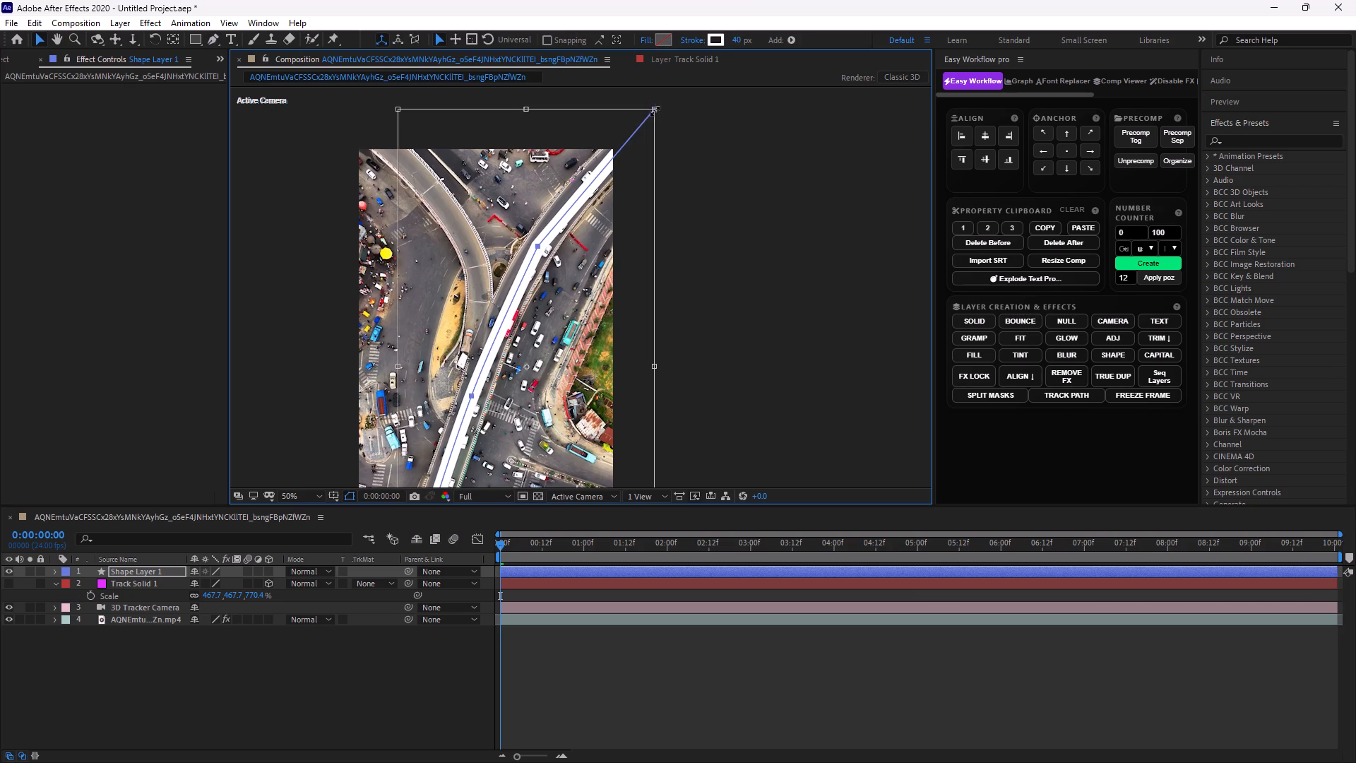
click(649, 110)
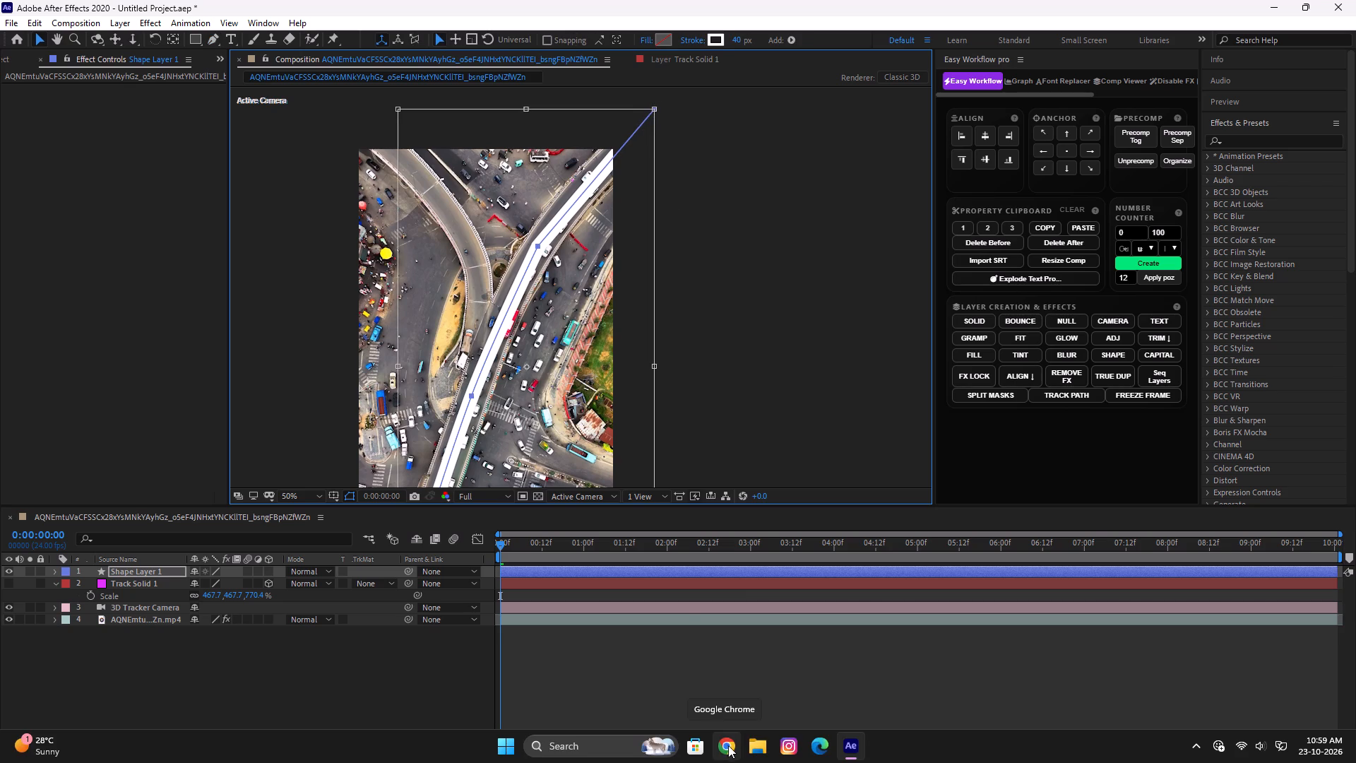
Switch to Google Chrome and search Google for "why not show pen tool curveture aroows in ae".
click(731, 741)
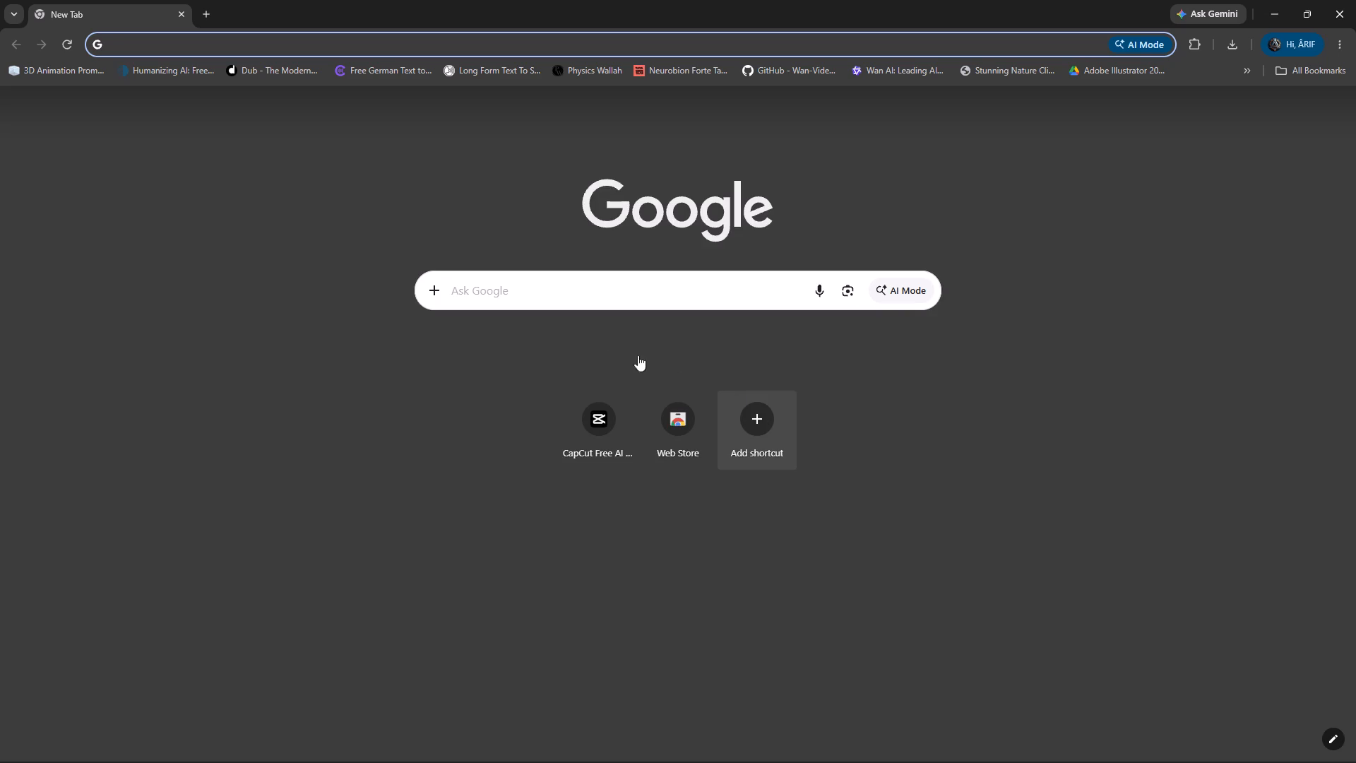
click(619, 292)
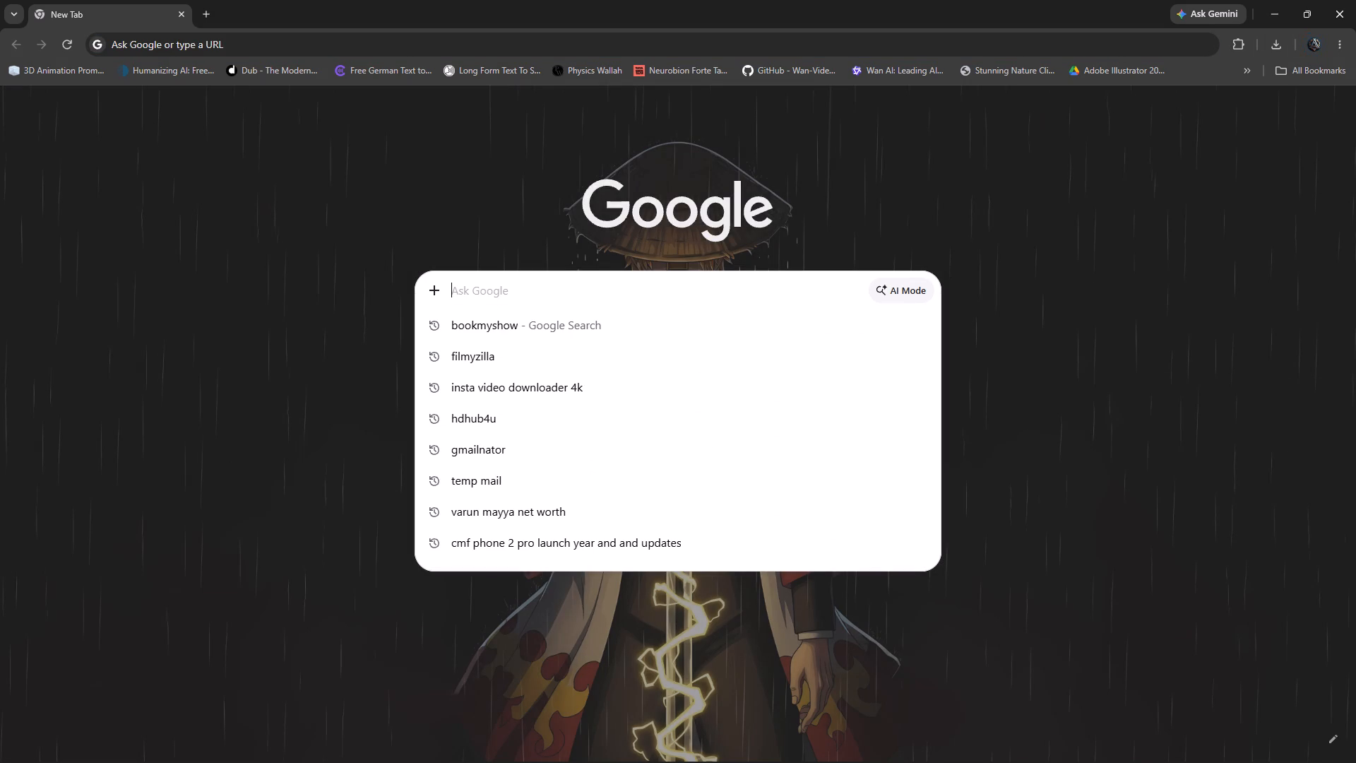
text(why no)
text(t show pen tool cur)
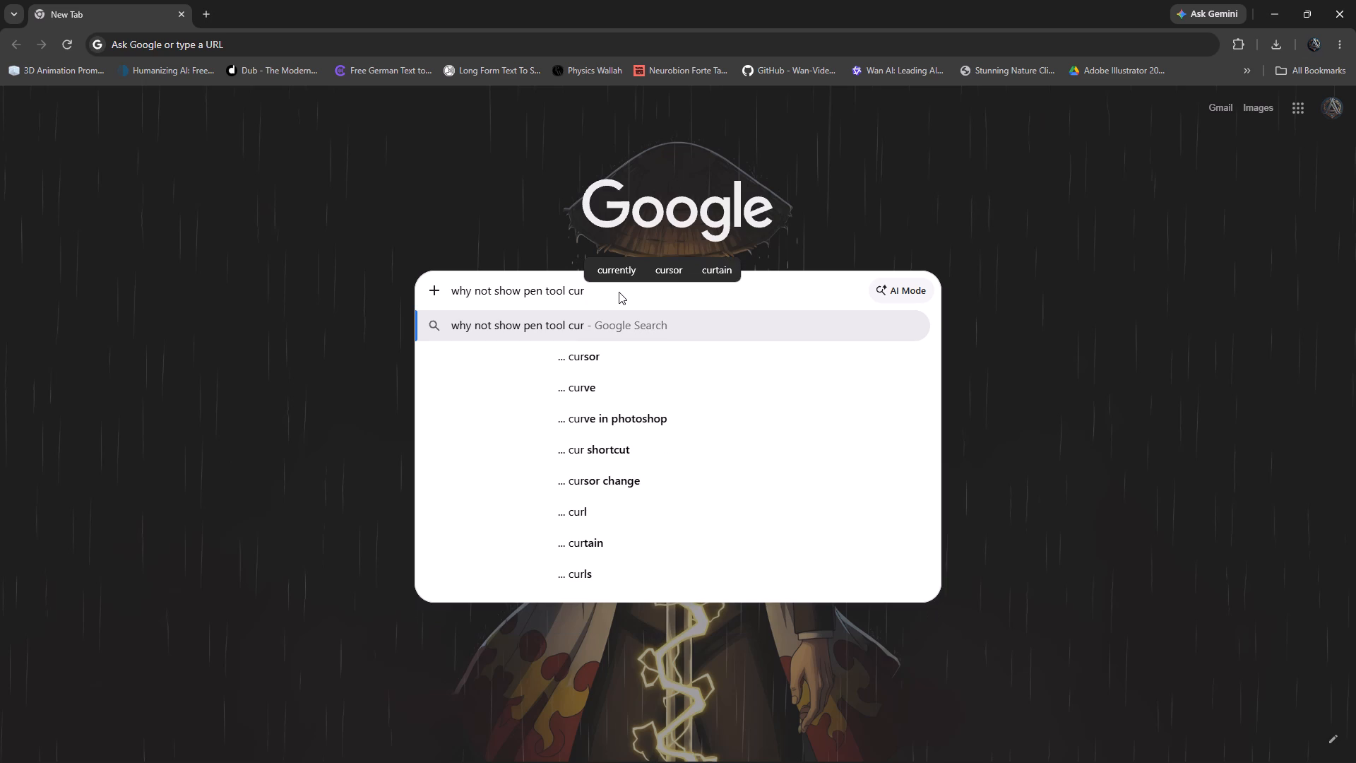
text(veture)
key(space)
text(aroow)
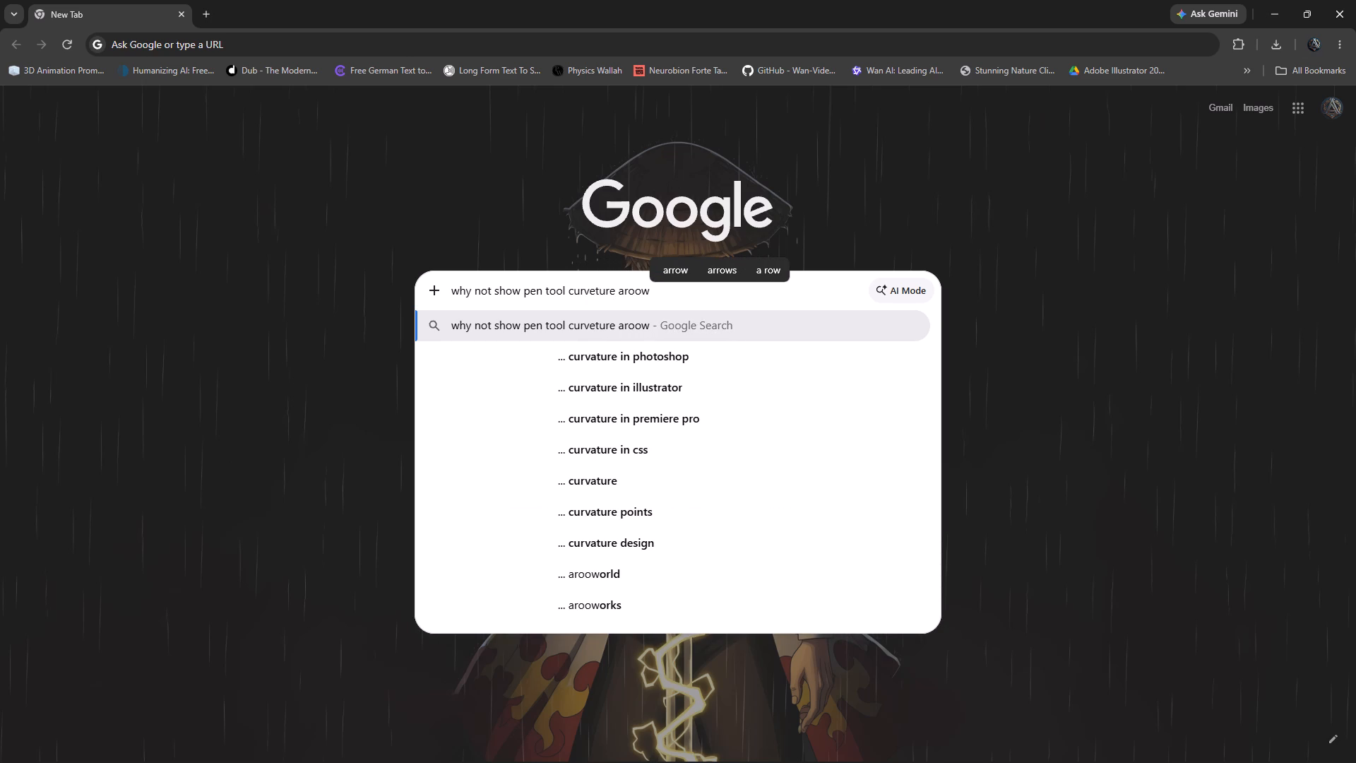
text(s in ae)
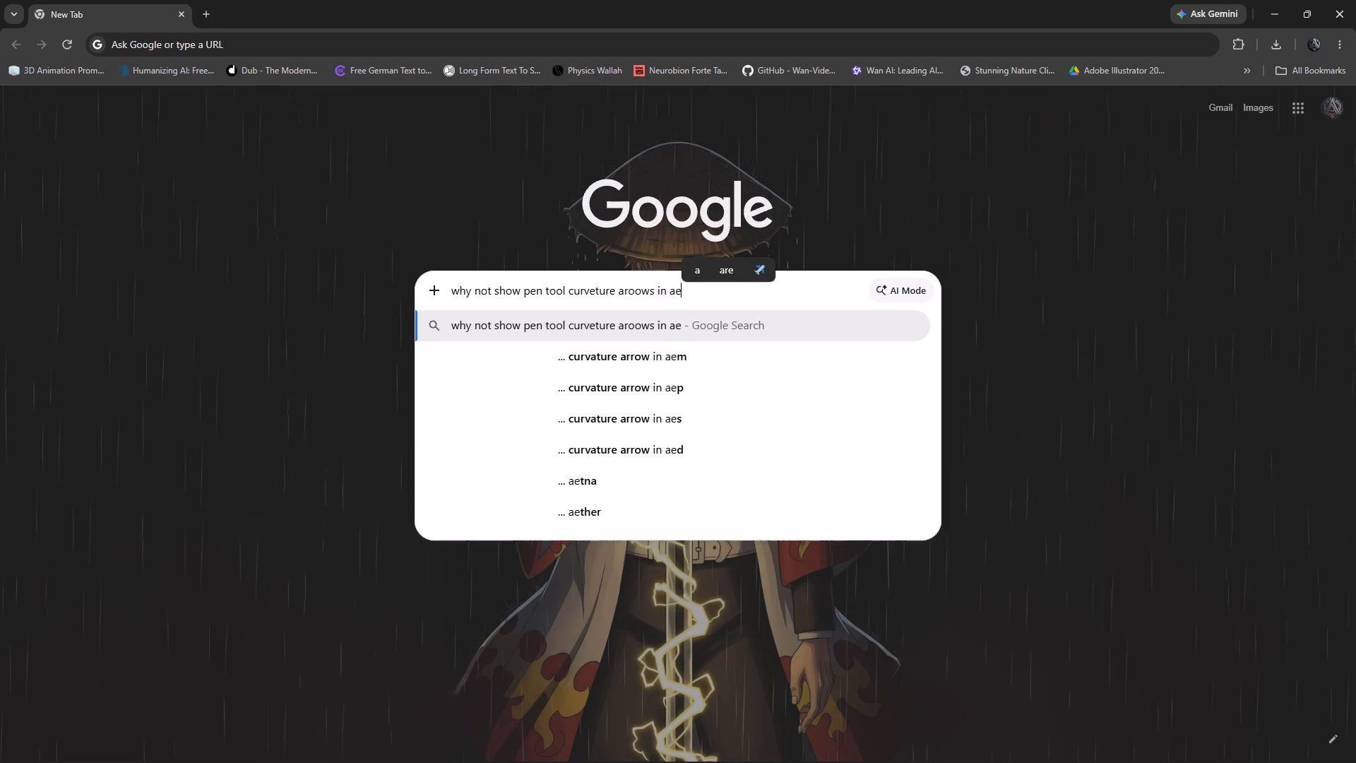
key(Return)
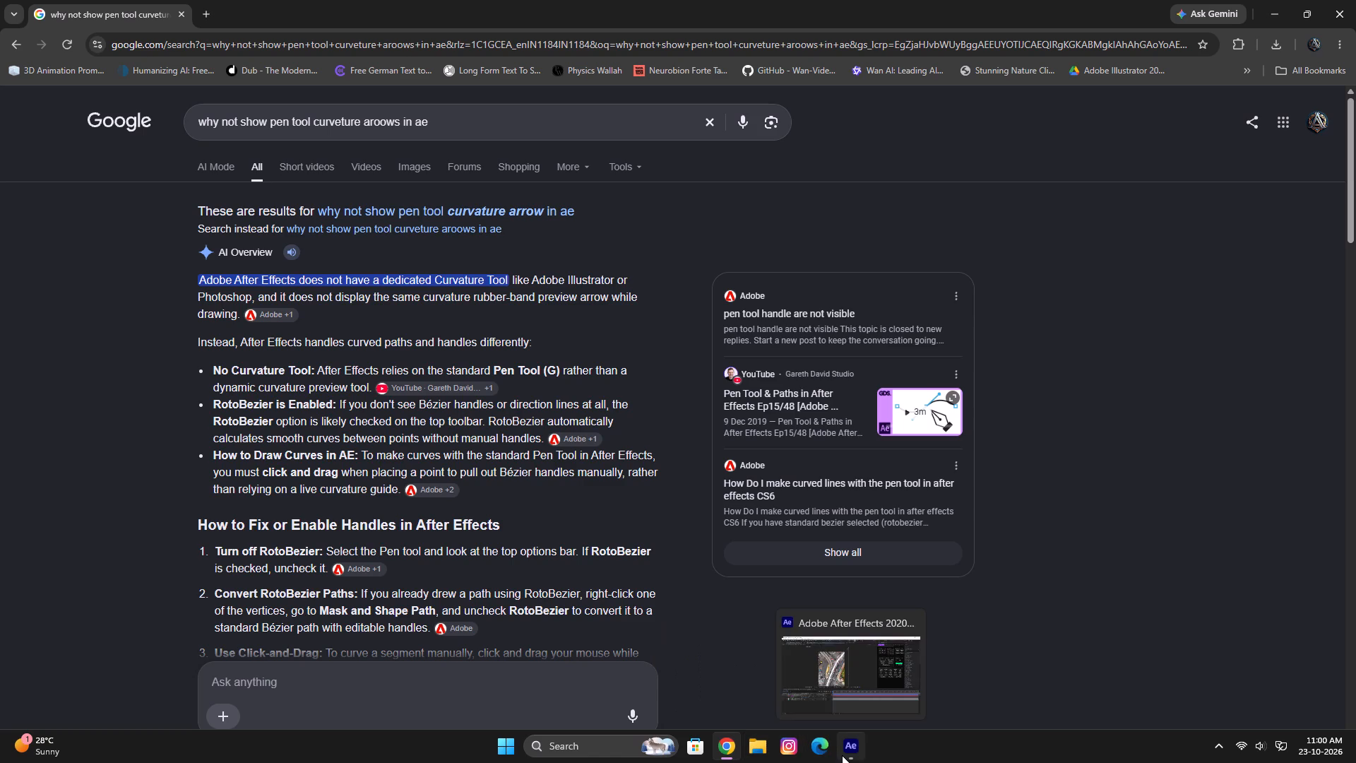
Return to After Effects, purge the cache and delete all files from the disk cache.
click(844, 755)
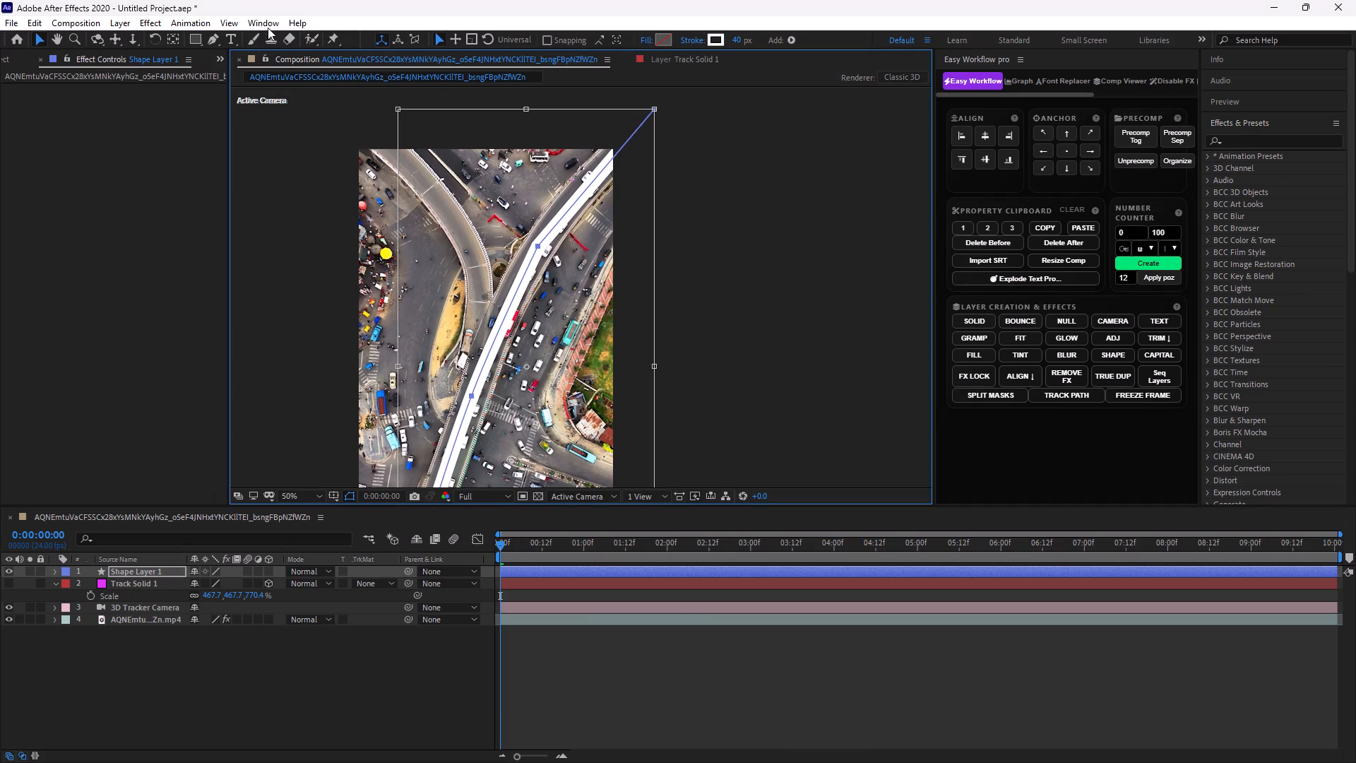
click(151, 25)
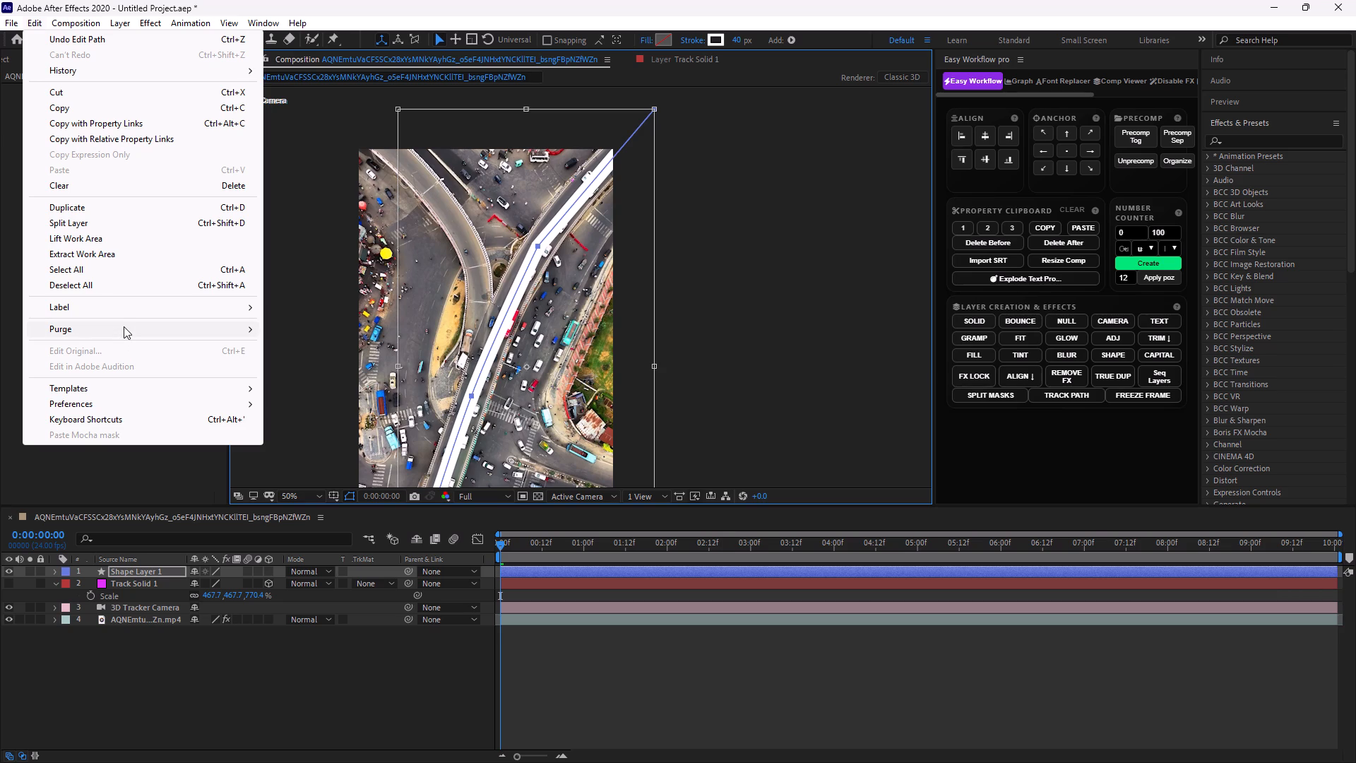
click(300, 331)
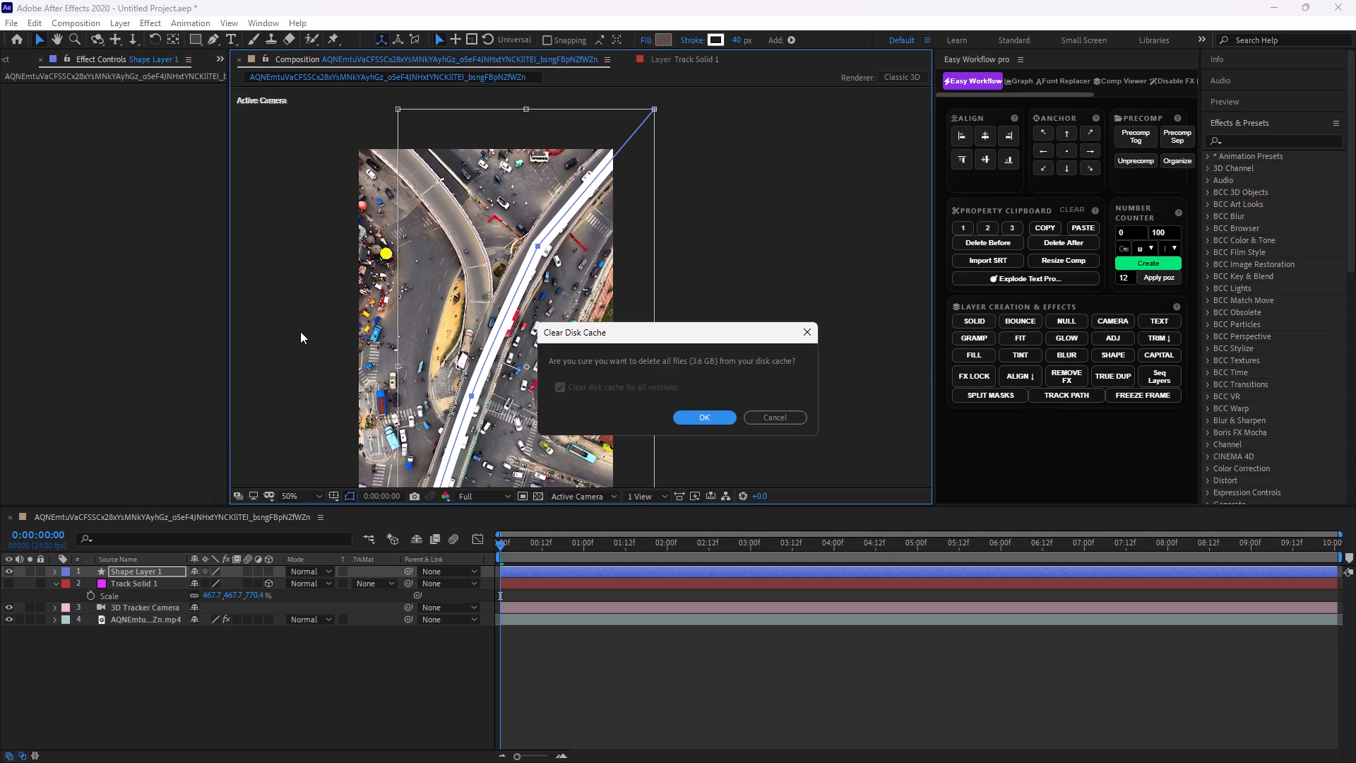
click(712, 416)
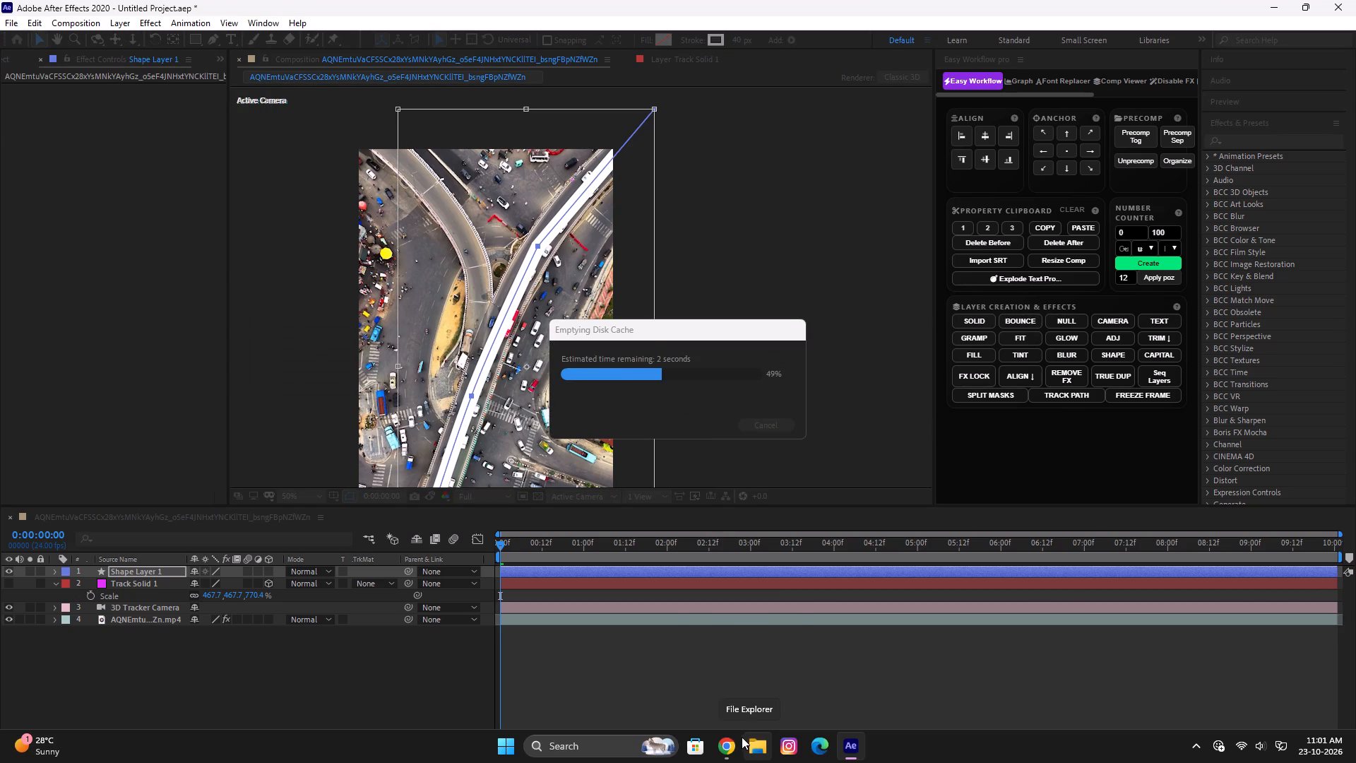
Go back to Google Chrome and read the advice on enabling Pen tool curve handles in After Effects.
click(727, 757)
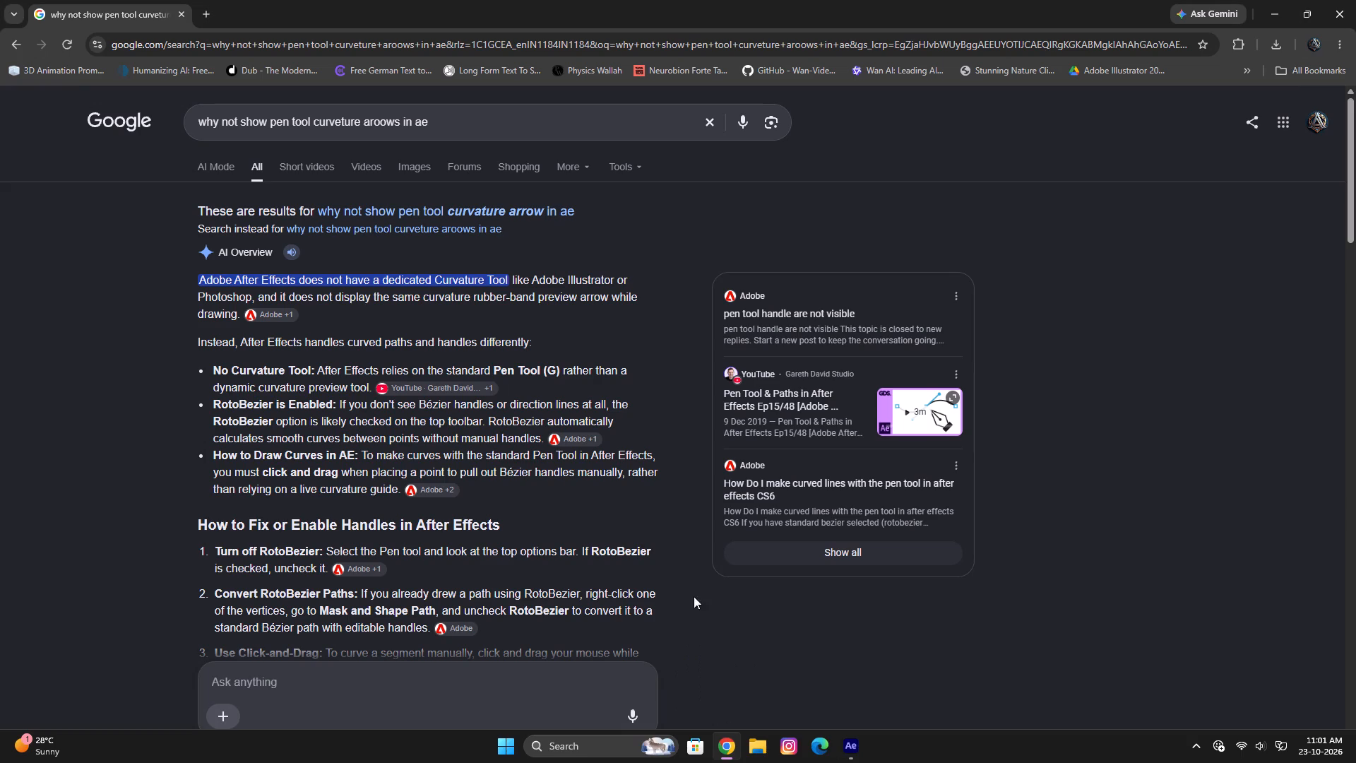
middle_click(1095, 448)
middle_click(1107, 499)
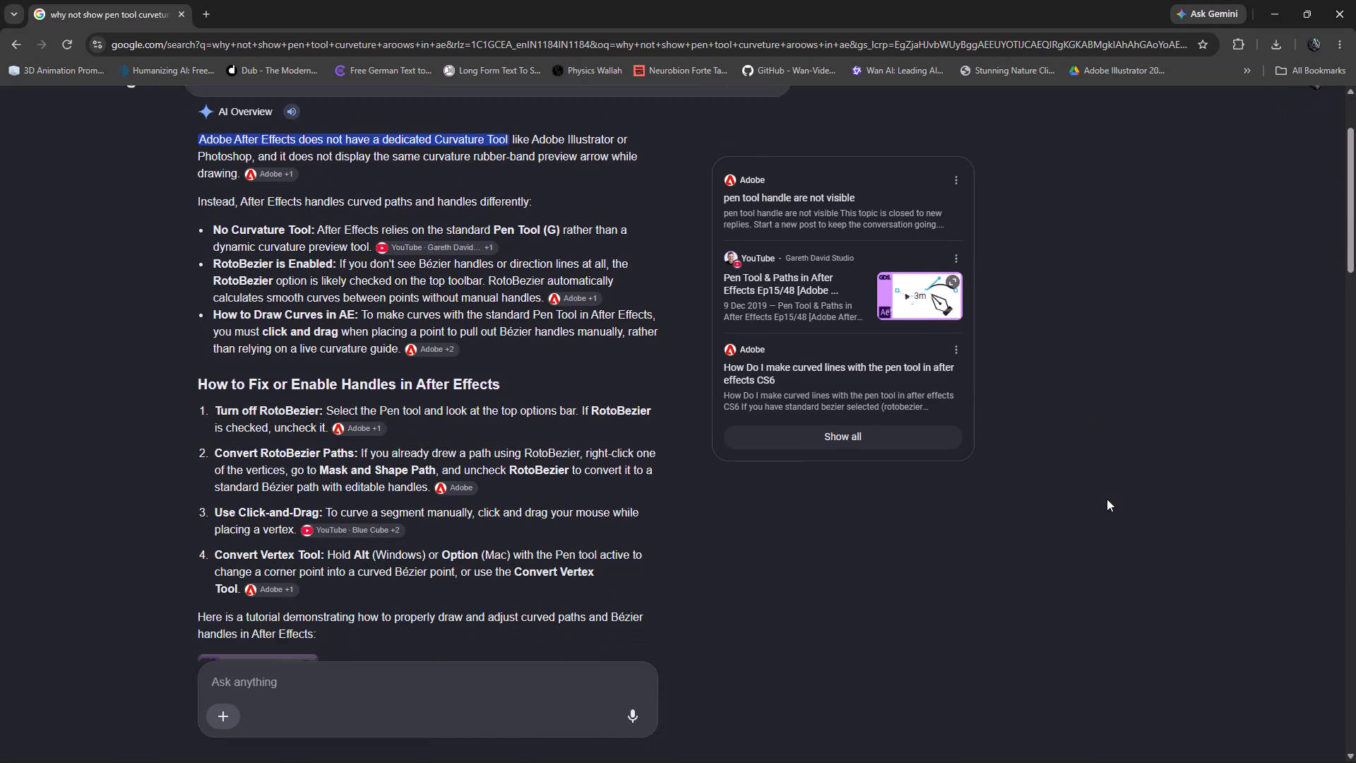
middle_click(1107, 499)
middle_click(1103, 550)
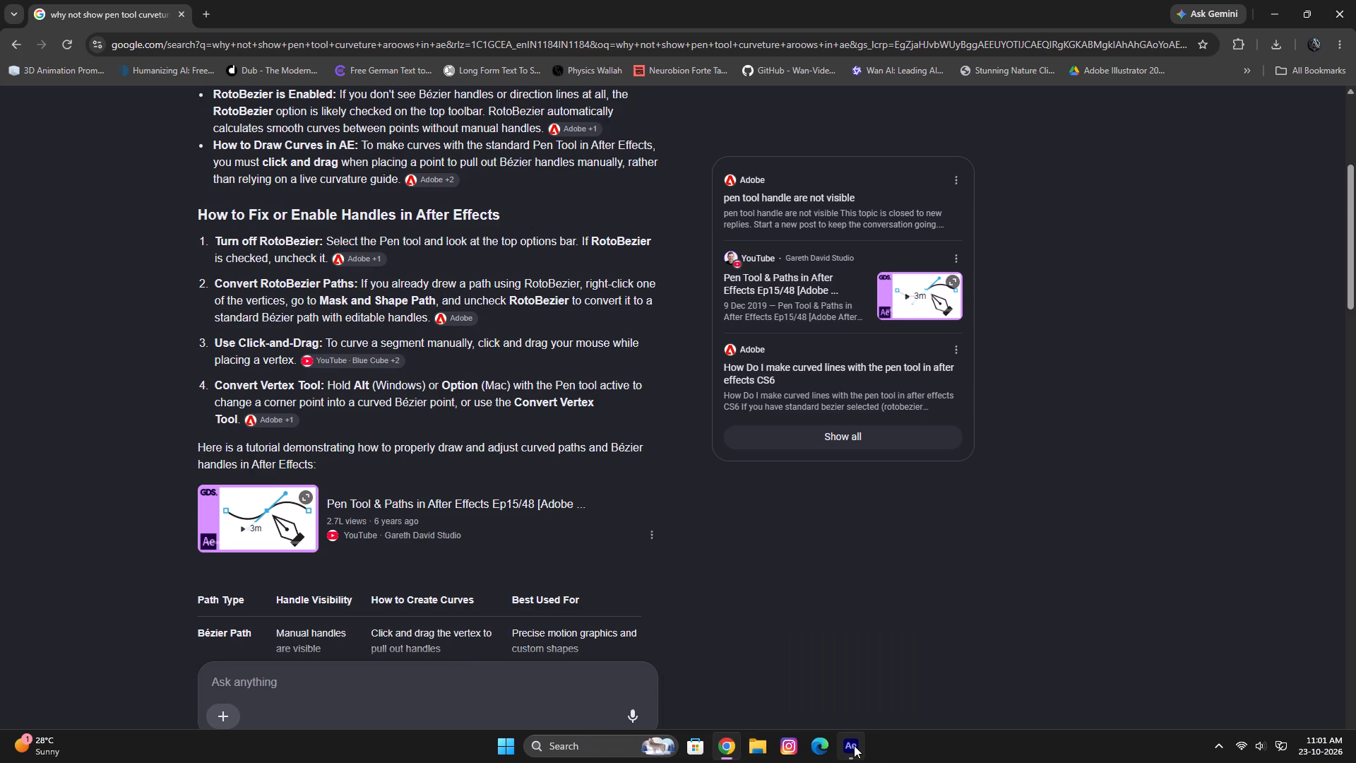
Return to After Effects, activate the Add Vertex tool and shift Shape Layer 1's path point at the upper branch's bend slightly down along the flyover.
click(852, 680)
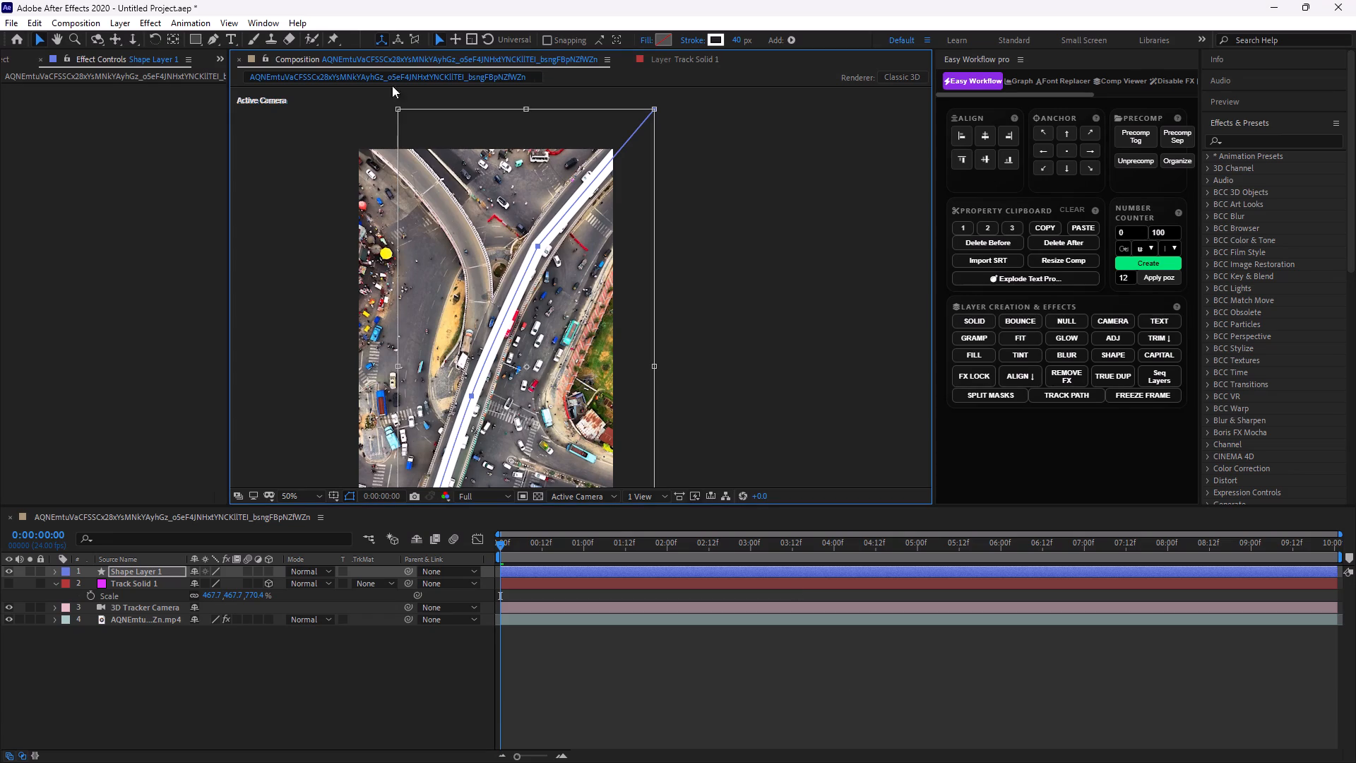
alt+click(214, 42)
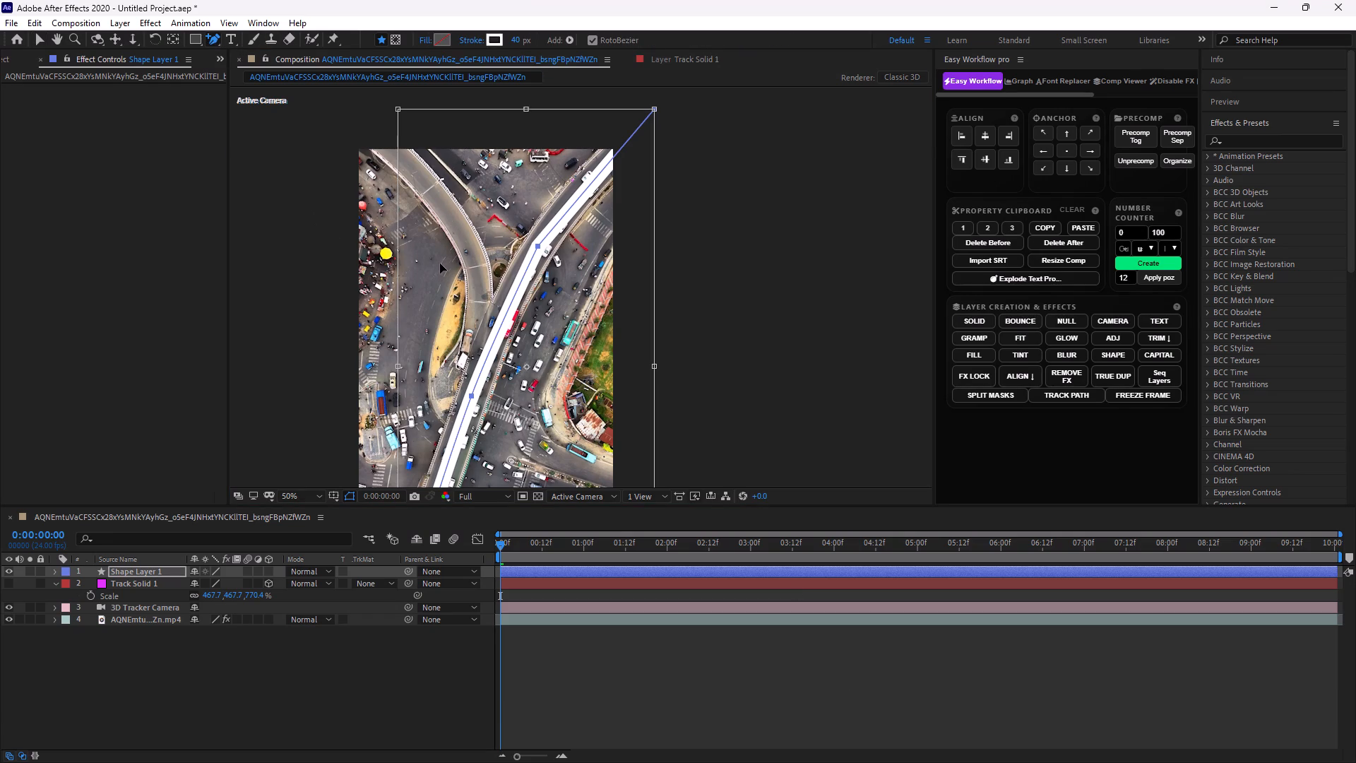
click(539, 247)
click(539, 247)
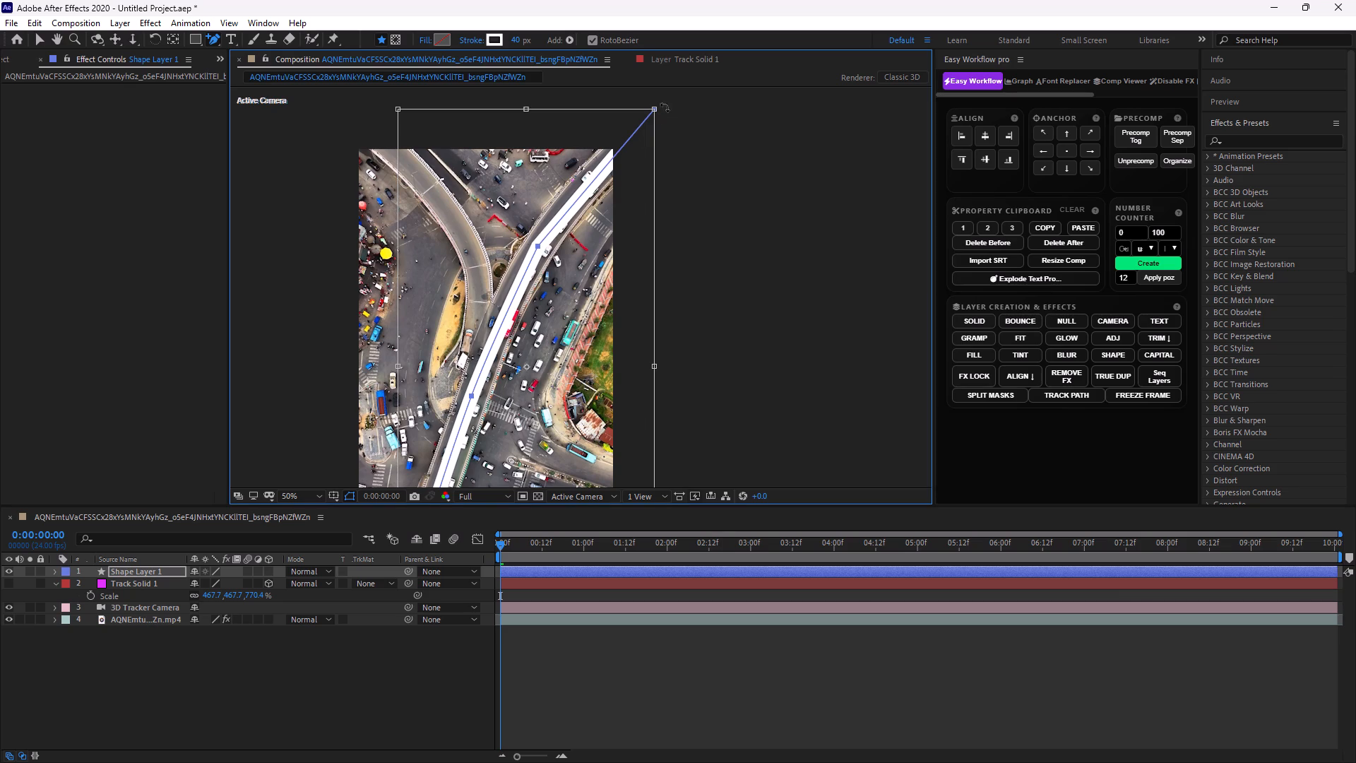
click(655, 111)
click(655, 107)
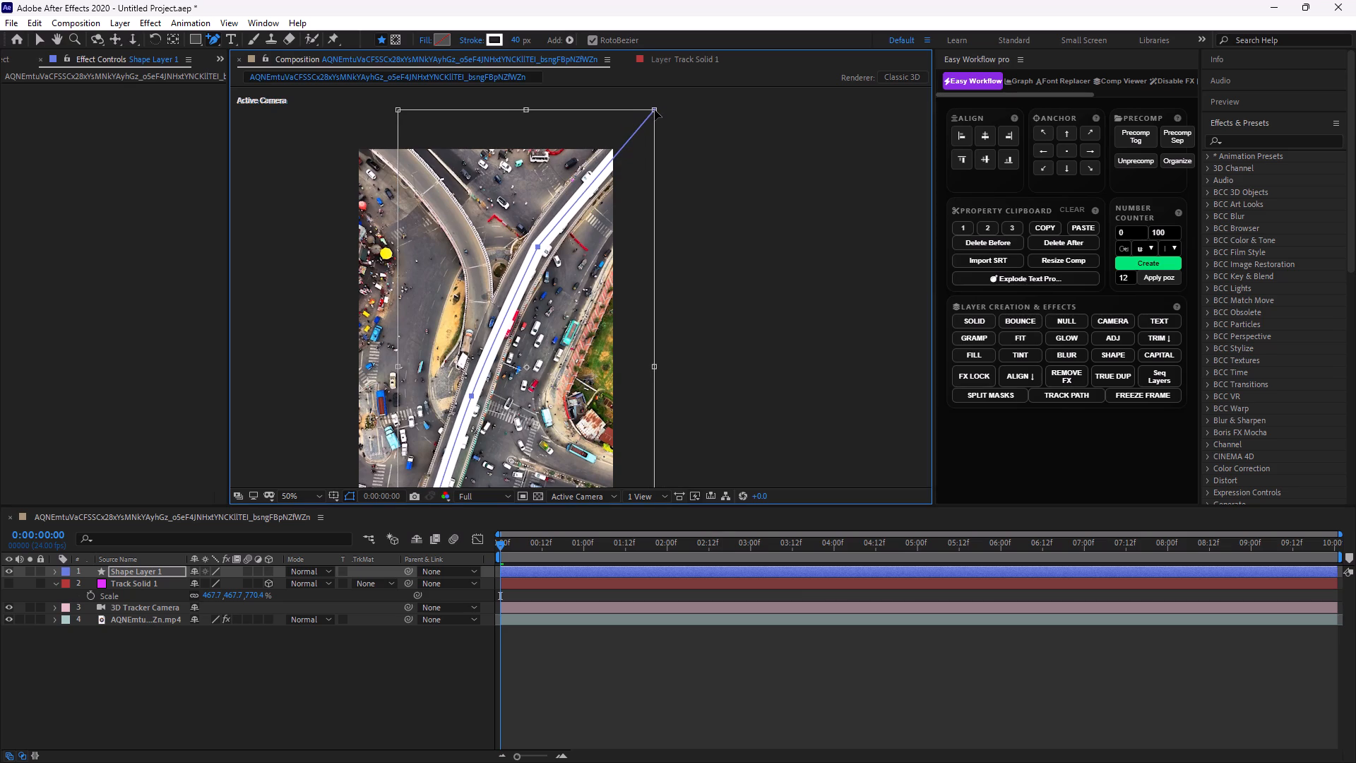
click(537, 247)
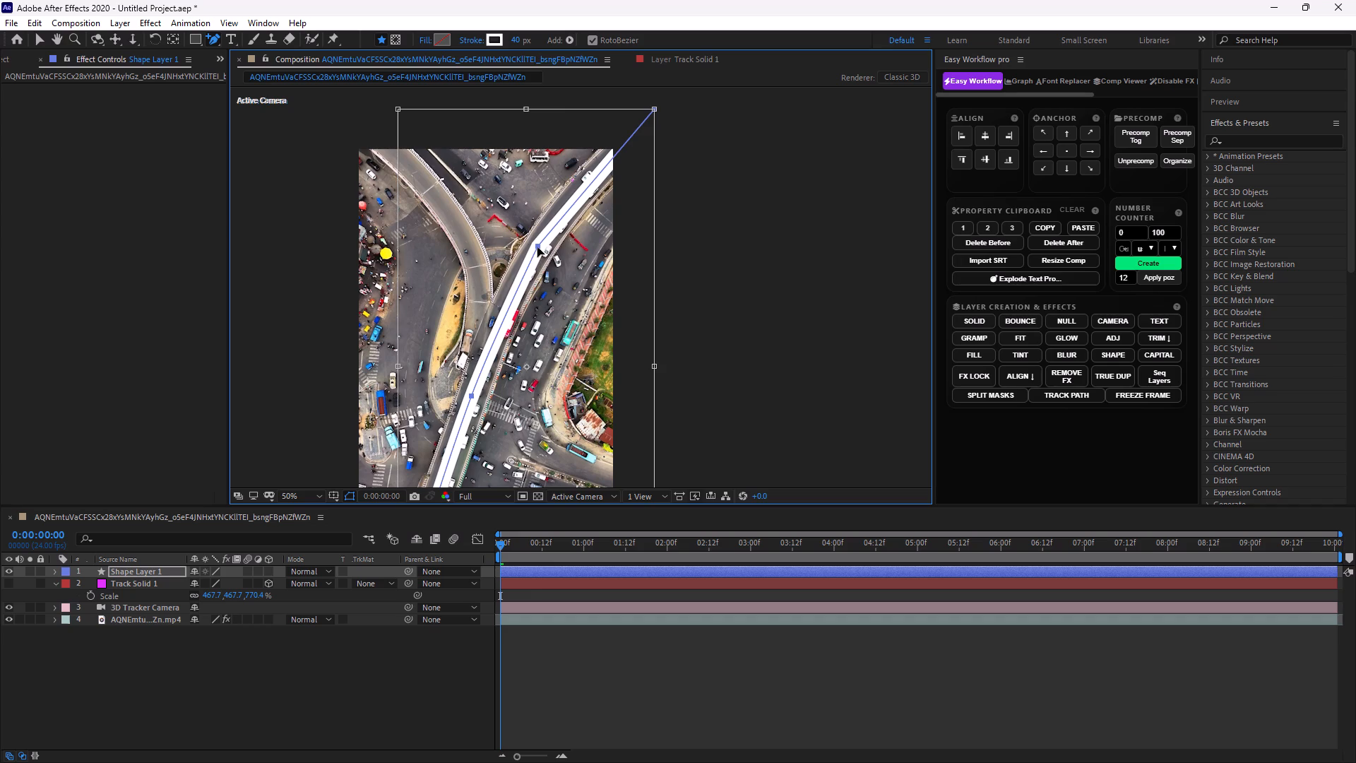
click(541, 572)
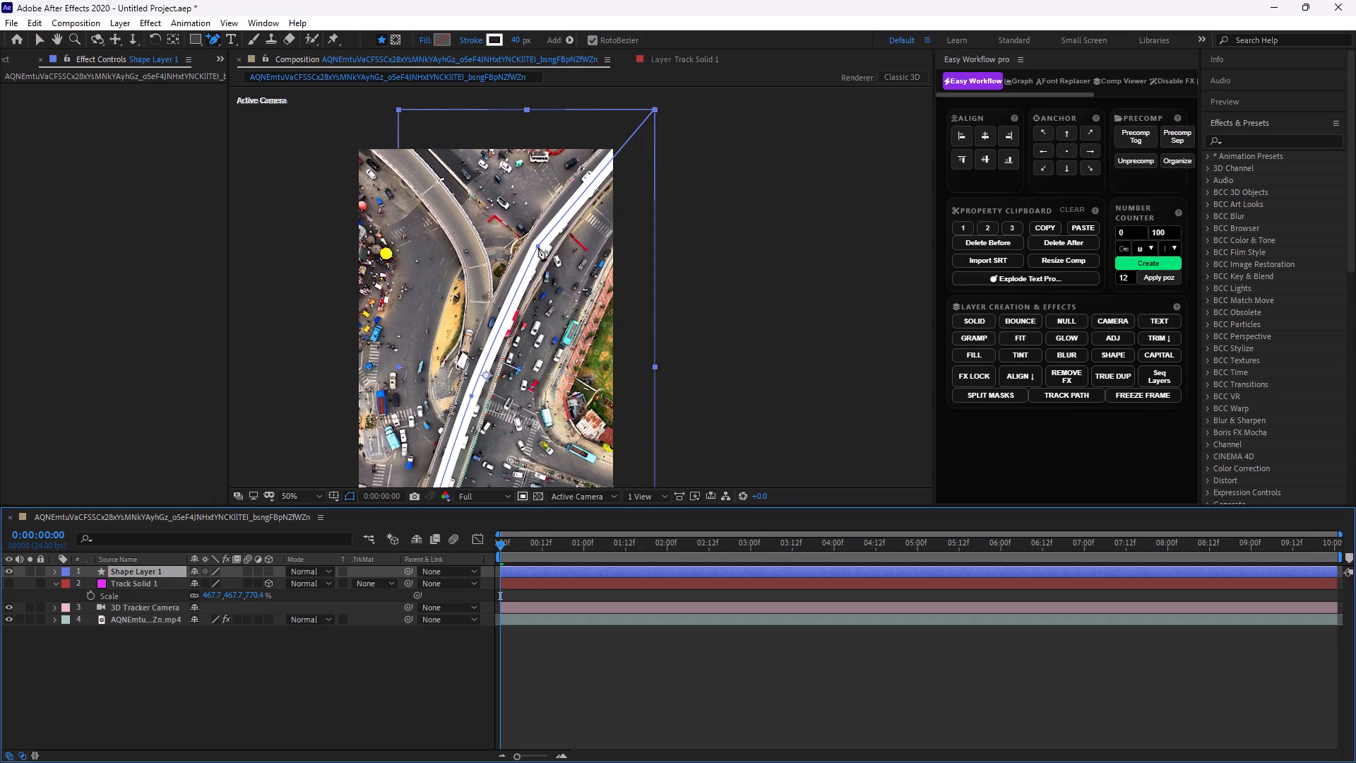
click(537, 247)
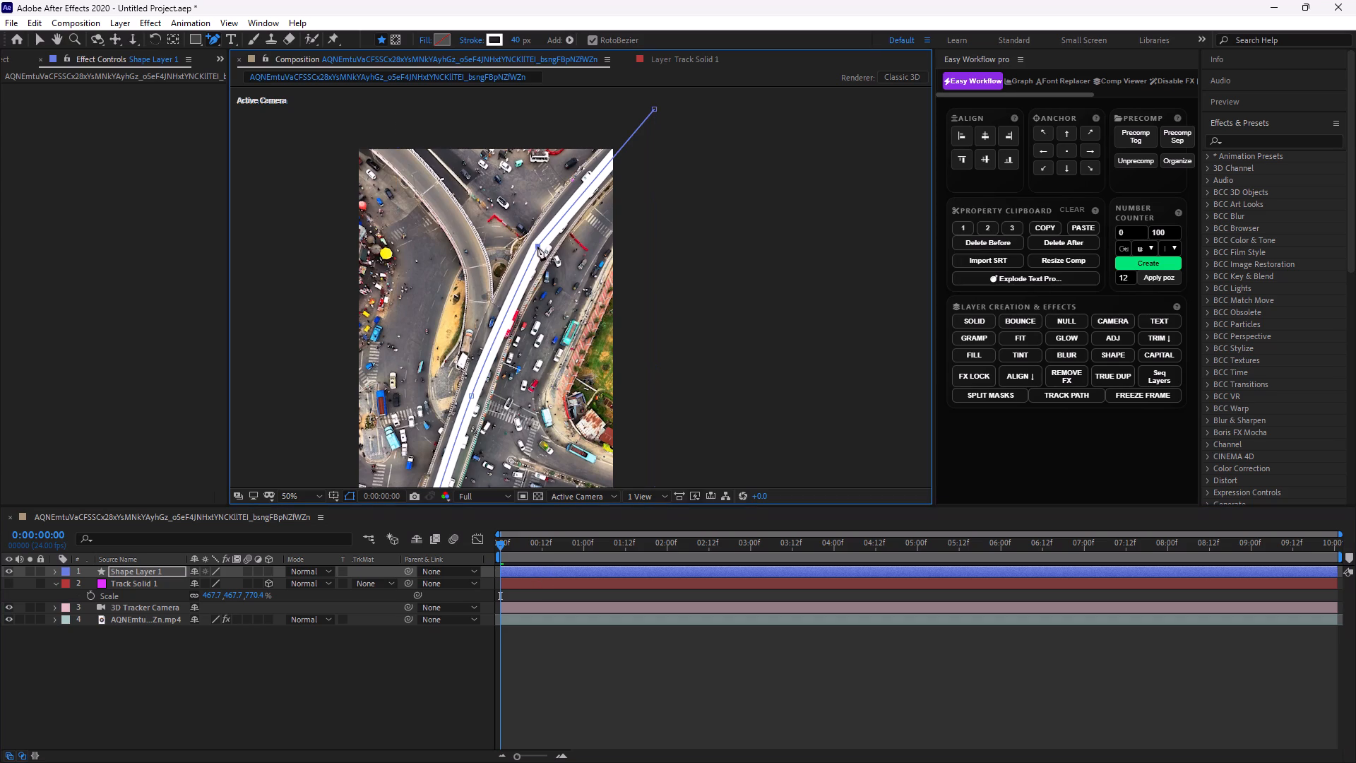
click(537, 247)
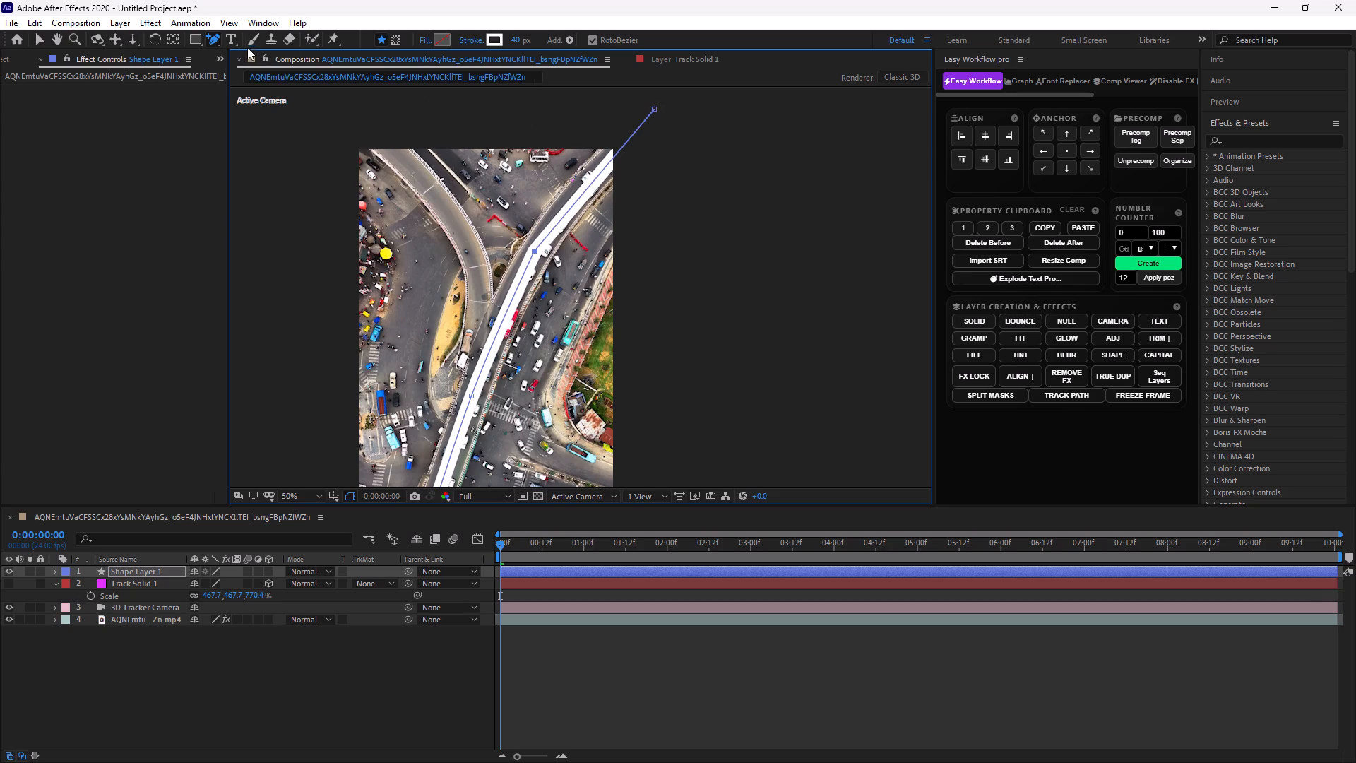
Cycle through the Pen tool variants from the Add Vertex tool back to the standard Pen tool.
click(218, 40)
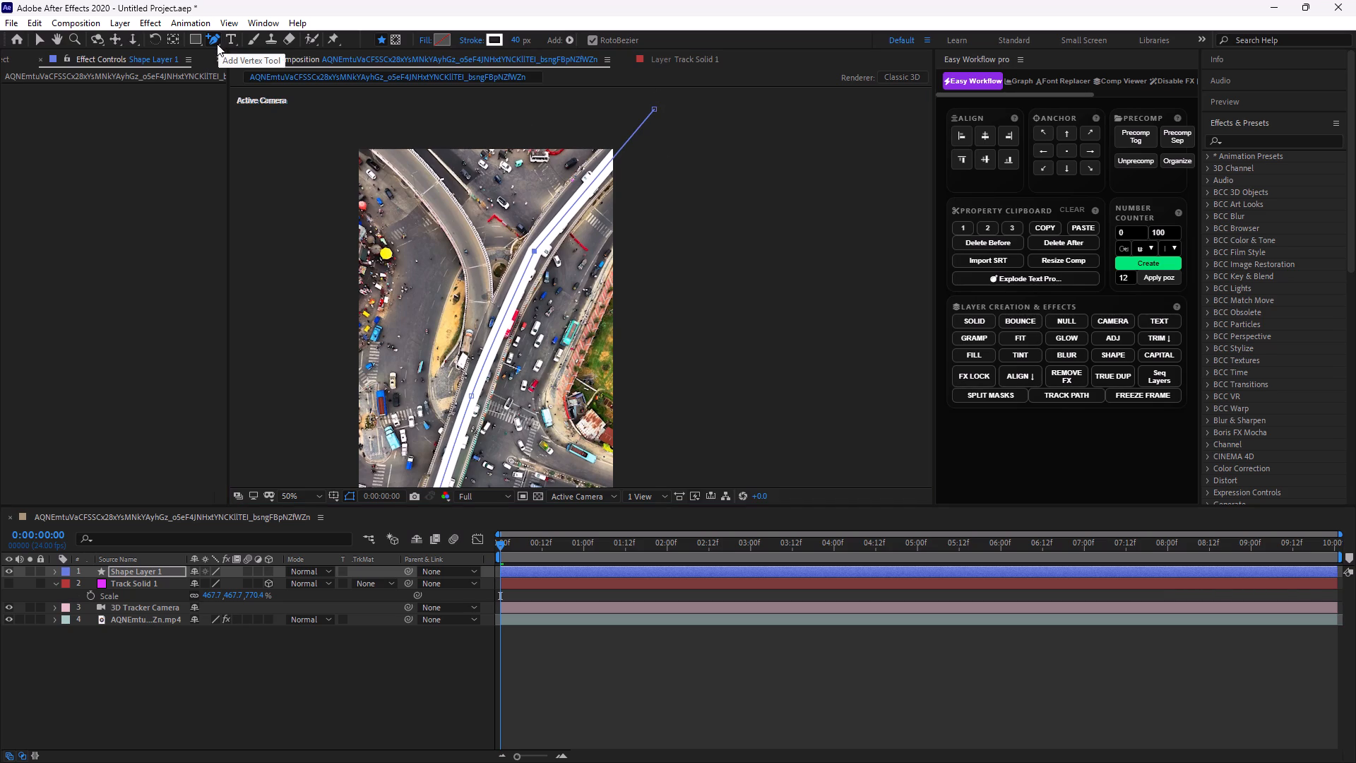
click(217, 44)
alt+click(217, 44)
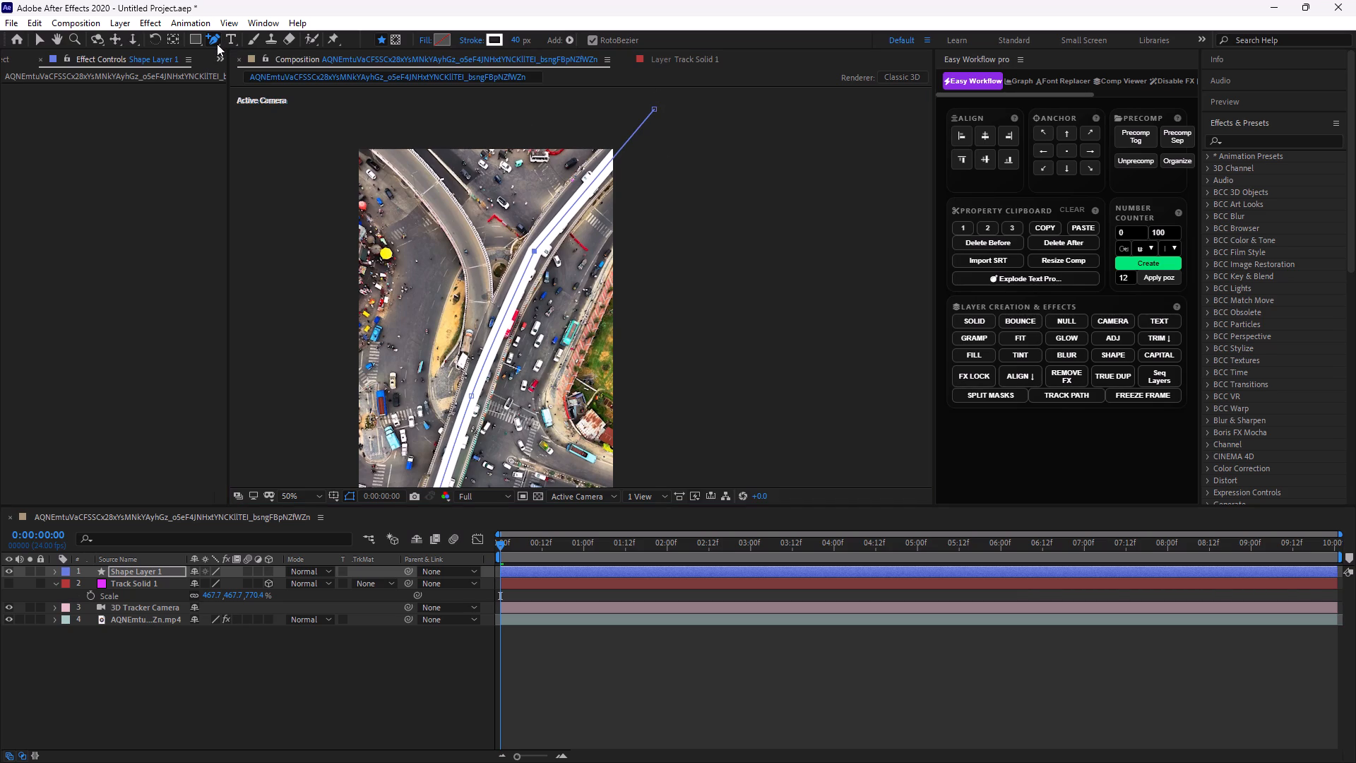
alt+click(217, 44)
alt+click(217, 44)
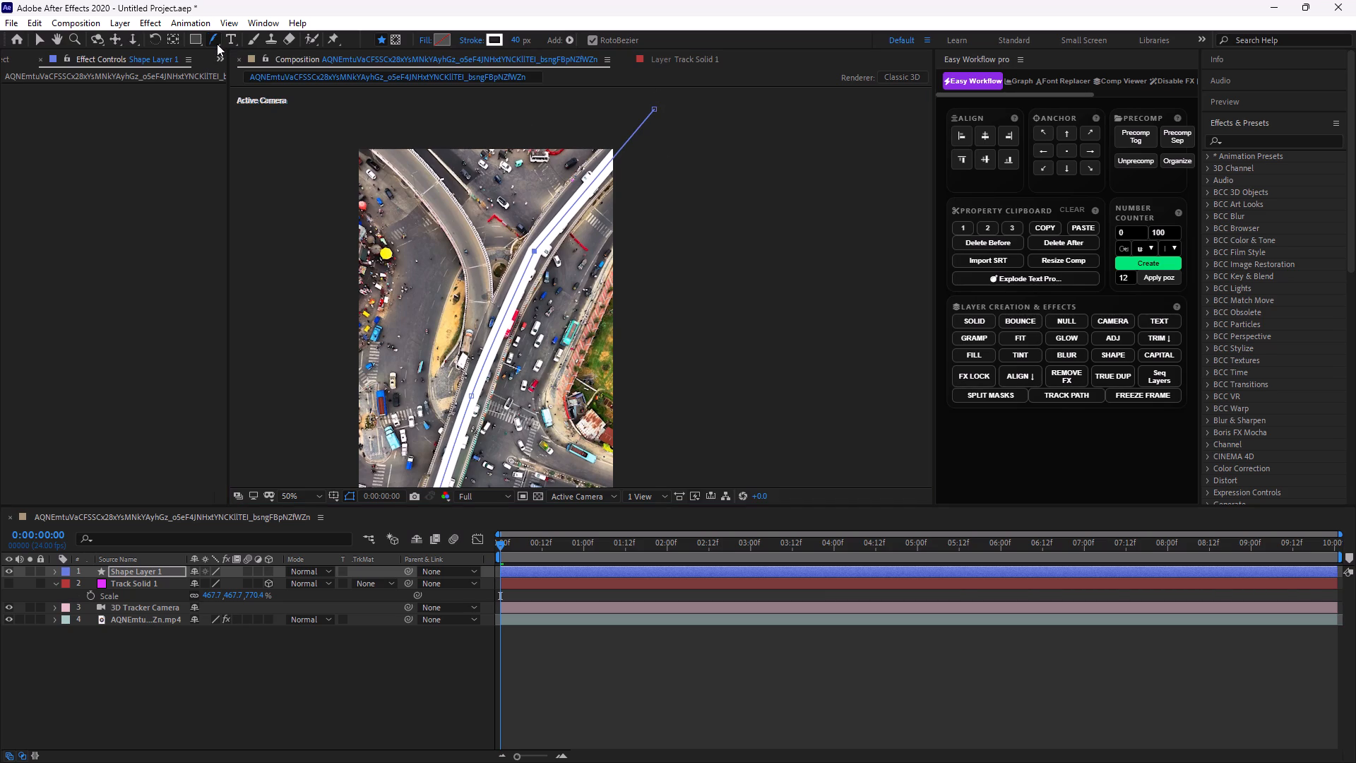
alt+click(217, 44)
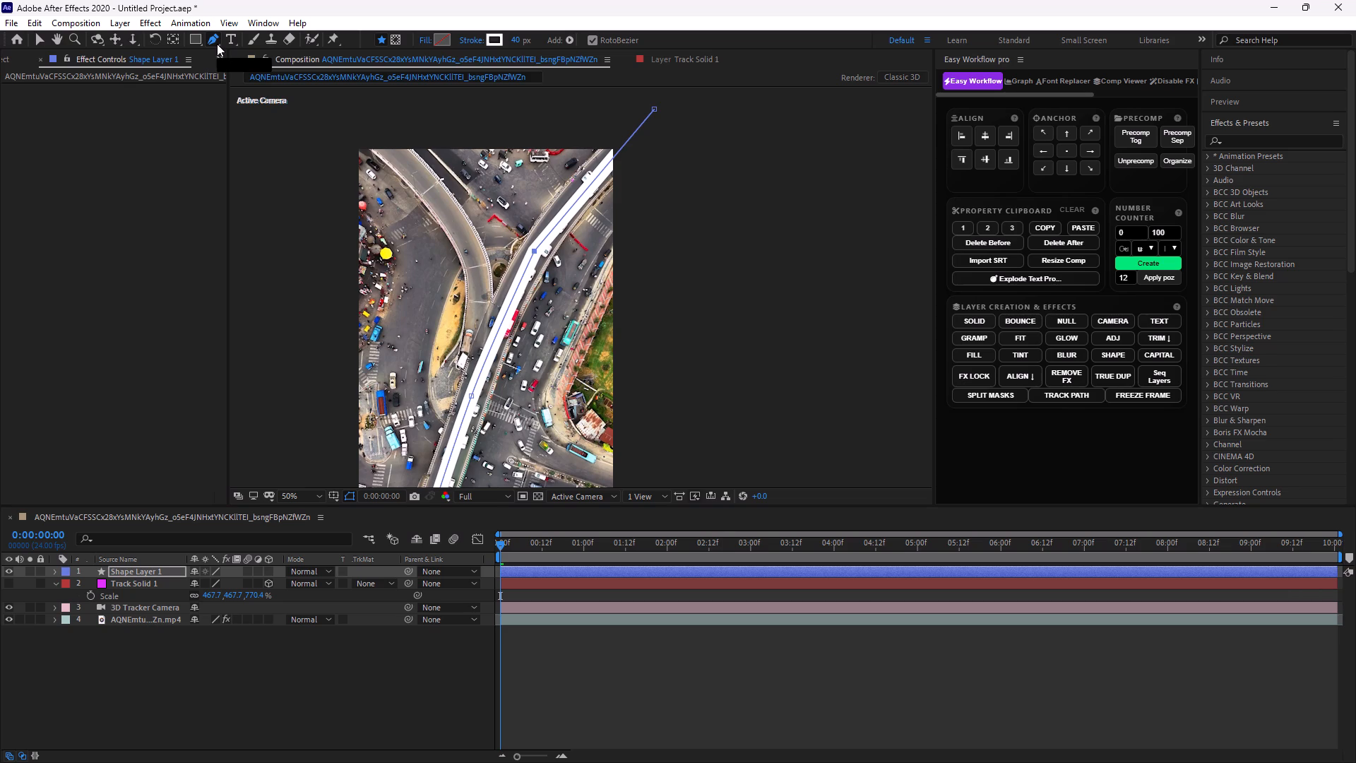
click(217, 44)
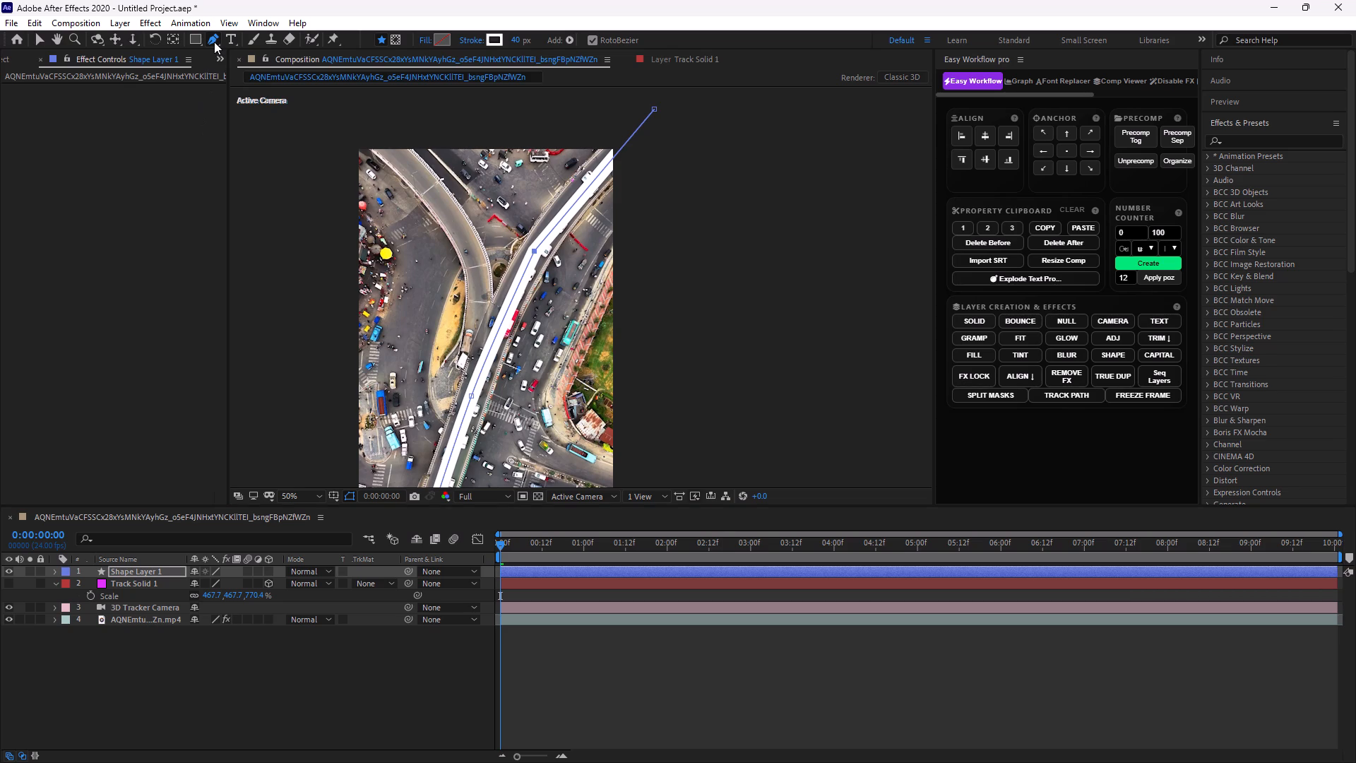
click(214, 41)
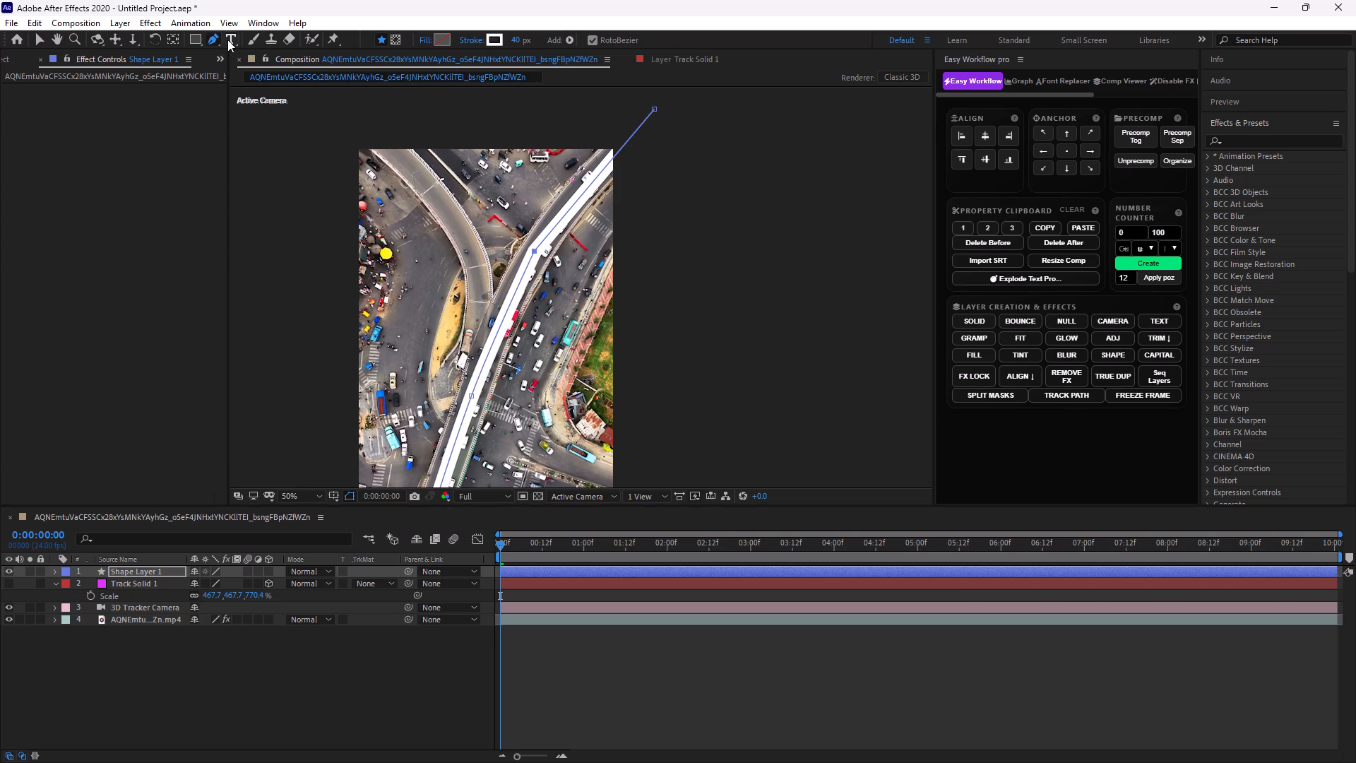
click(227, 40)
click(216, 42)
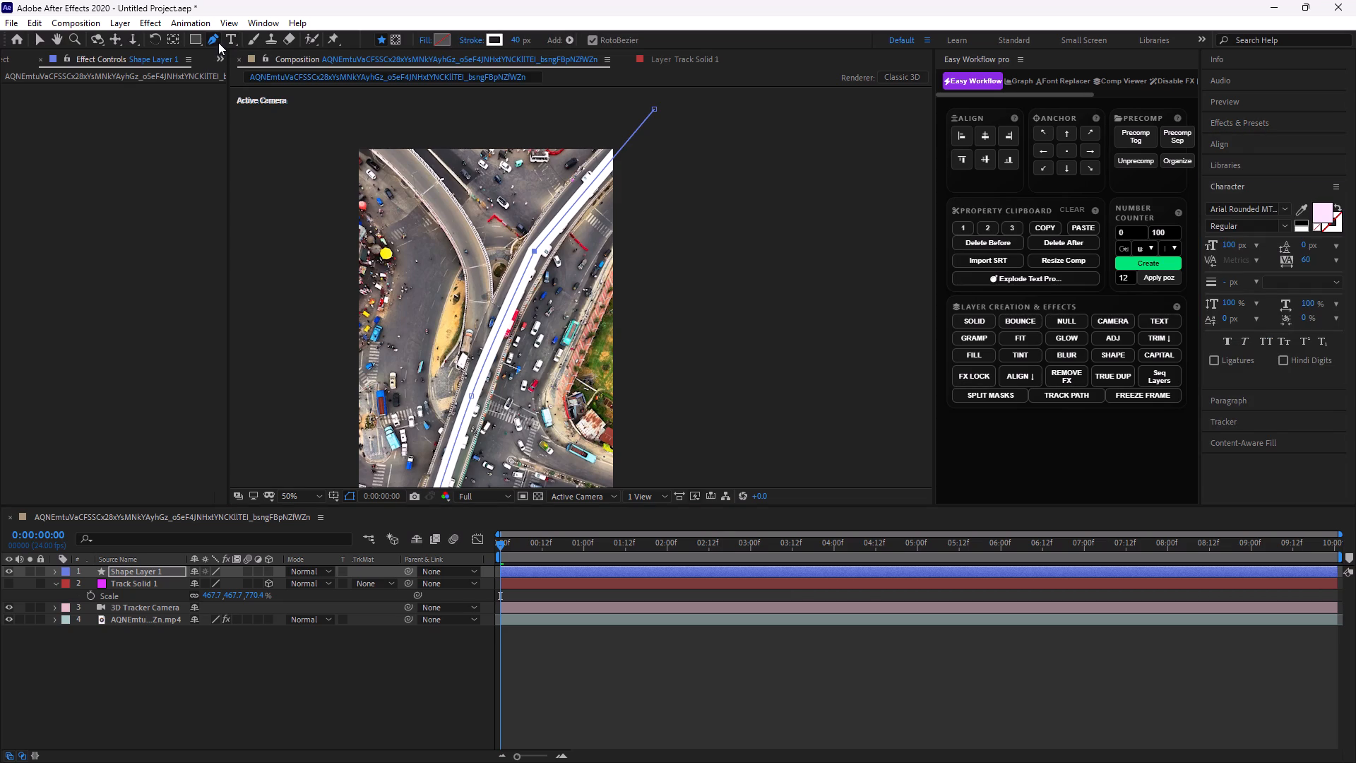
right_click(218, 40)
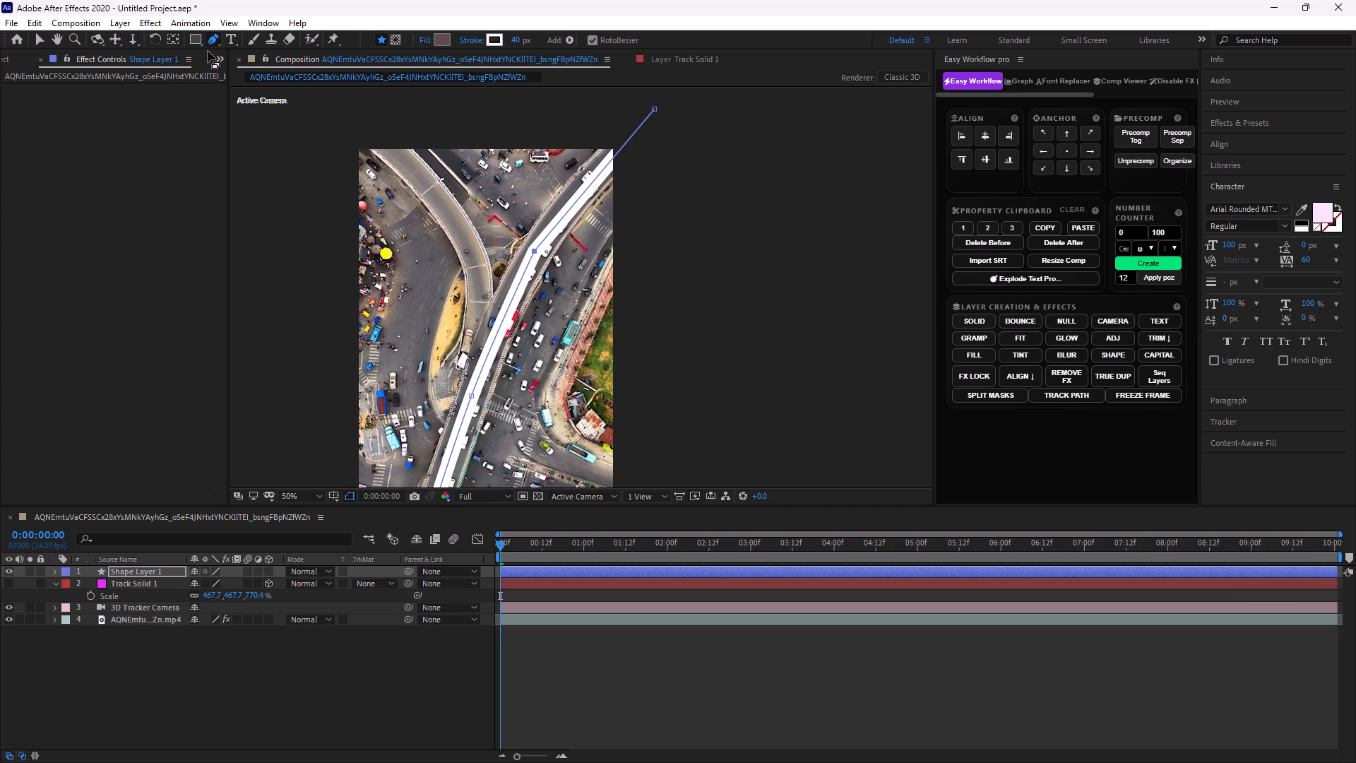
right_click(211, 42)
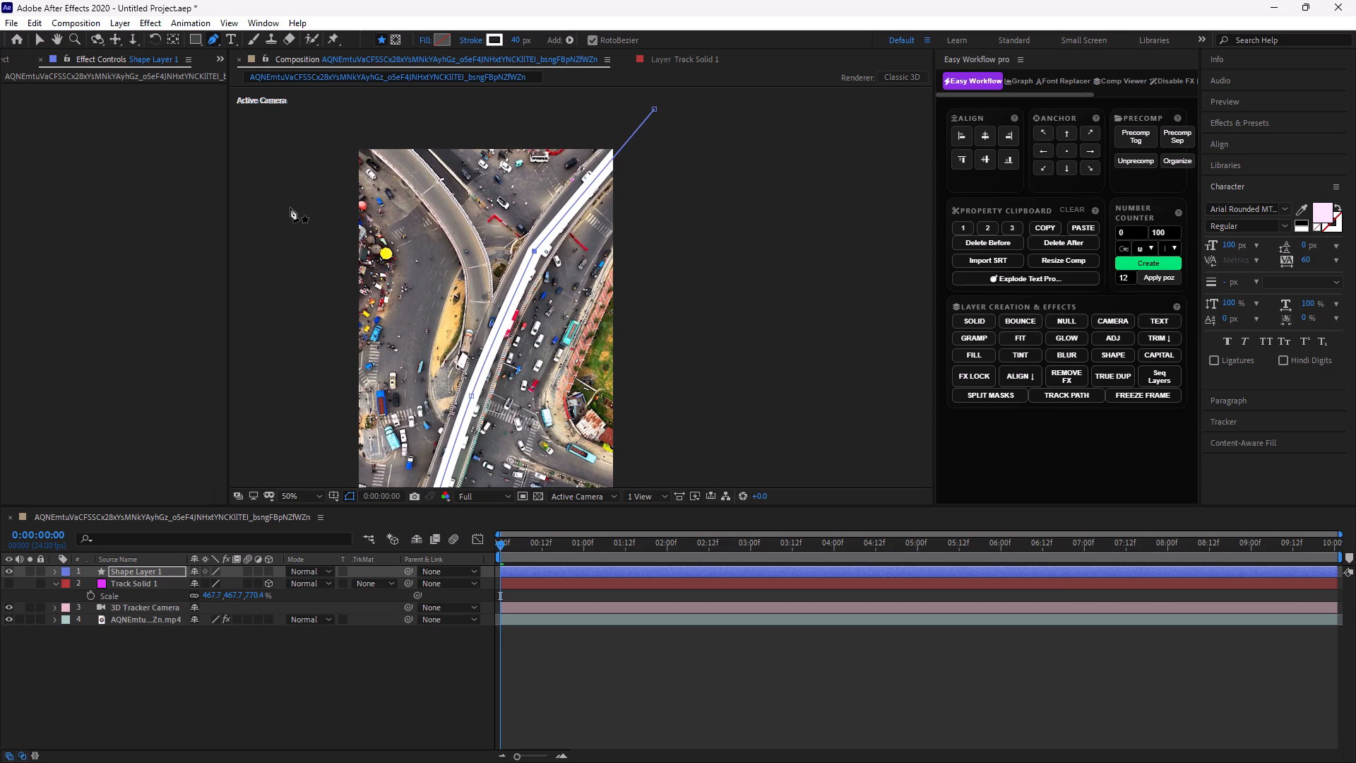
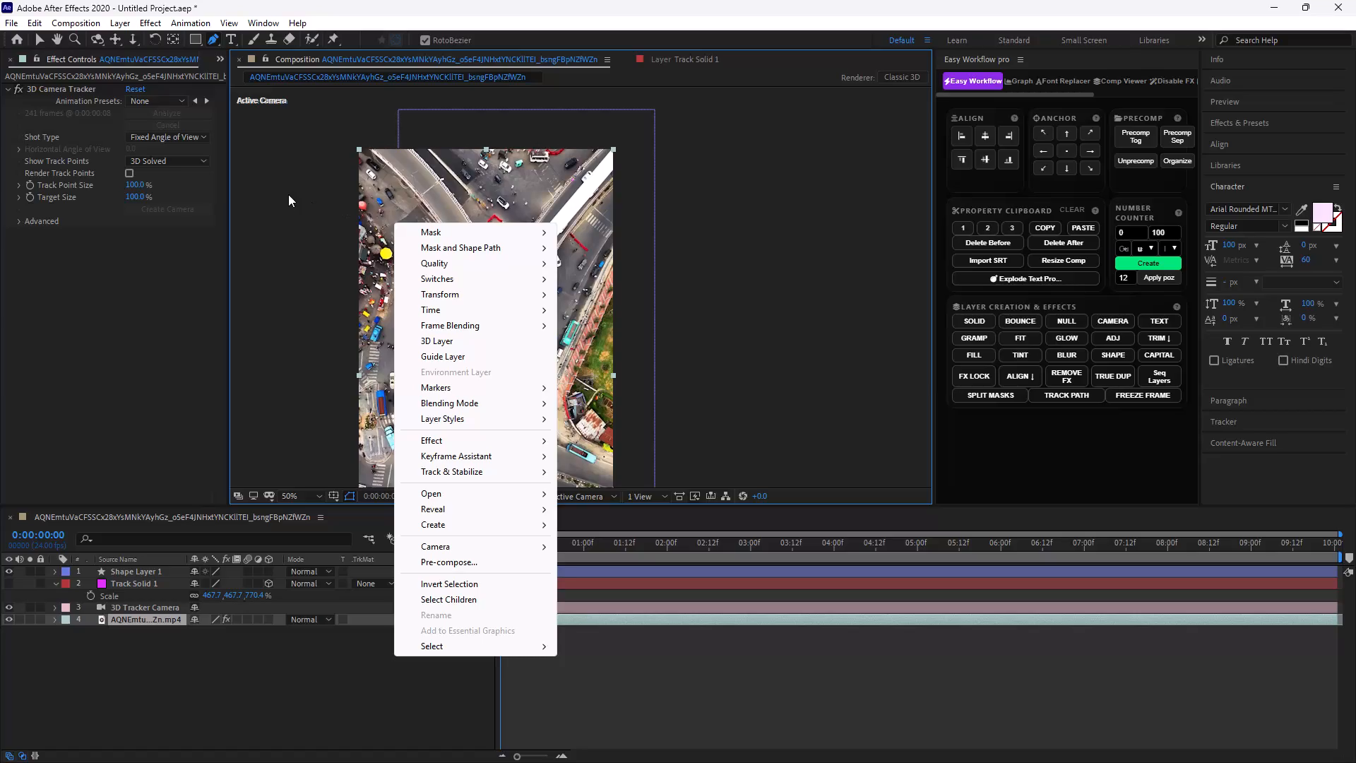
Go back to Google Chrome and open the Pen Tool & Paths in After Effects Ep15/48 tutorial video from the search answer.
click(288, 194)
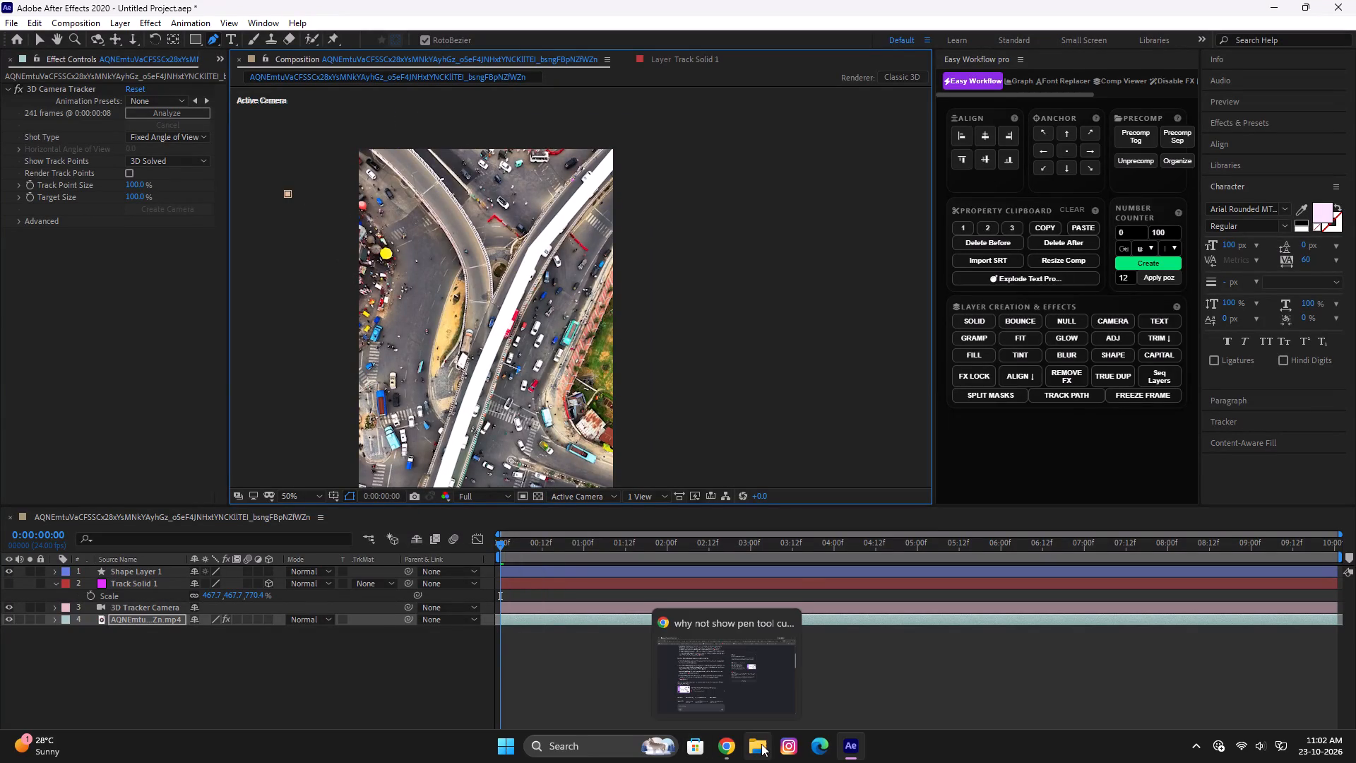
click(731, 745)
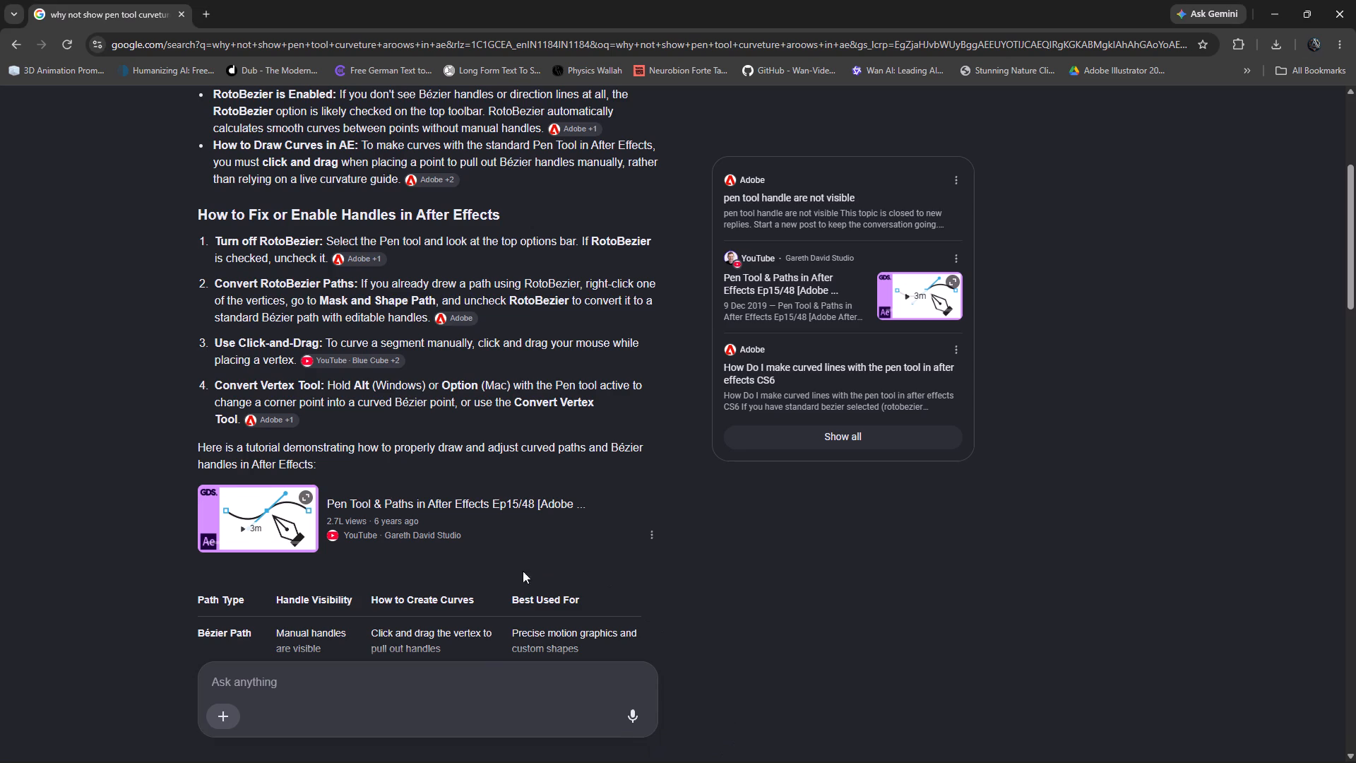
click(288, 536)
click(275, 502)
click(303, 496)
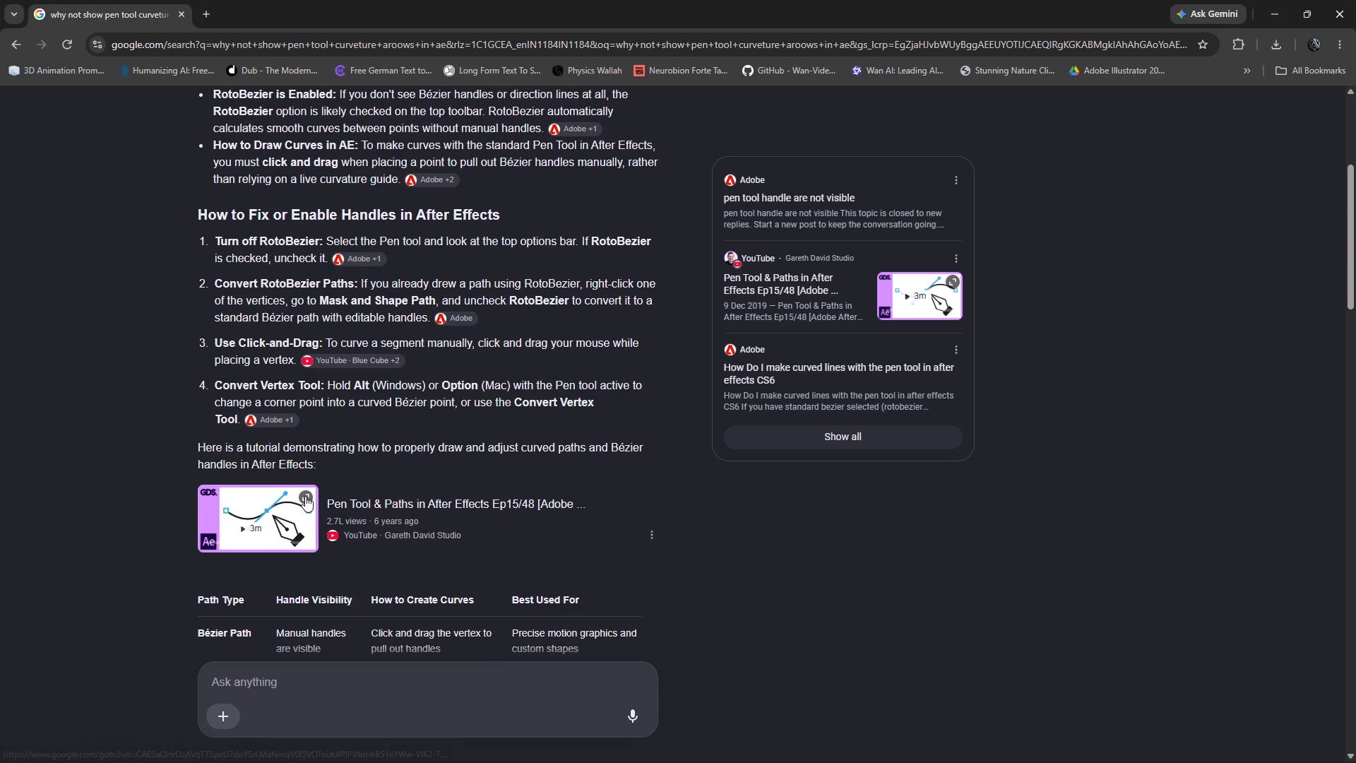
triple_click(305, 496)
middle_click(145, 507)
middle_click(150, 579)
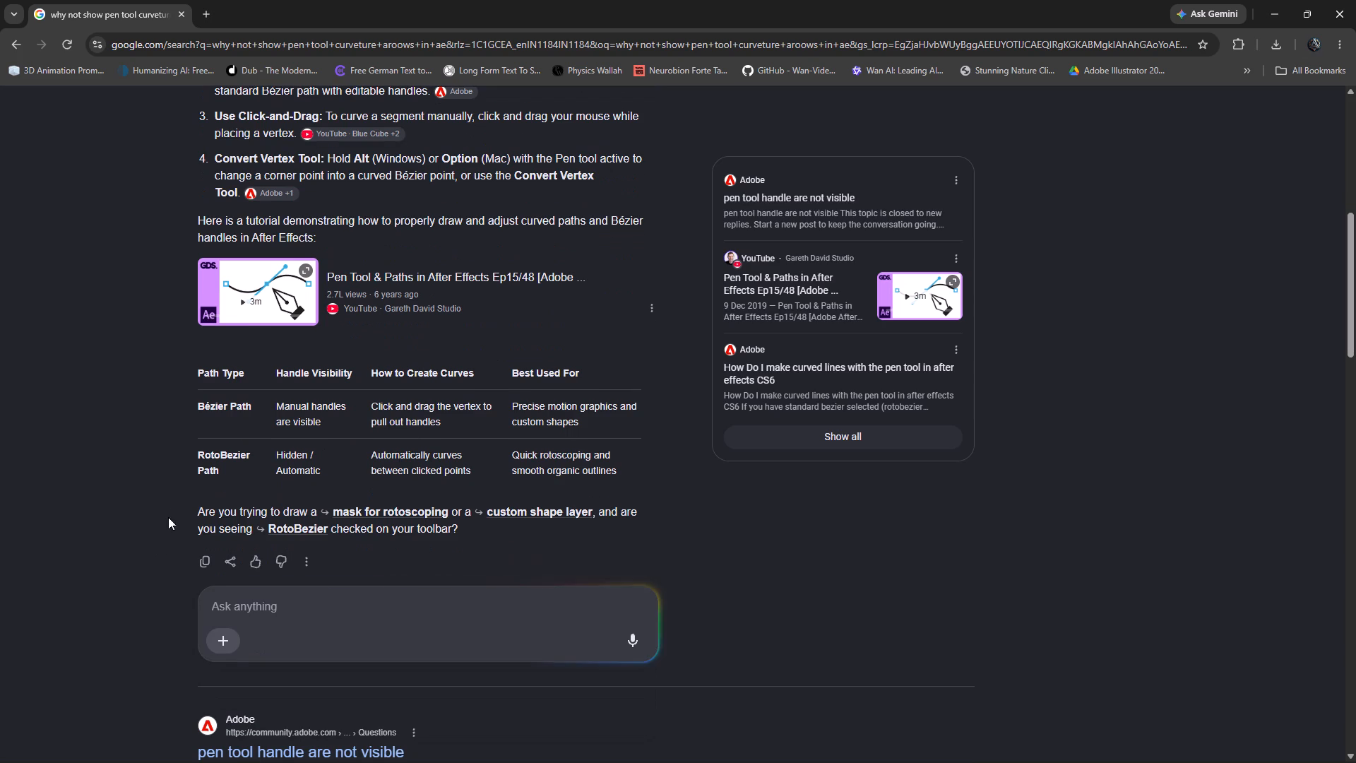
double_click(282, 301)
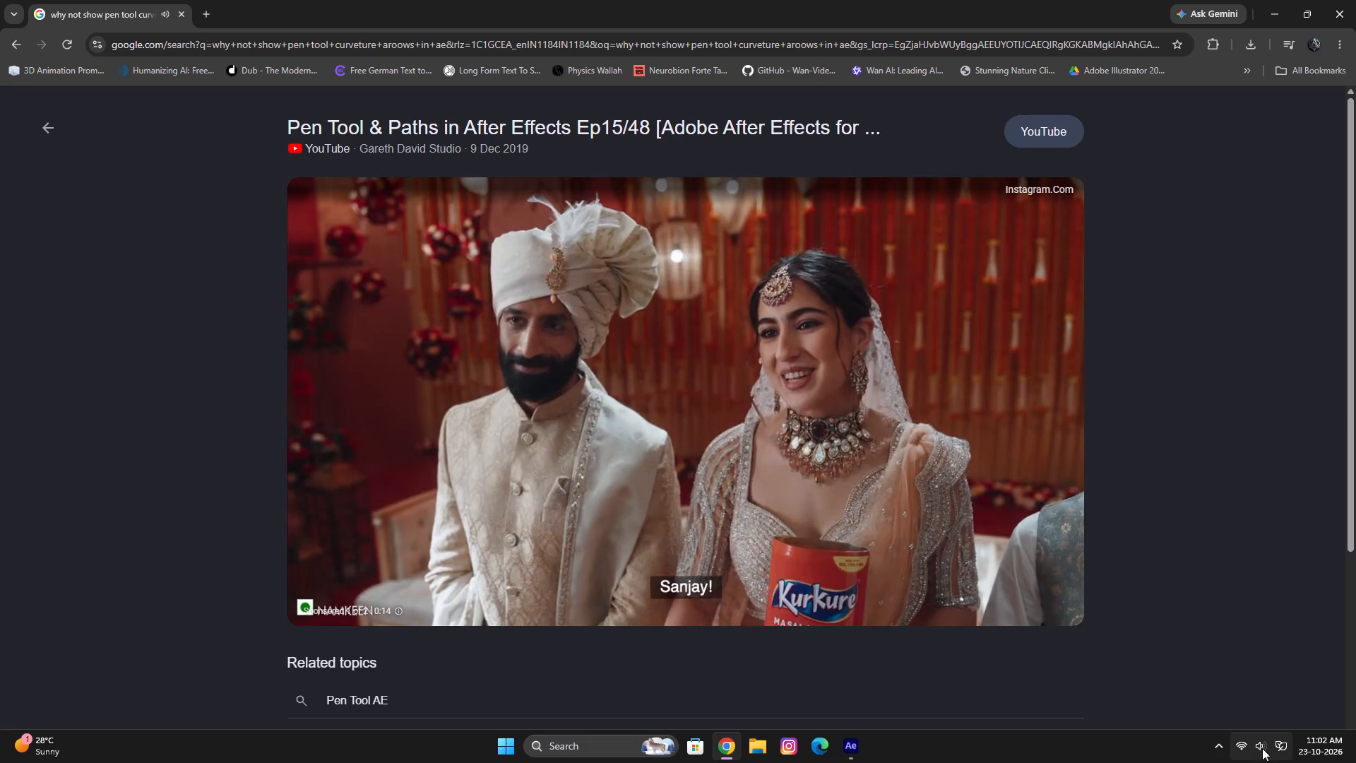
Lower the system volume slightly while the video plays.
click(1265, 748)
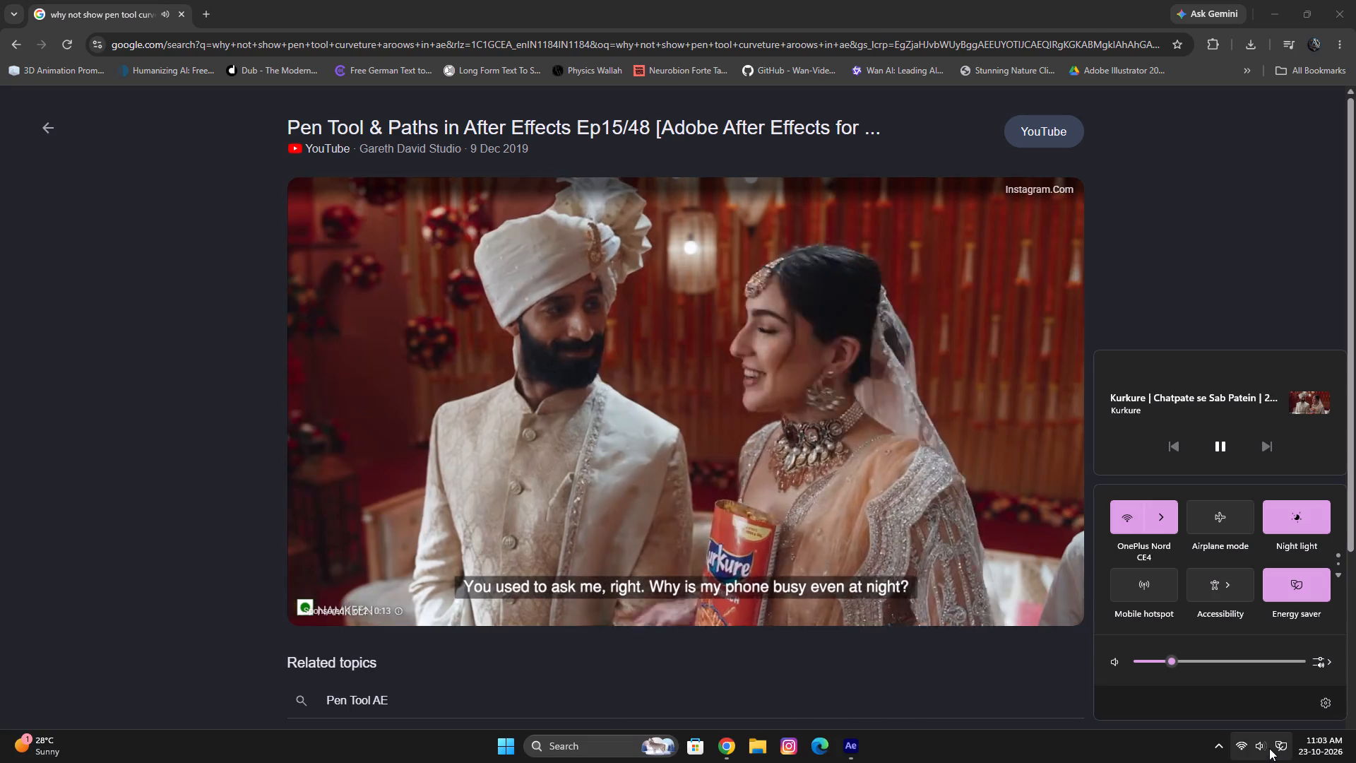
click(1163, 659)
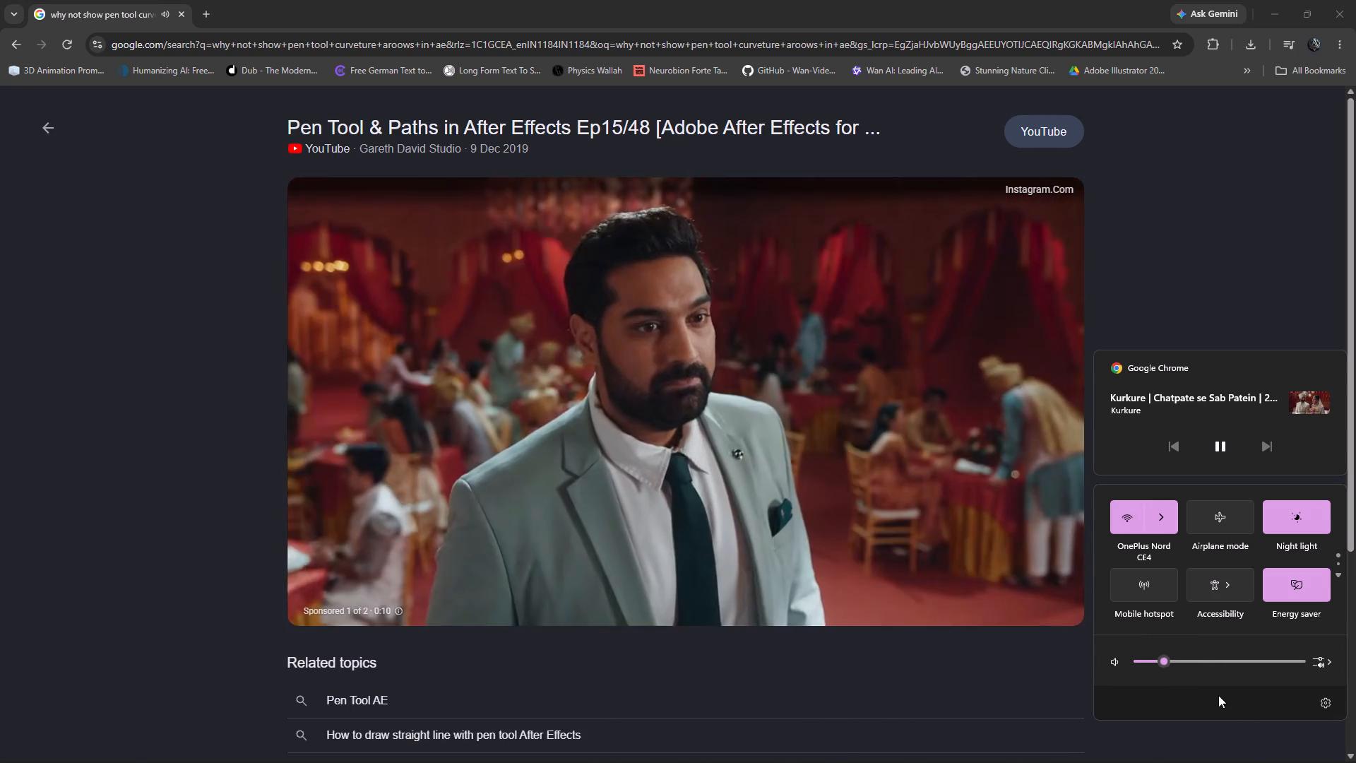
click(1267, 755)
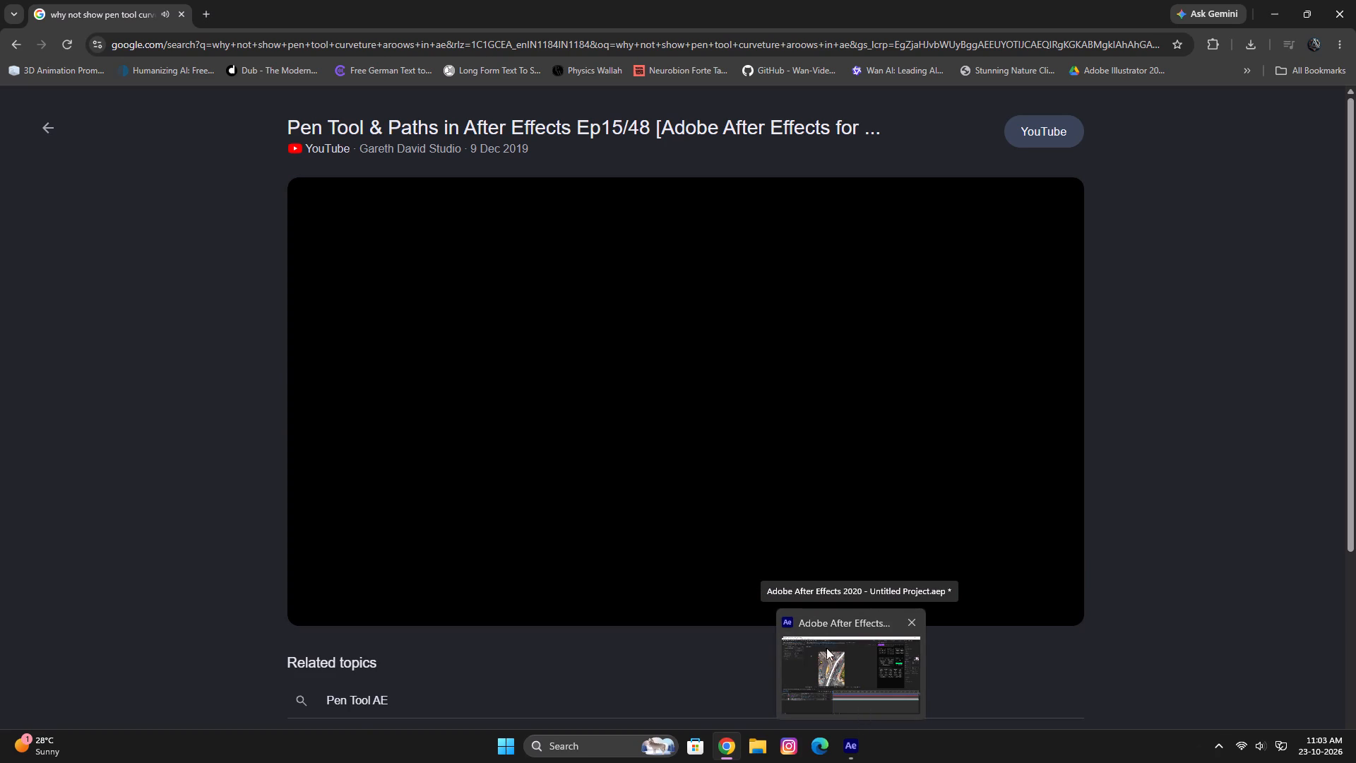
Pause and resume the embedded tutorial video, and open it on YouTube.
click(728, 463)
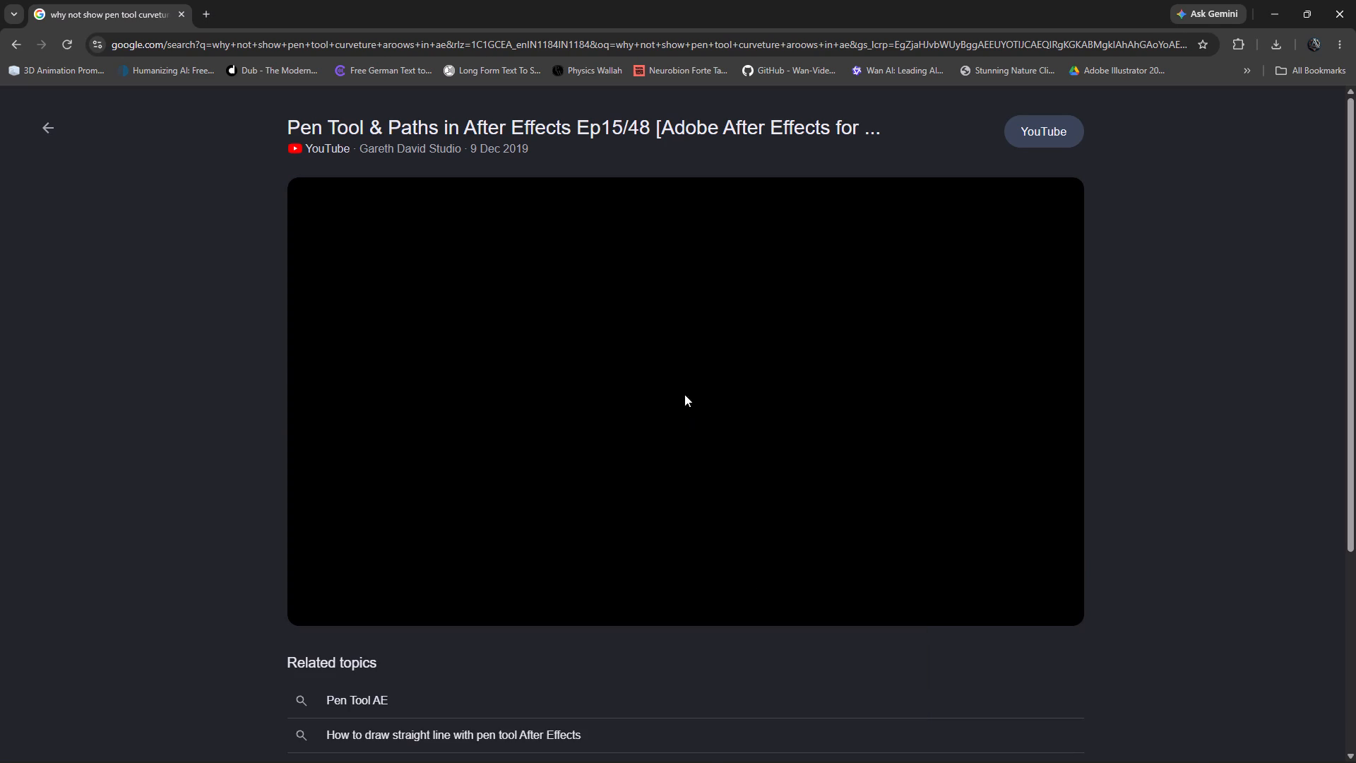
click(687, 338)
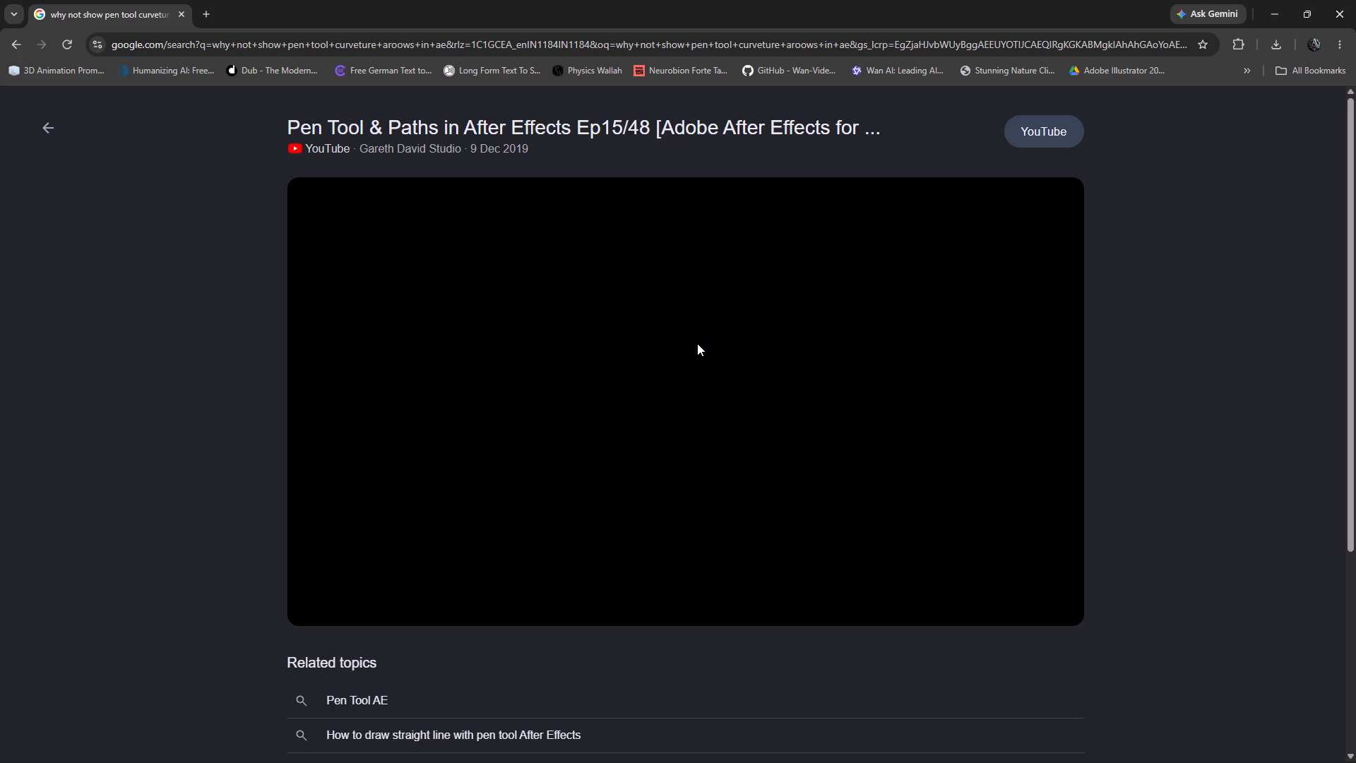
click(697, 343)
click(729, 493)
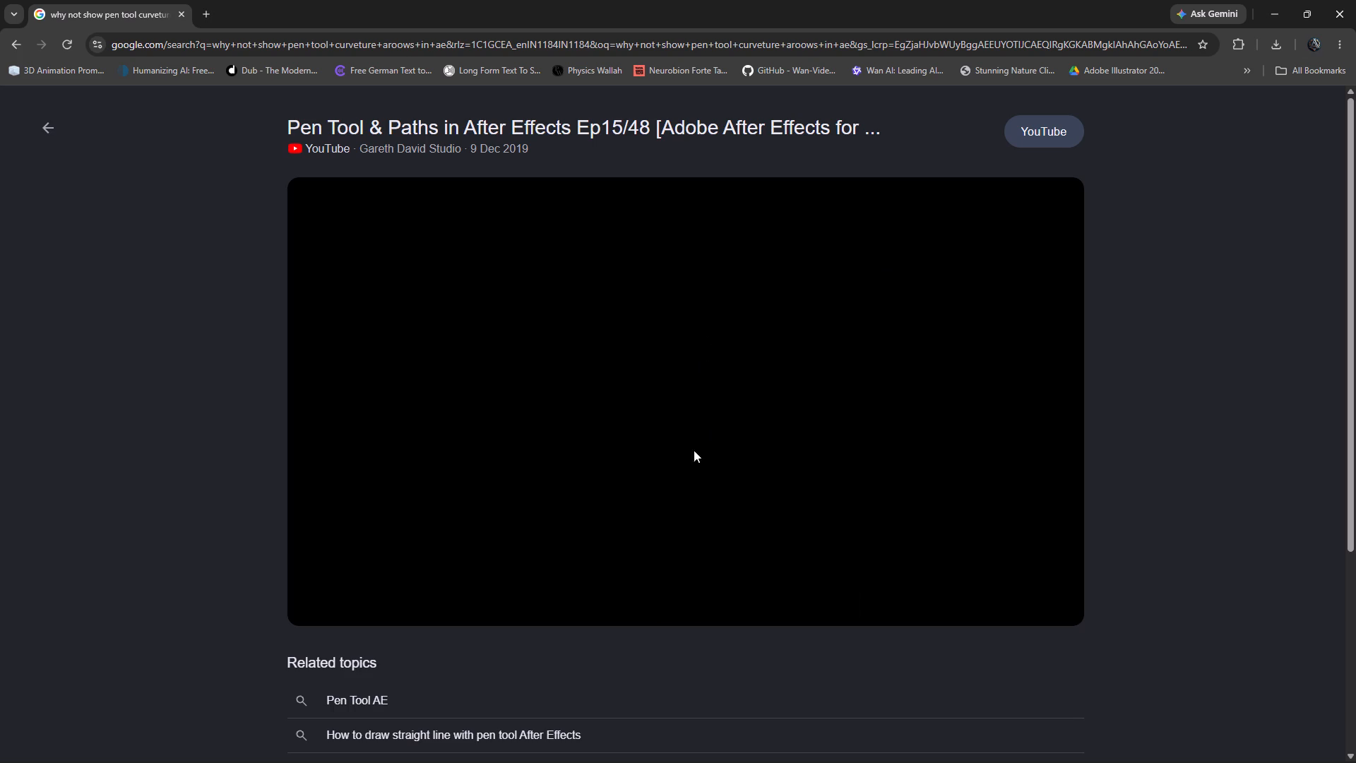
click(686, 455)
click(686, 456)
click(672, 409)
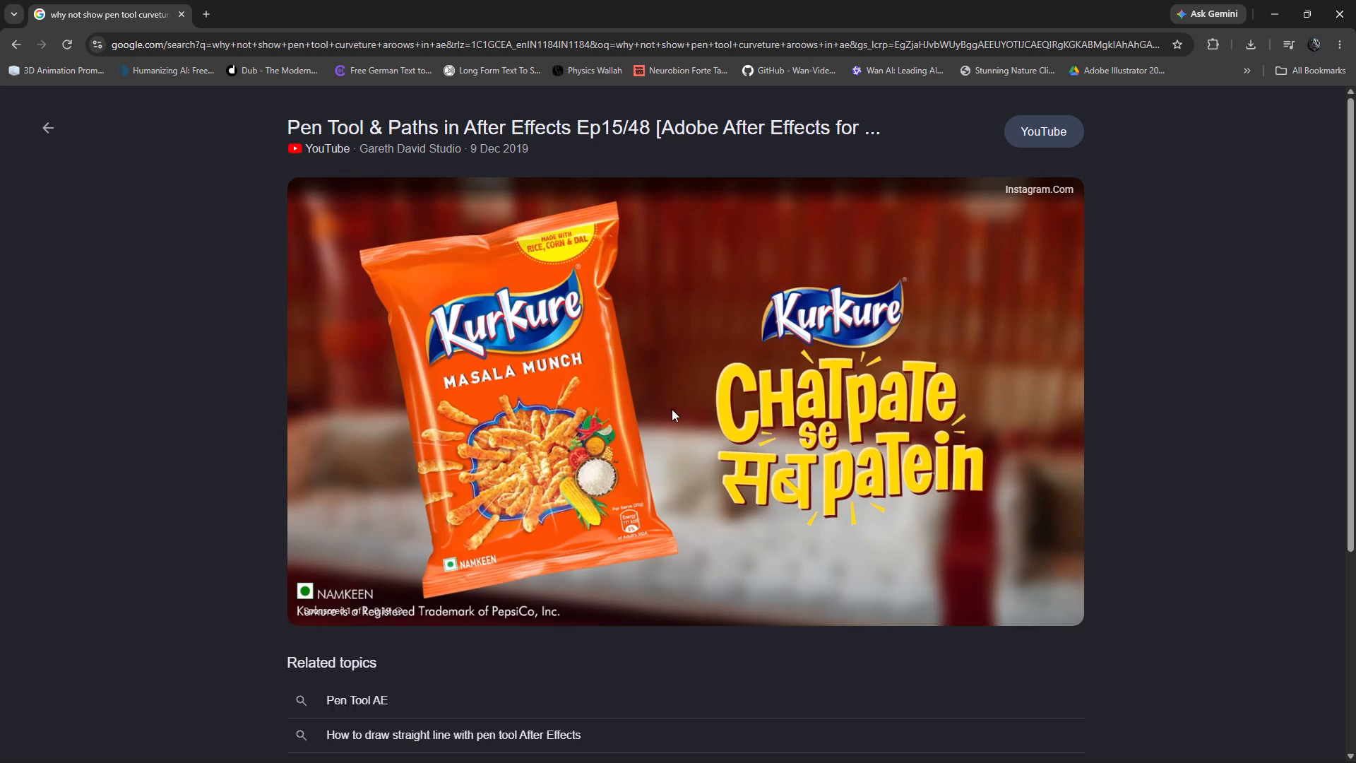
click(648, 404)
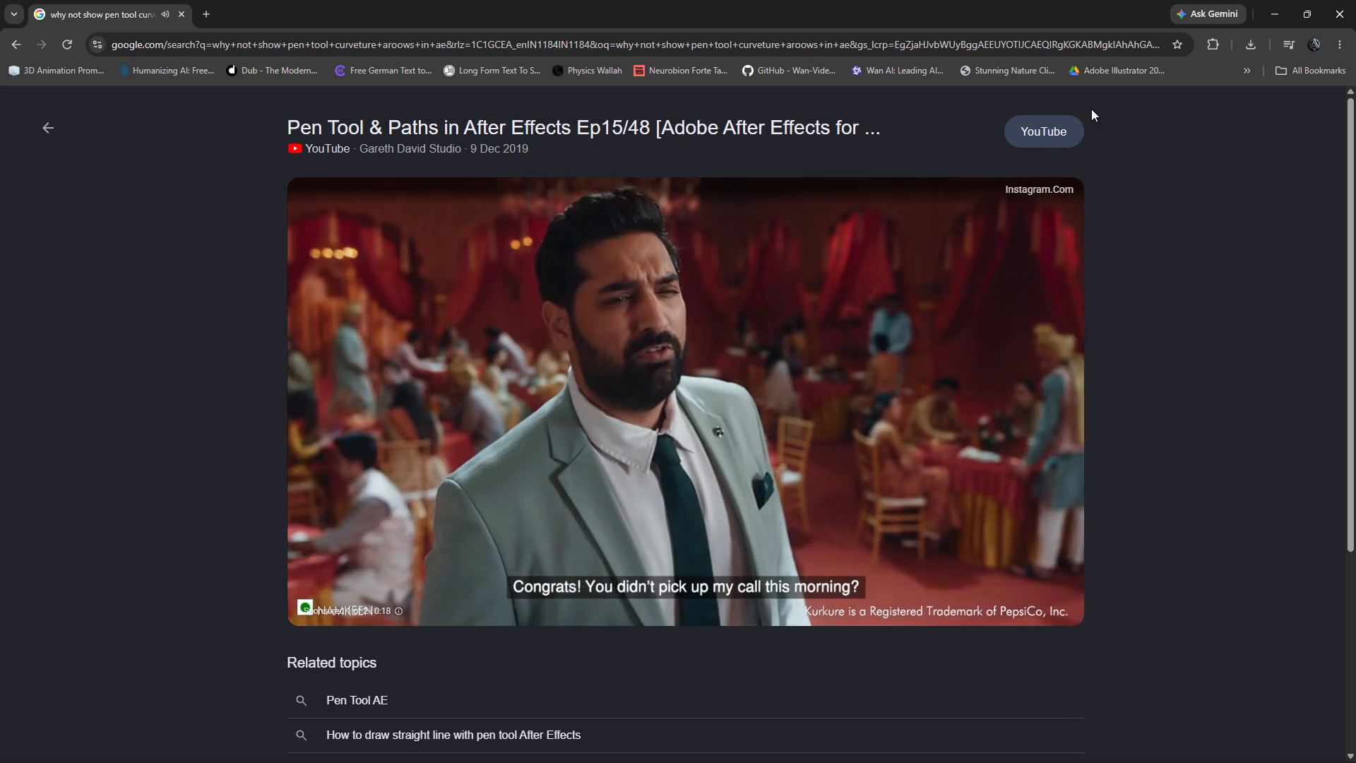
click(1046, 129)
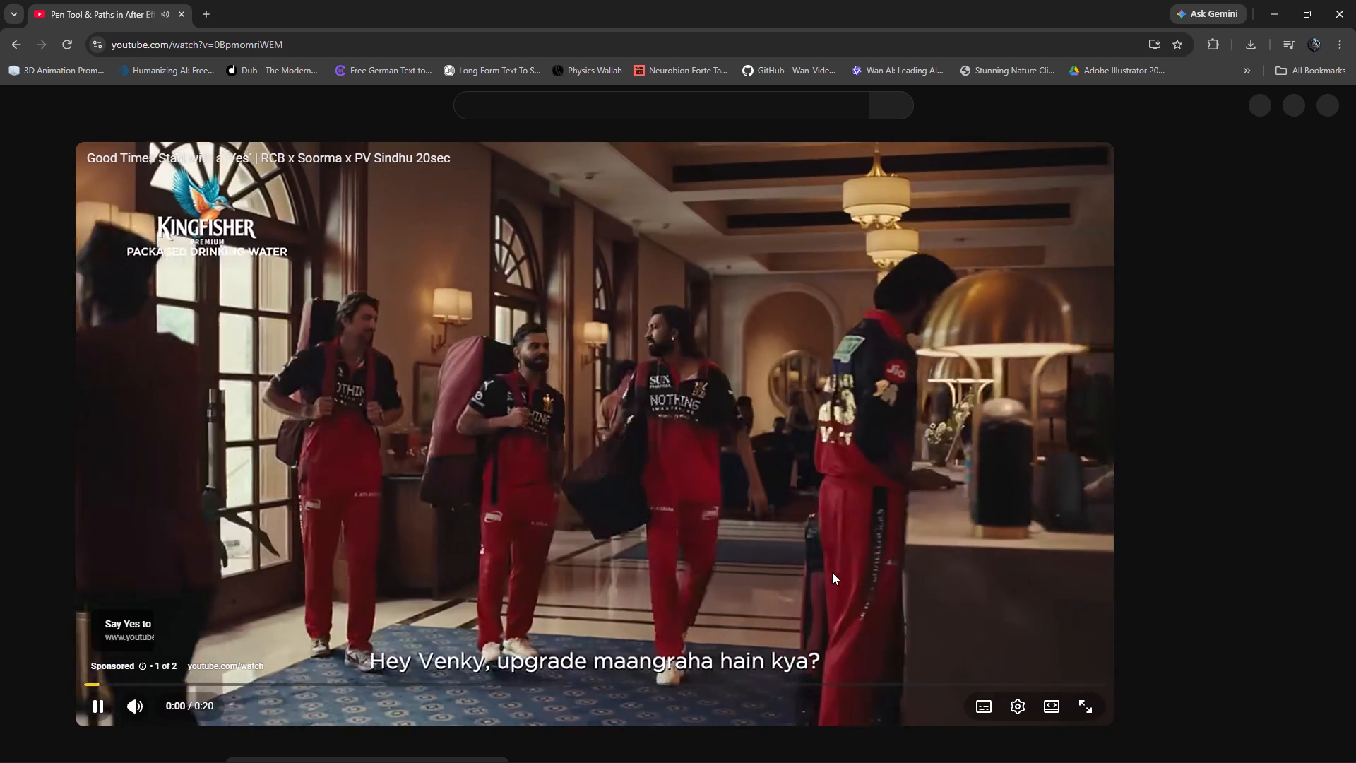
Return to After Effects and delete Shape Layer 1 with its white path.
click(849, 746)
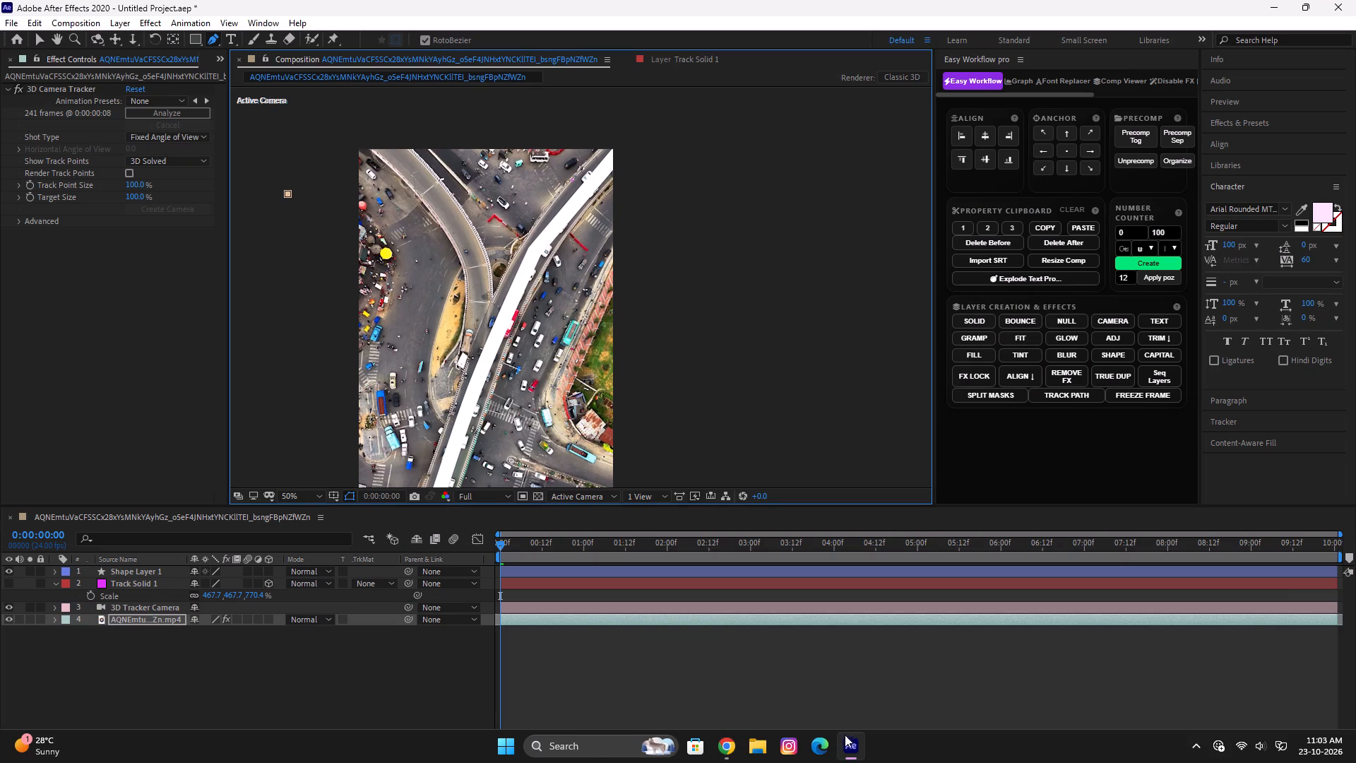
click(554, 569)
key(BackSpace)
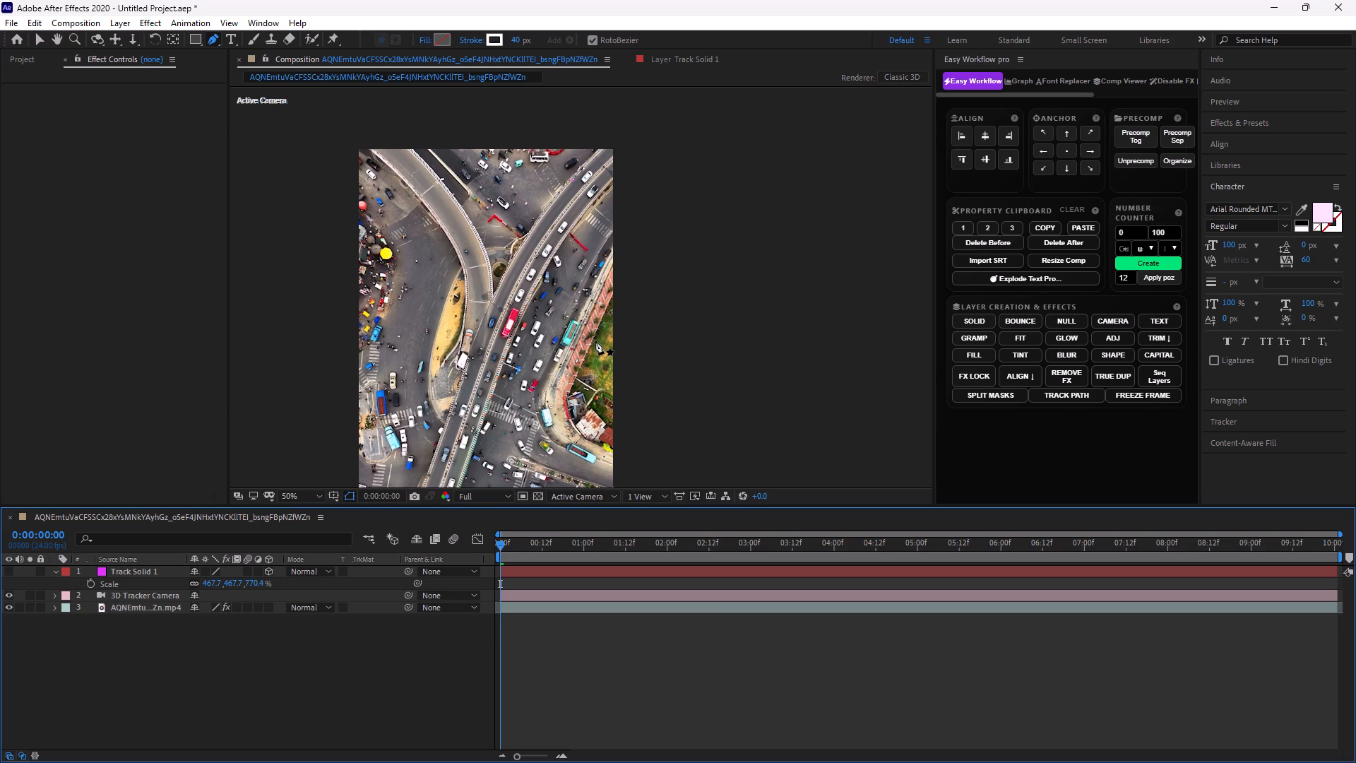
In a new Chrome tab, search for "why pen tool has star in ae" and expand the question about making the Pen tool curve.
click(729, 747)
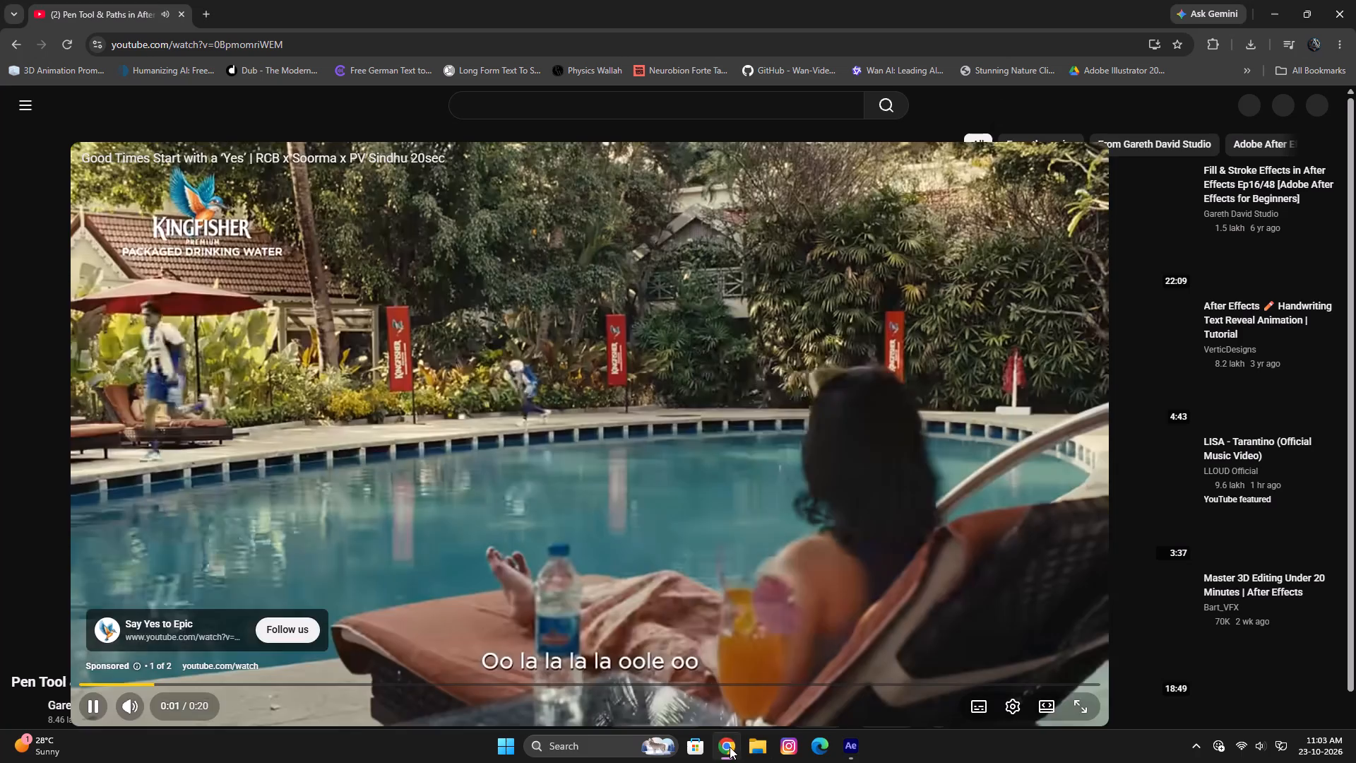
click(211, 8)
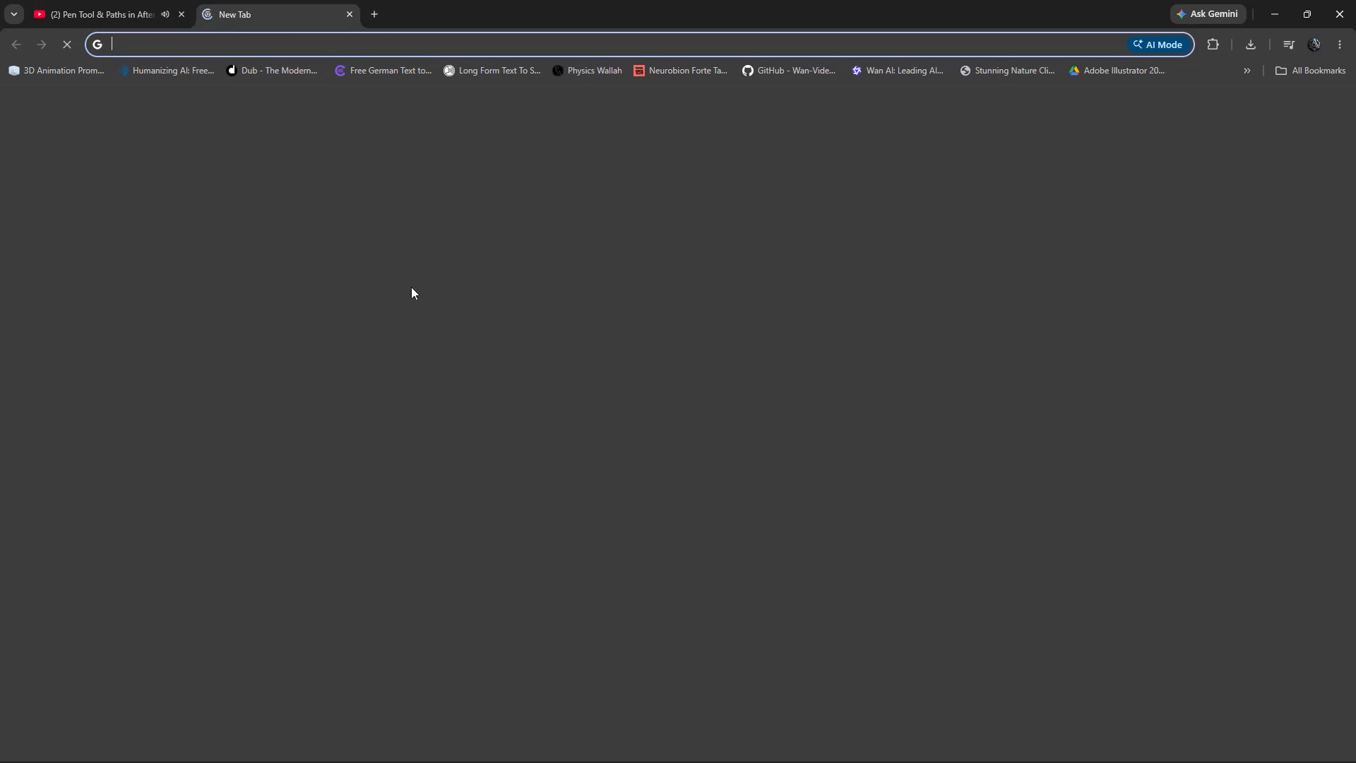
click(489, 285)
text(why pen tool has)
key(space)
text(sr)
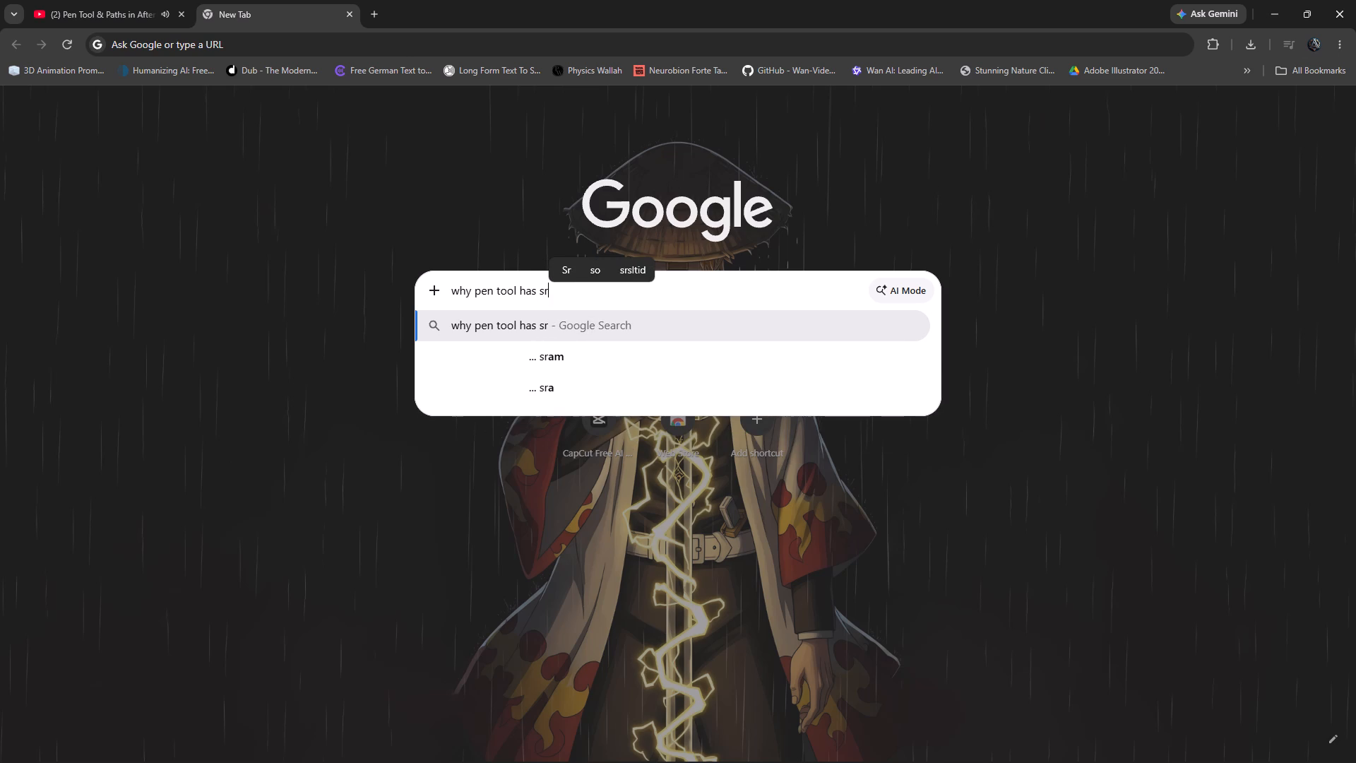
key(BackSpace)
text(tar)
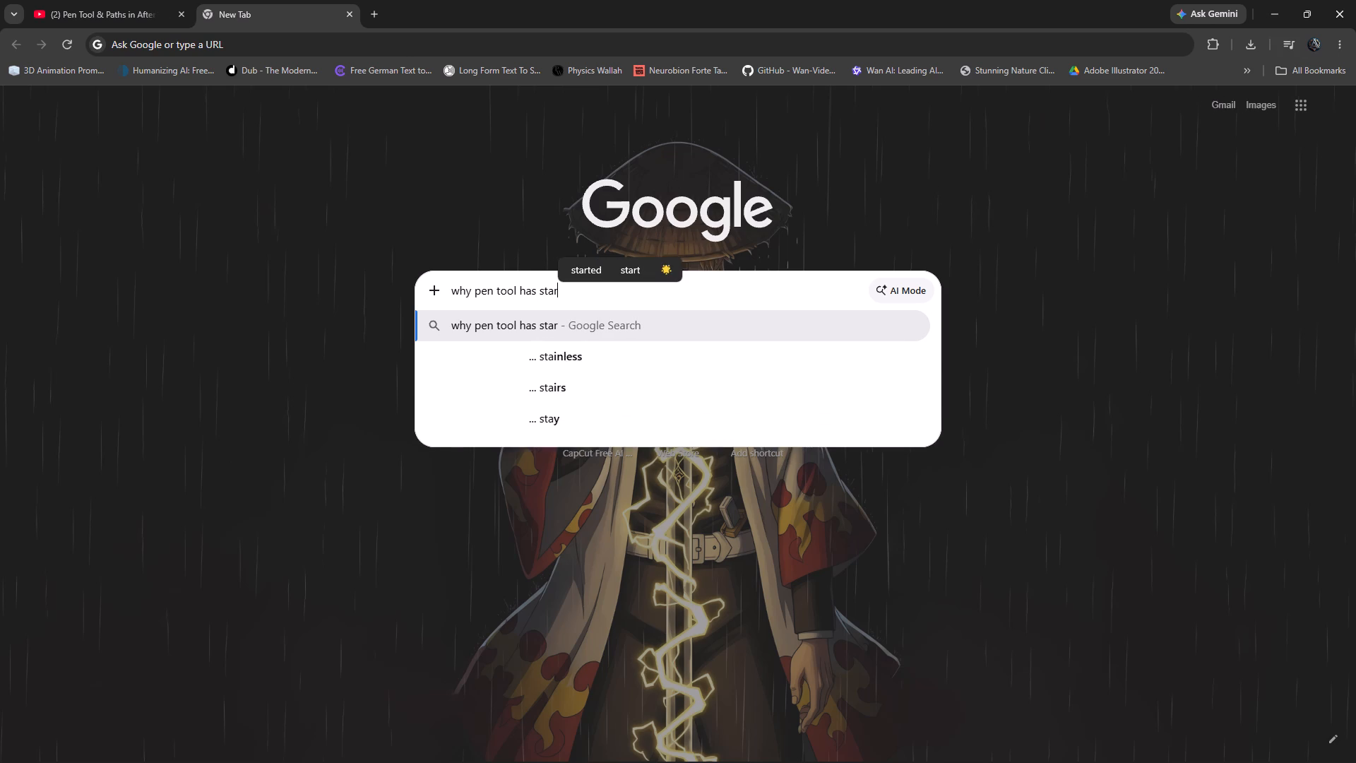
key(space)
text(in ae)
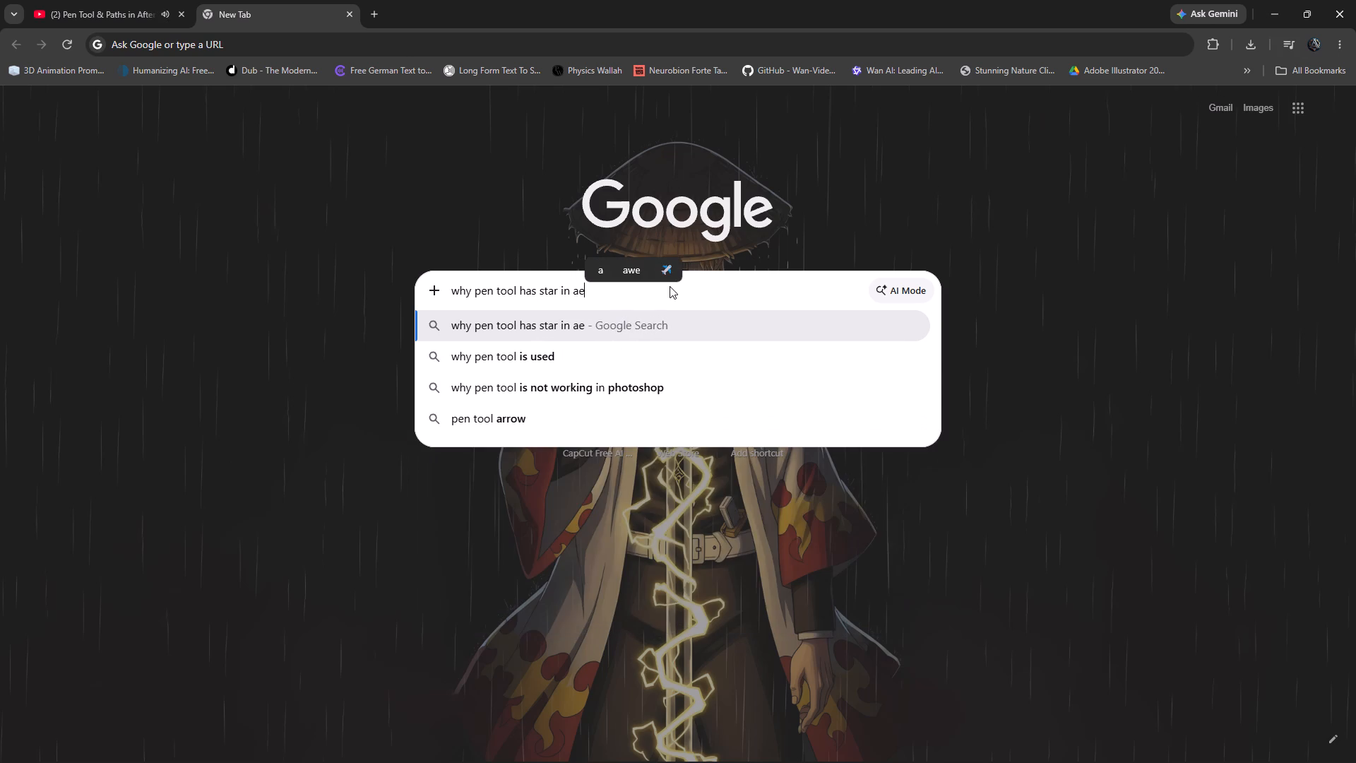
key(Return)
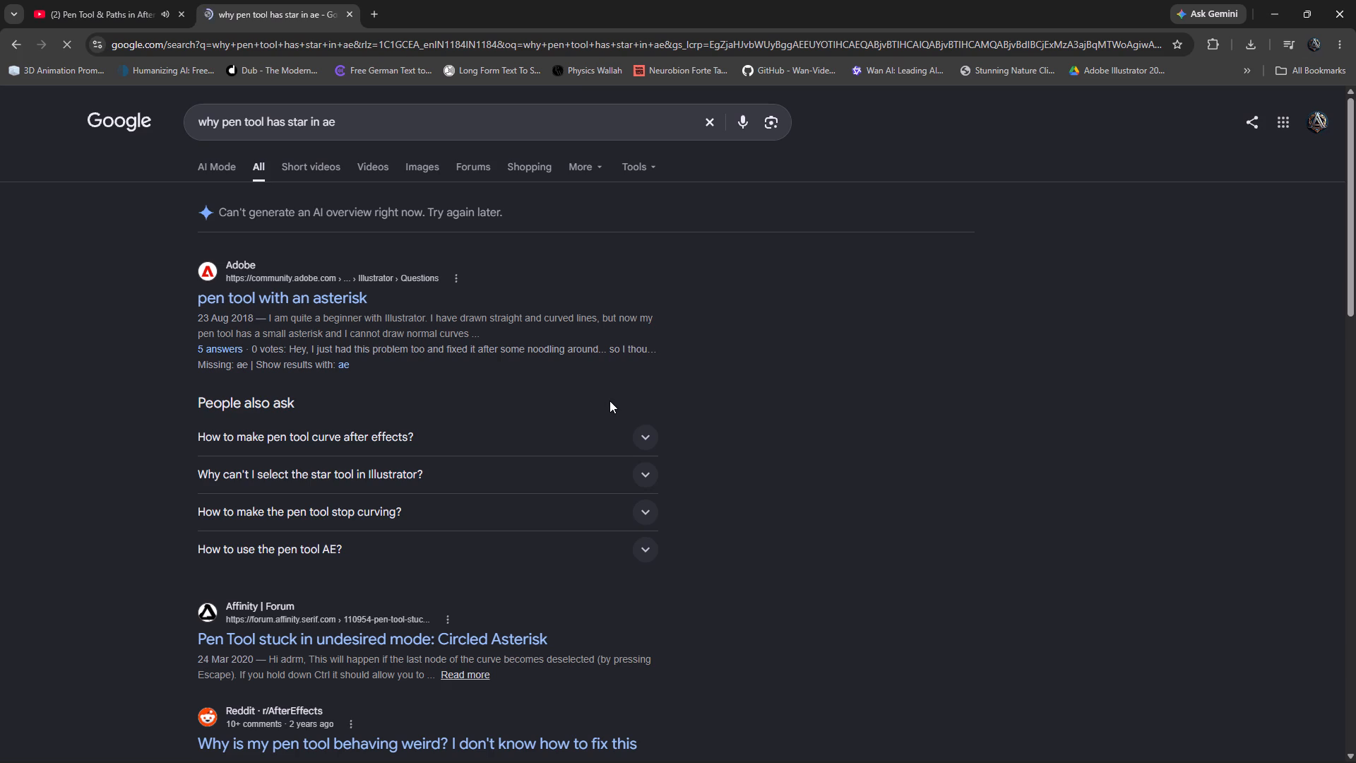
click(642, 436)
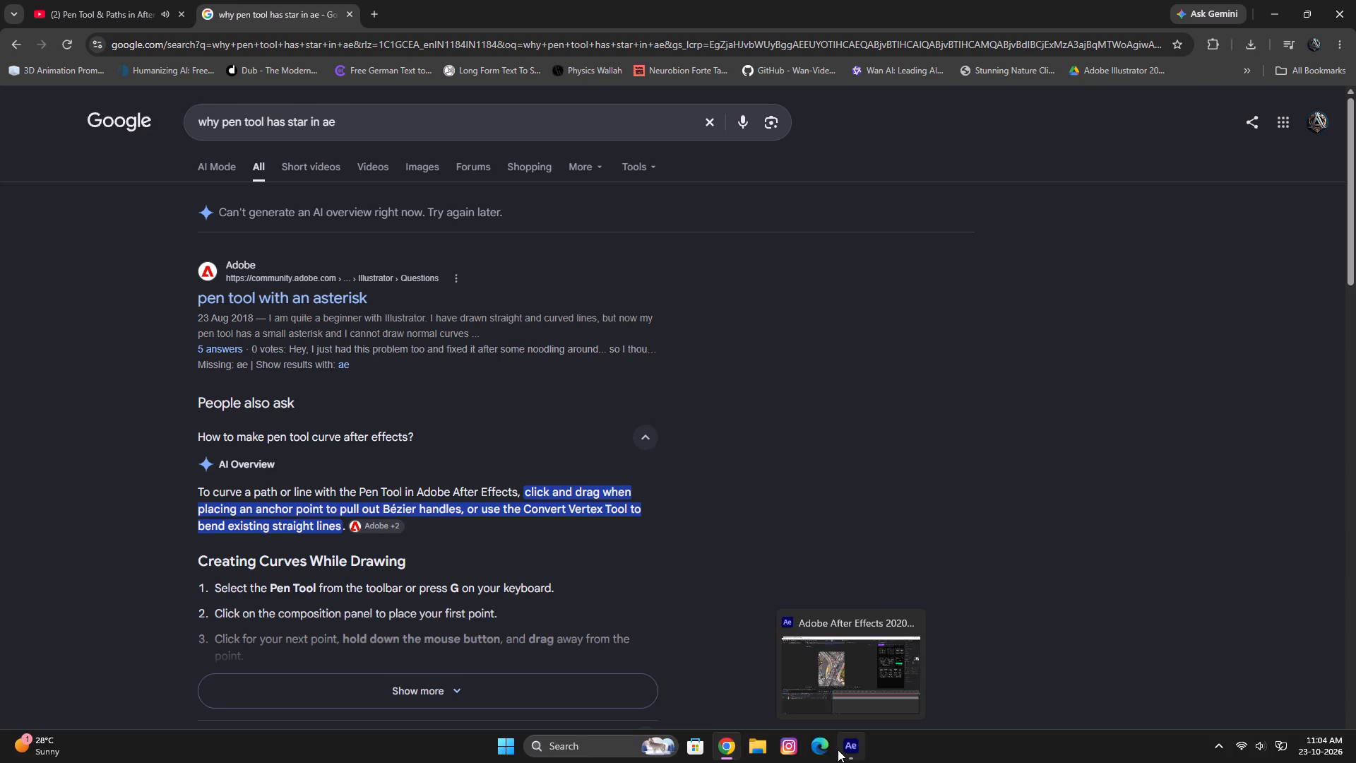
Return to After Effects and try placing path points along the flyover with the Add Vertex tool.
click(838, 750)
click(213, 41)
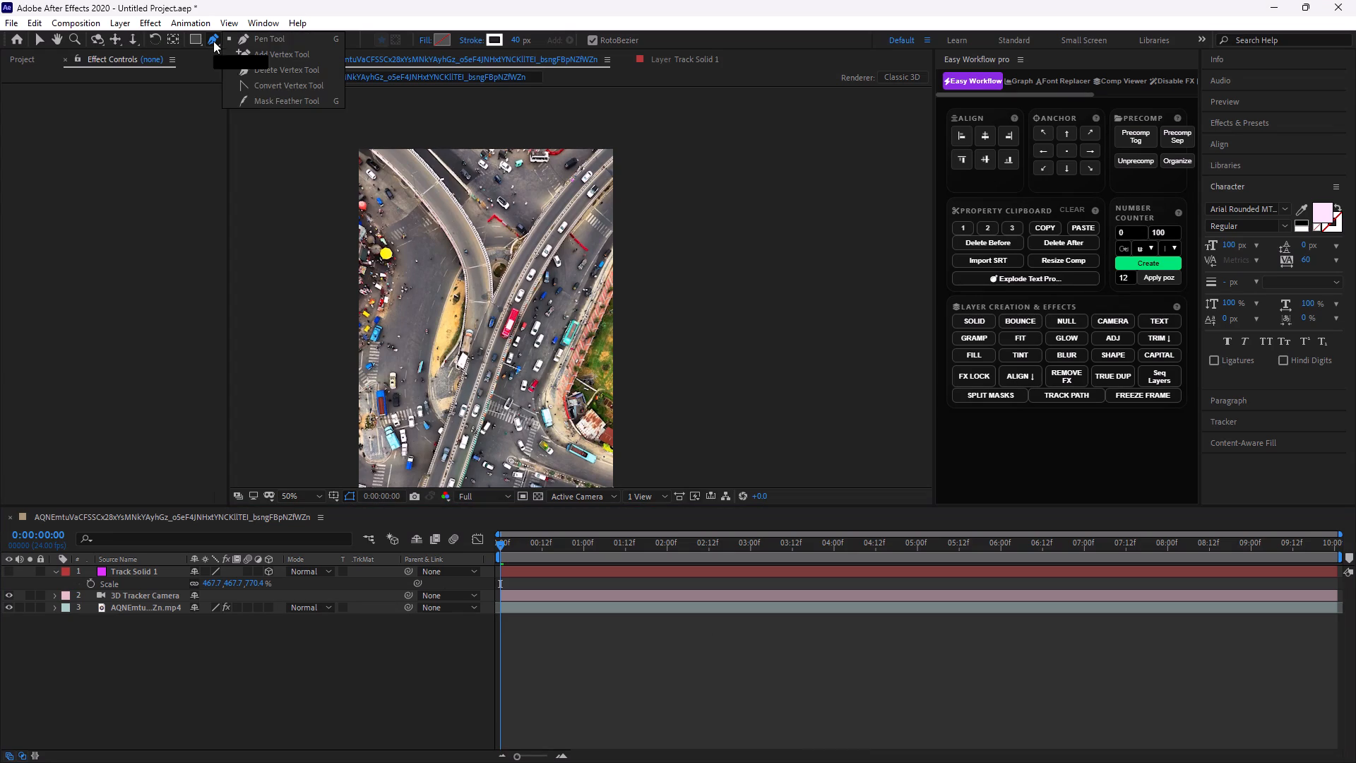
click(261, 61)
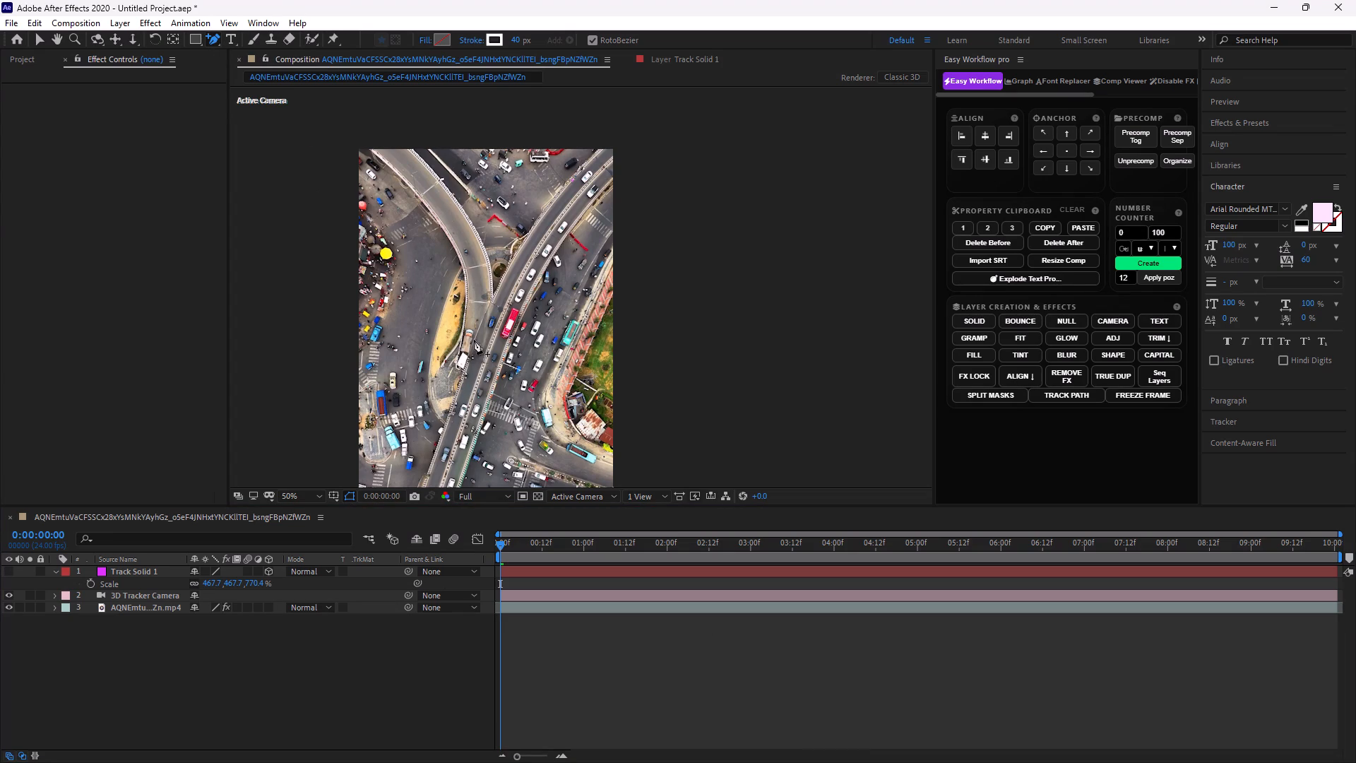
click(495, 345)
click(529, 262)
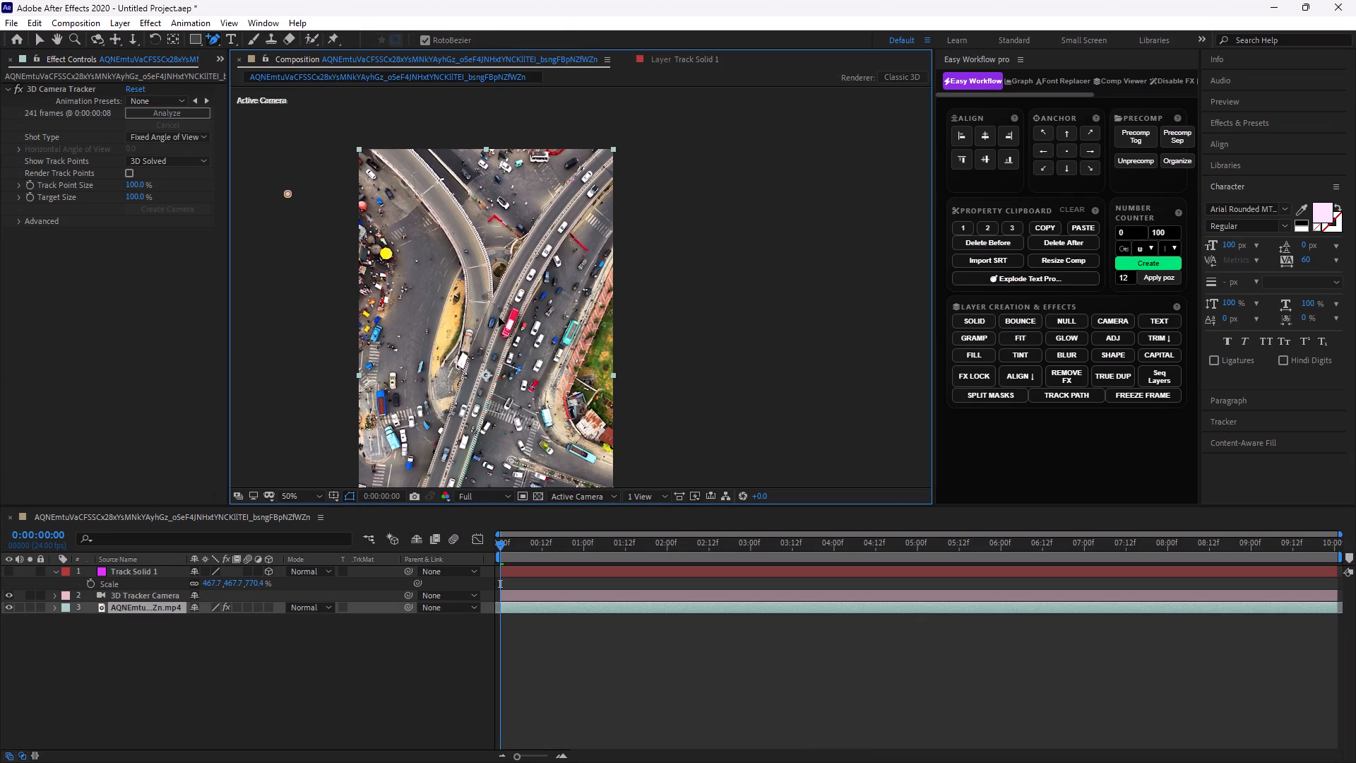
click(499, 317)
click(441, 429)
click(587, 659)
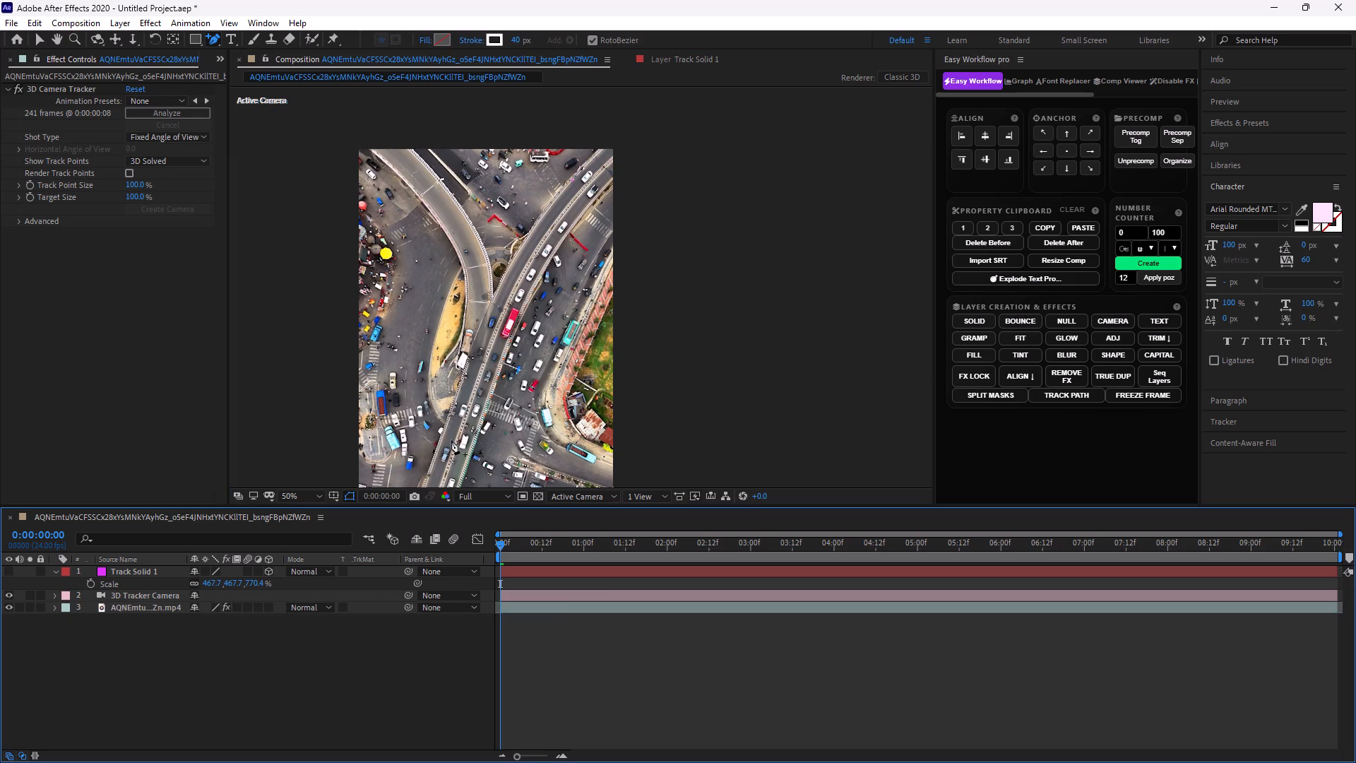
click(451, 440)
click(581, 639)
Return to the regular Pen tool and start a 40 px white stroked path below the frame, adding a second point midway up the flyover.
click(218, 38)
click(205, 36)
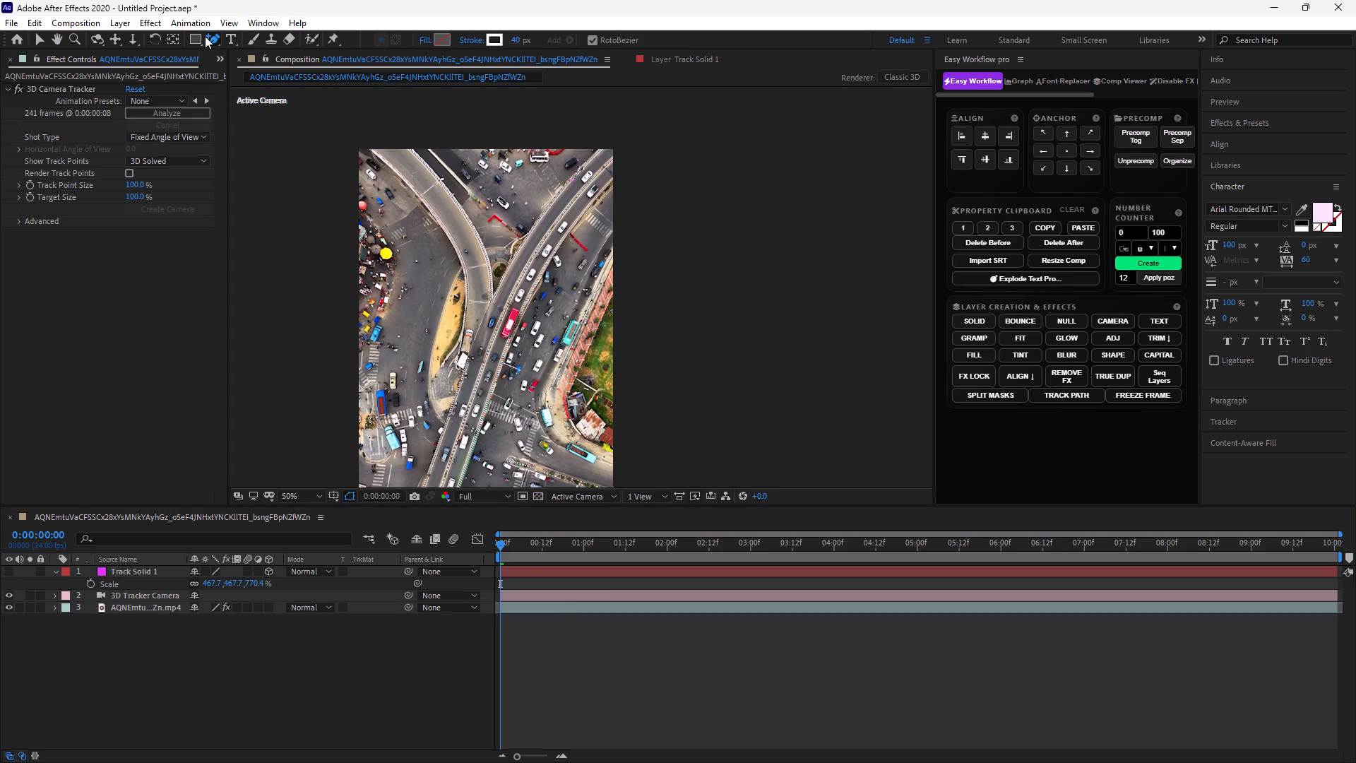
click(255, 46)
key(space)
key(space)
key(space)
key(space)
key(space)
key(space)
key(space)
key(space)
key(space)
key(space)
key(space)
key(space)
key(space)
key(space)
key(space)
key(space)
key(space)
key(space)
key(space)
key(space)
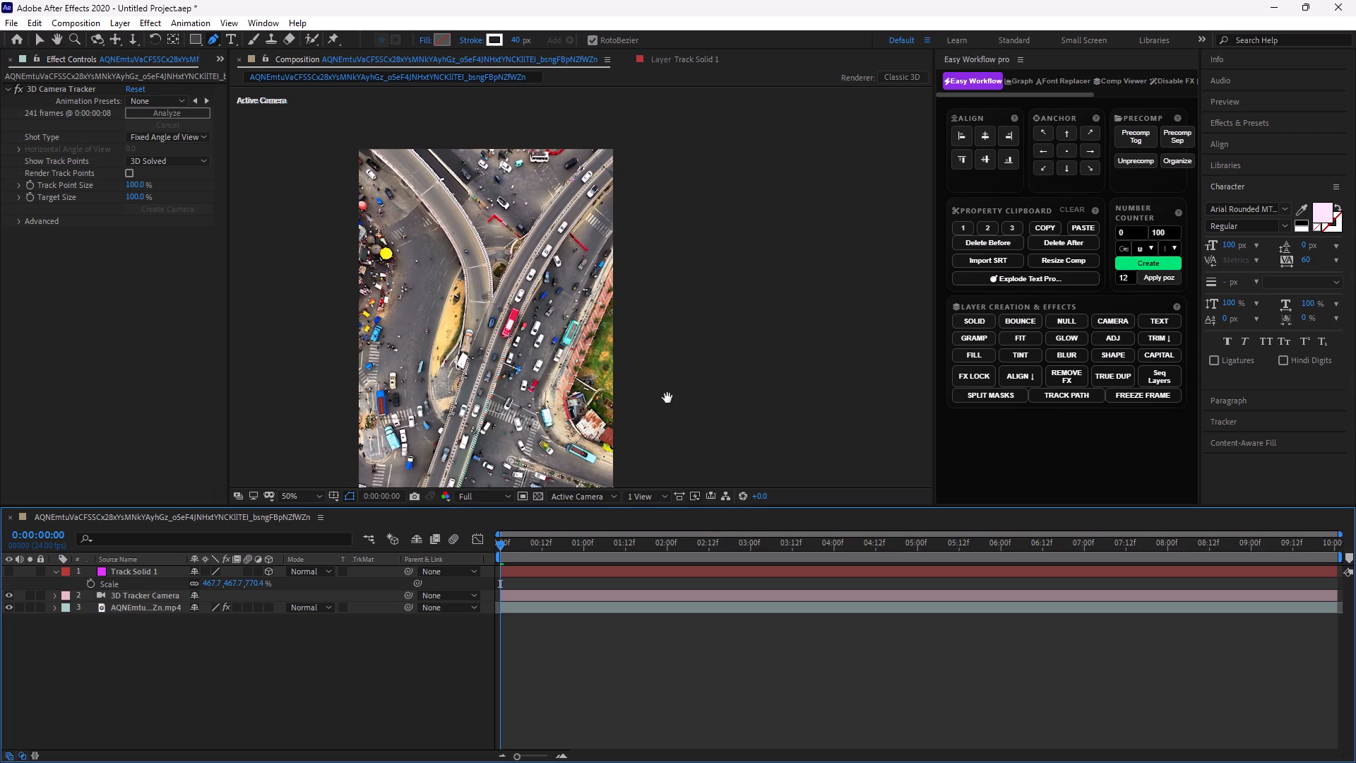
drag(667, 398, 749, 215)
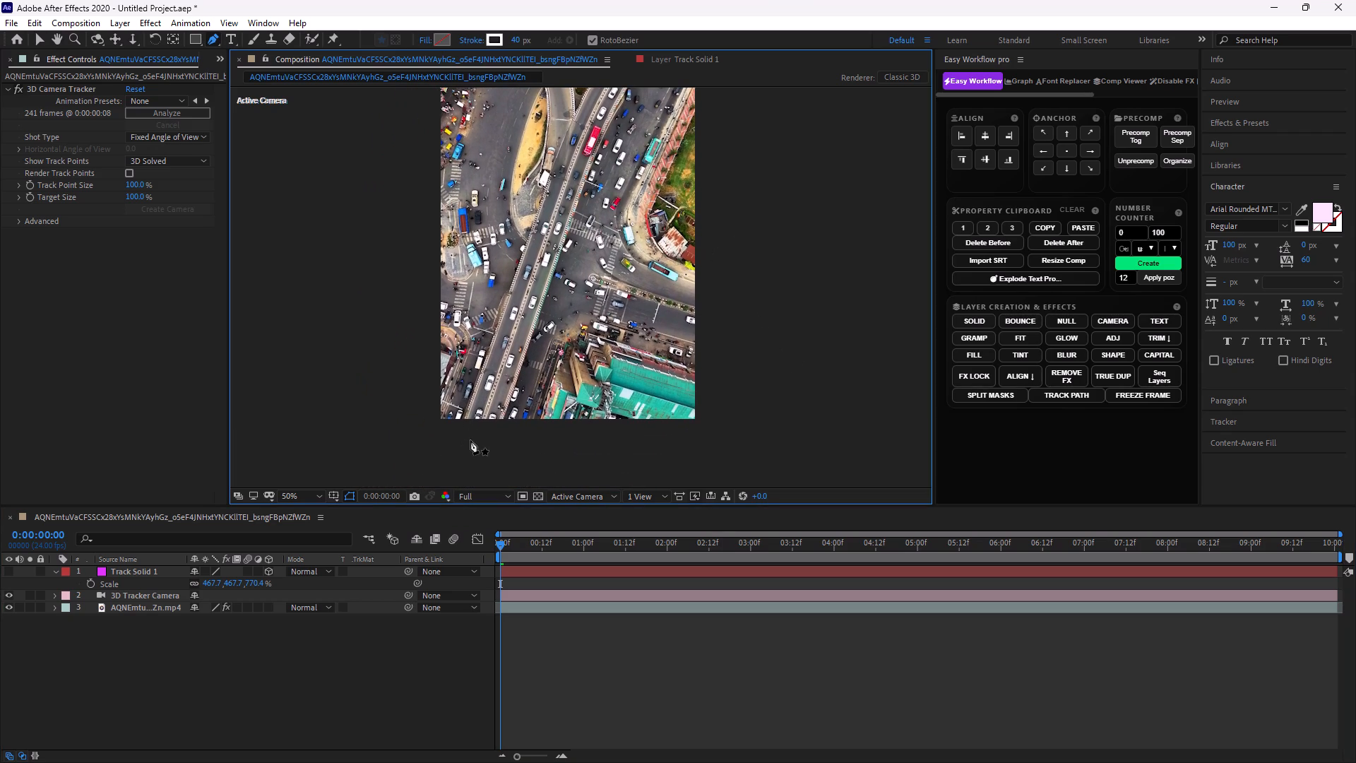
click(472, 468)
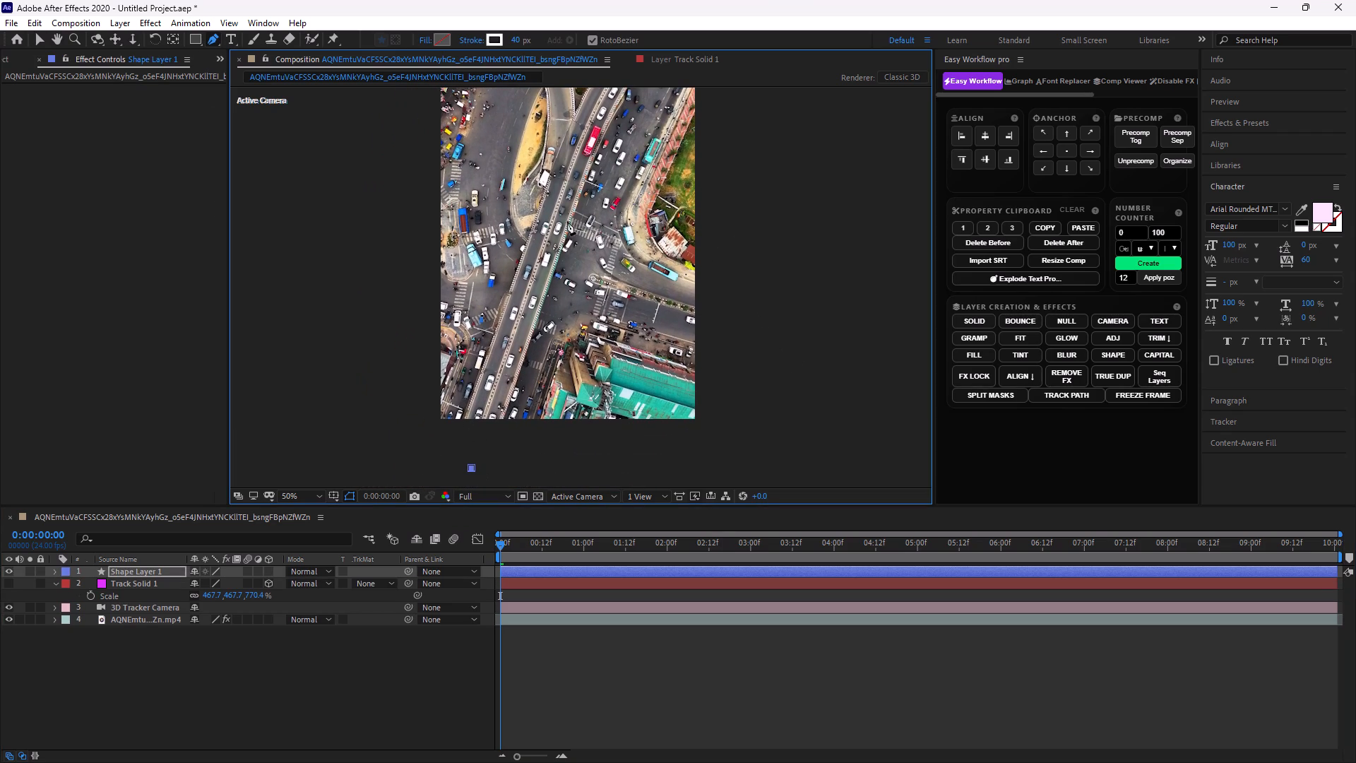
click(564, 188)
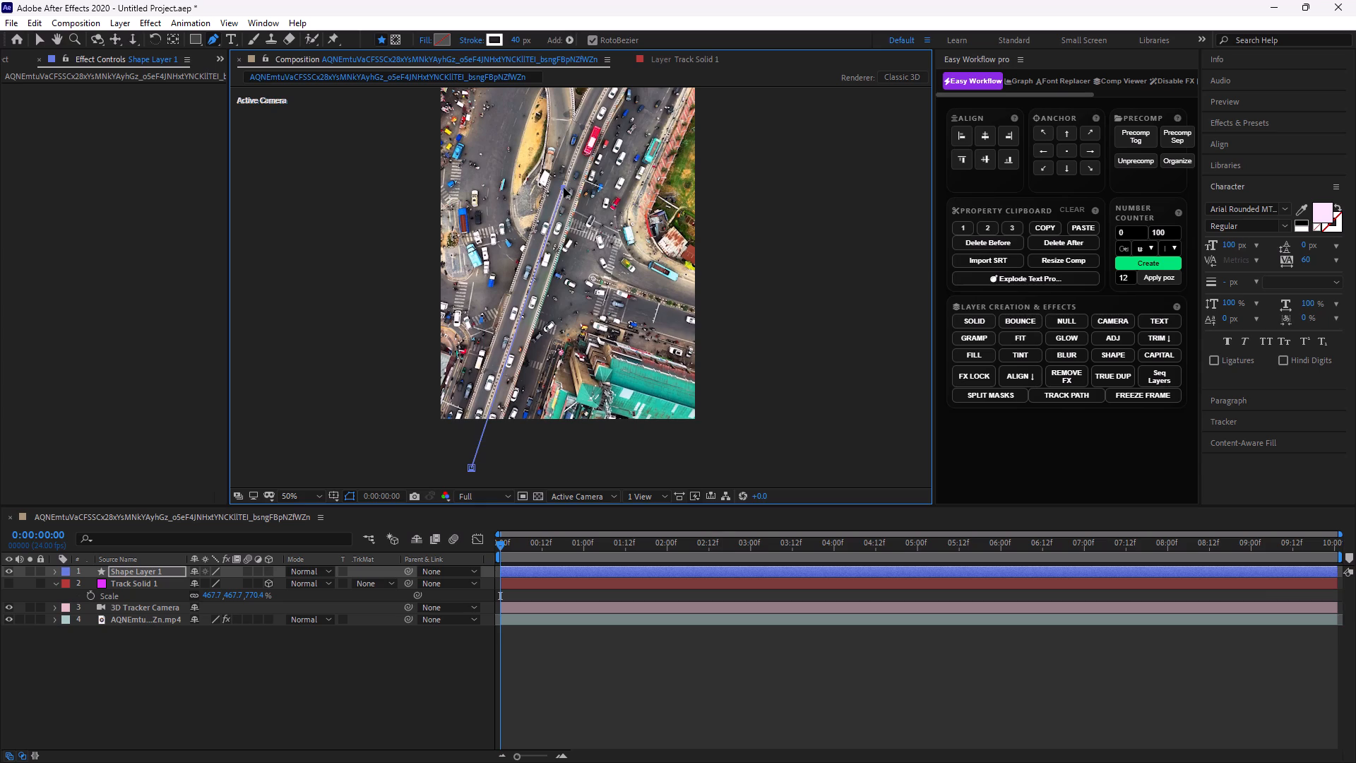
Add the third path point on the flyover beside the red bus, adjusting its position to follow the road.
key(space)
key(space)
key(space)
key(space)
key(space)
key(space)
key(space)
key(space)
key(space)
key(space)
key(space)
key(space)
key(space)
key(space)
key(space)
key(space)
key(space)
key(space)
key(space)
key(space)
drag(747, 259, 665, 401)
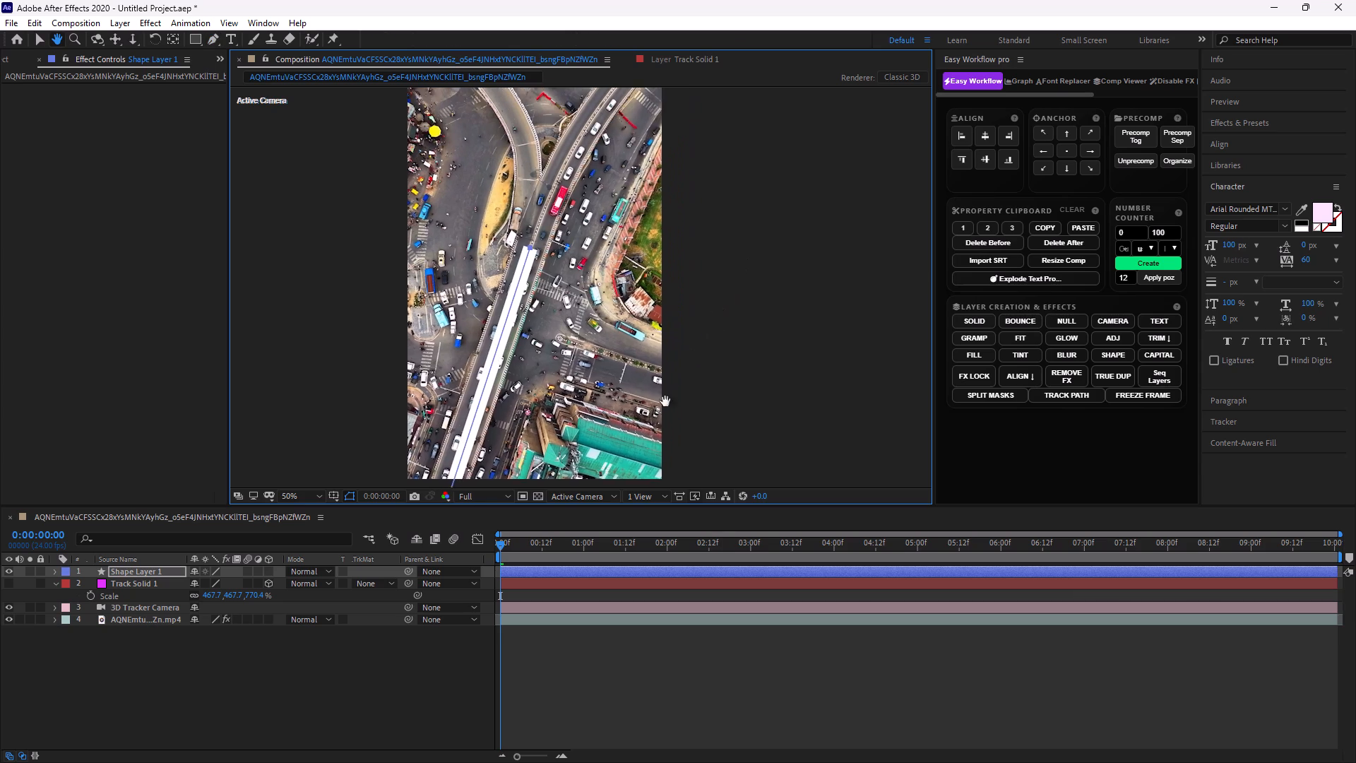
drag(665, 401, 650, 470)
click(534, 259)
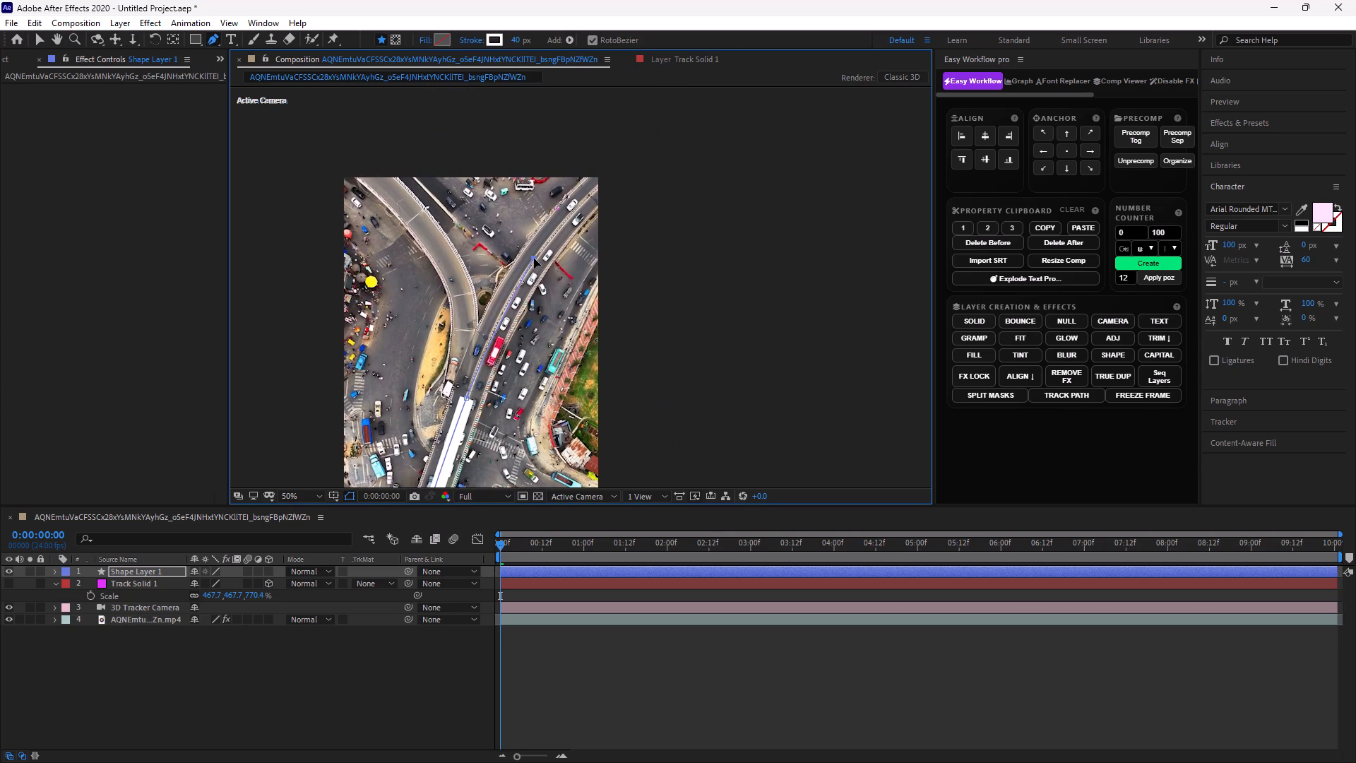
drag(534, 259, 540, 256)
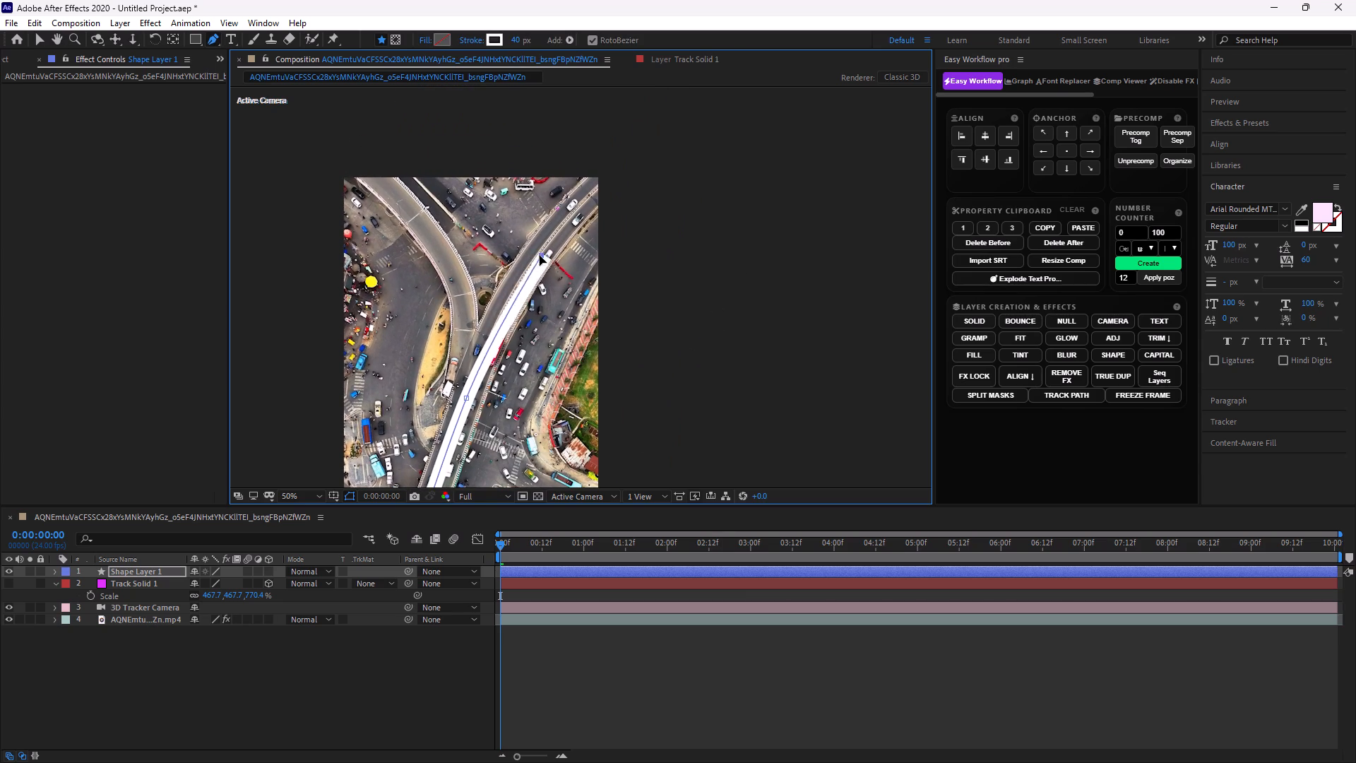
drag(540, 256, 533, 264)
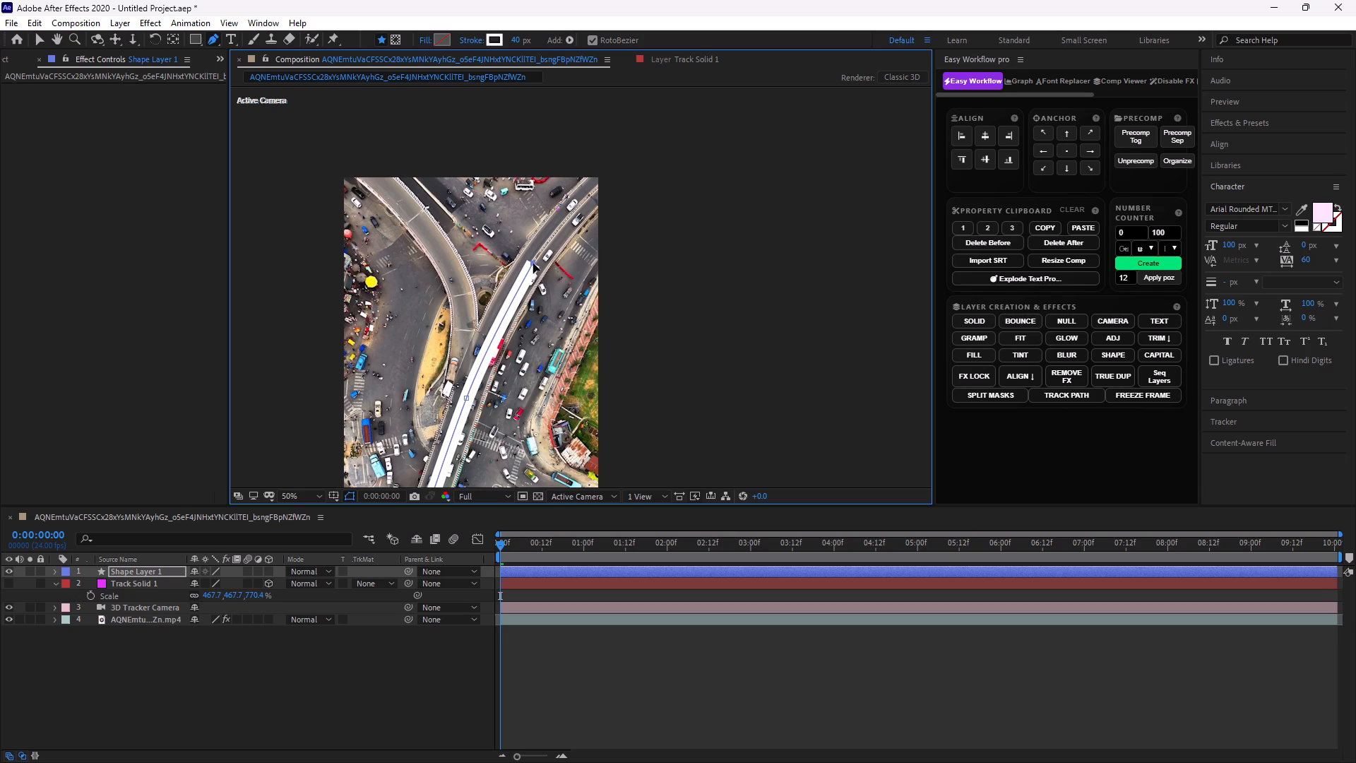
drag(533, 264, 569, 307)
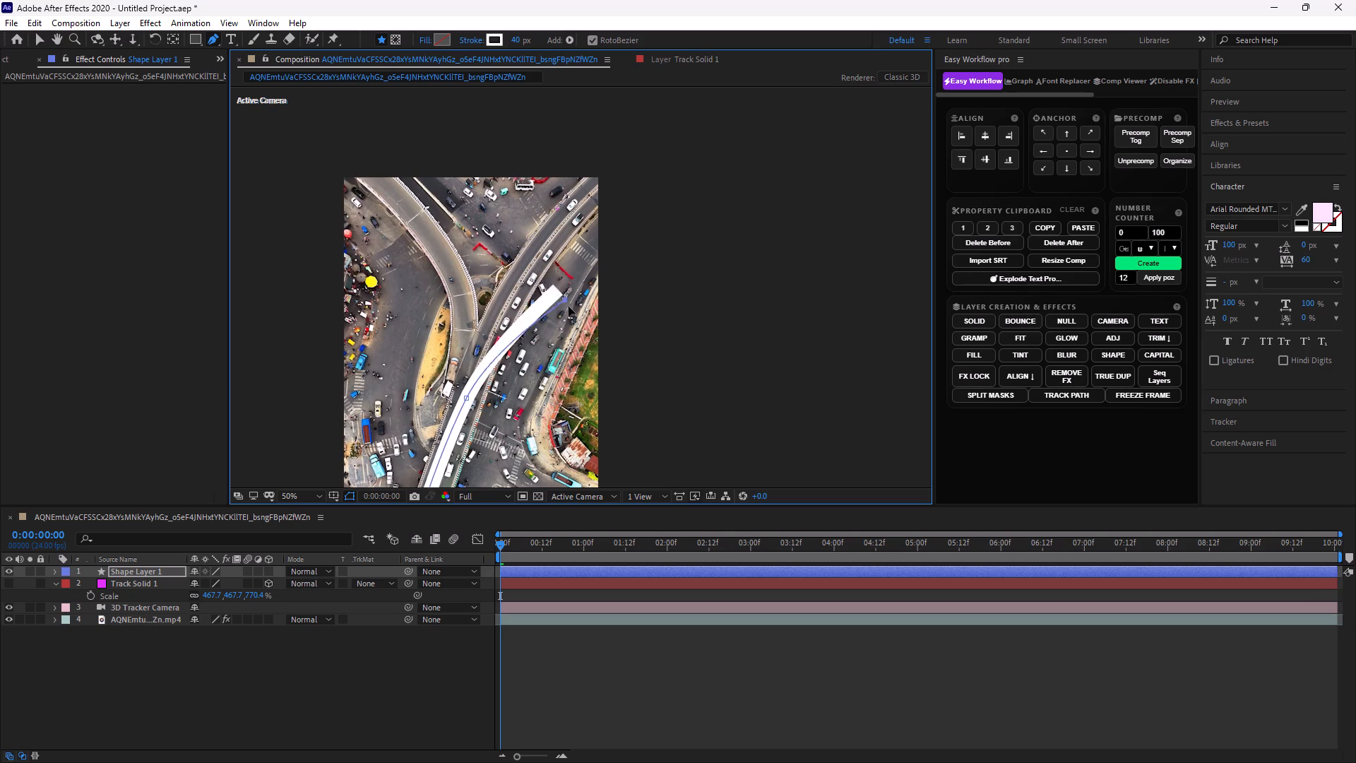
drag(569, 307, 545, 297)
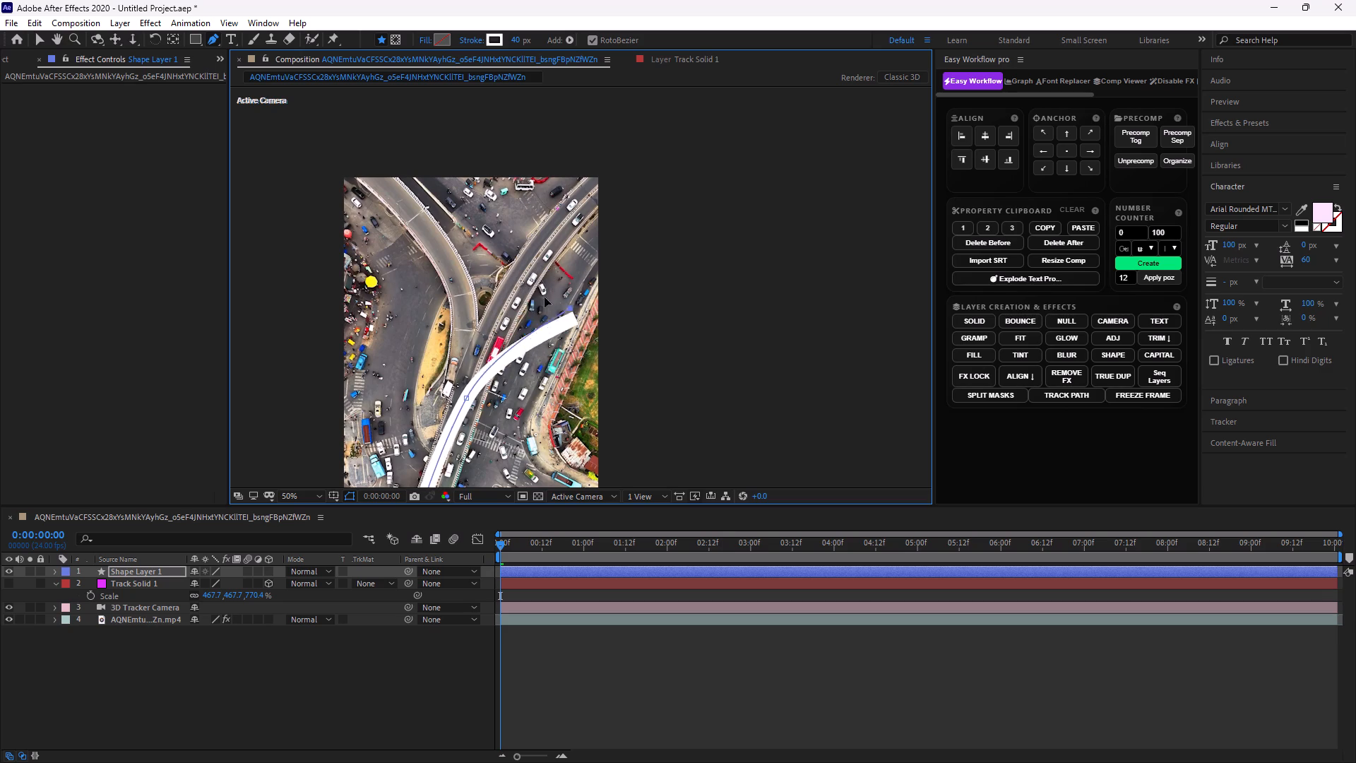
drag(545, 297, 487, 345)
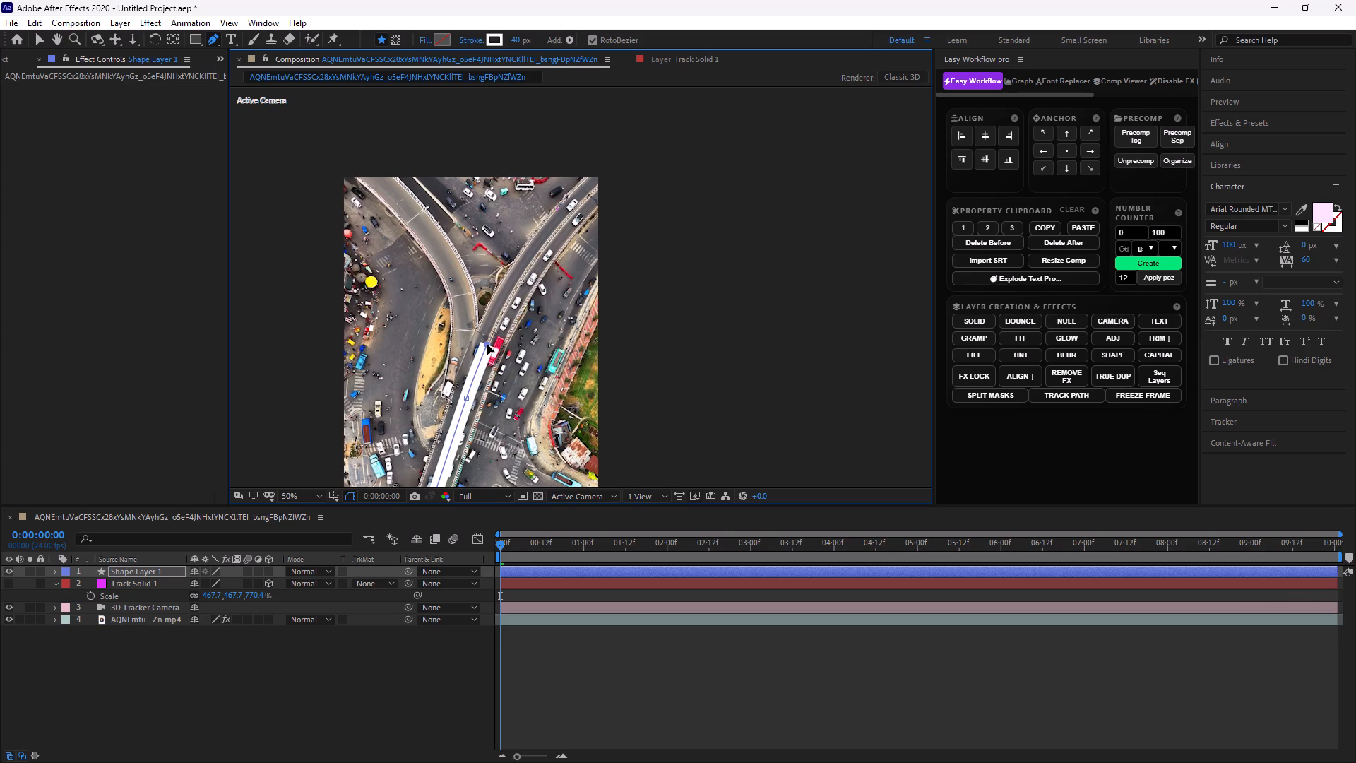
drag(487, 345, 487, 348)
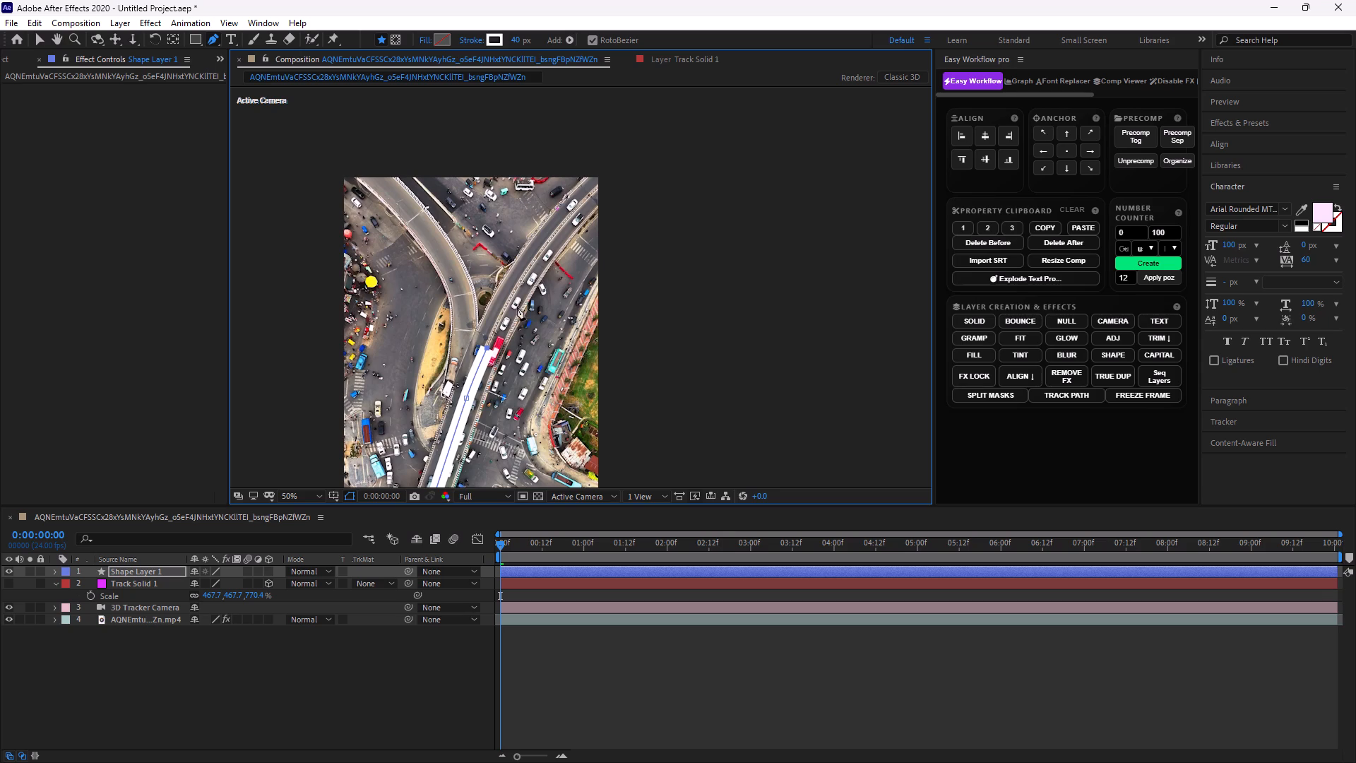
Continue the path with points along the flyover's upper curve, ending beyond the frame's upper-right corner.
click(511, 300)
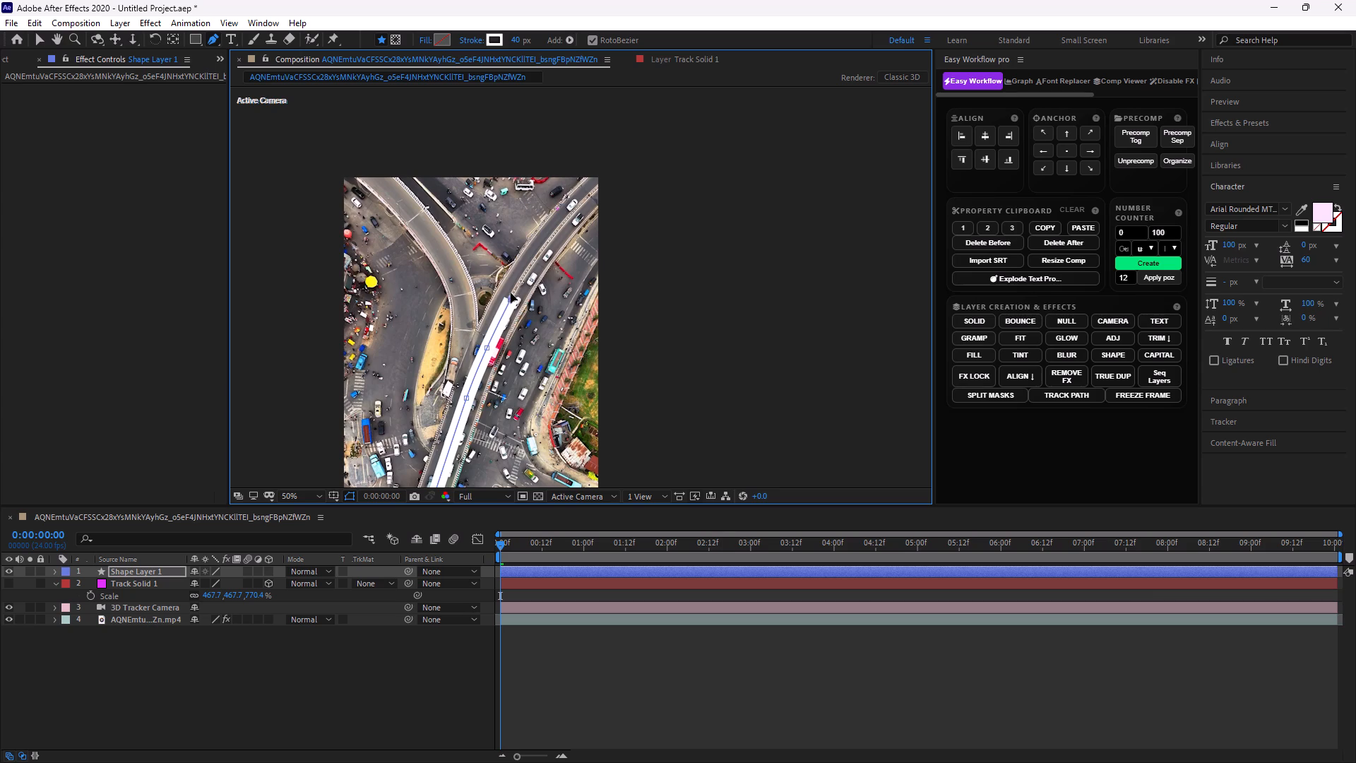
click(528, 269)
click(552, 235)
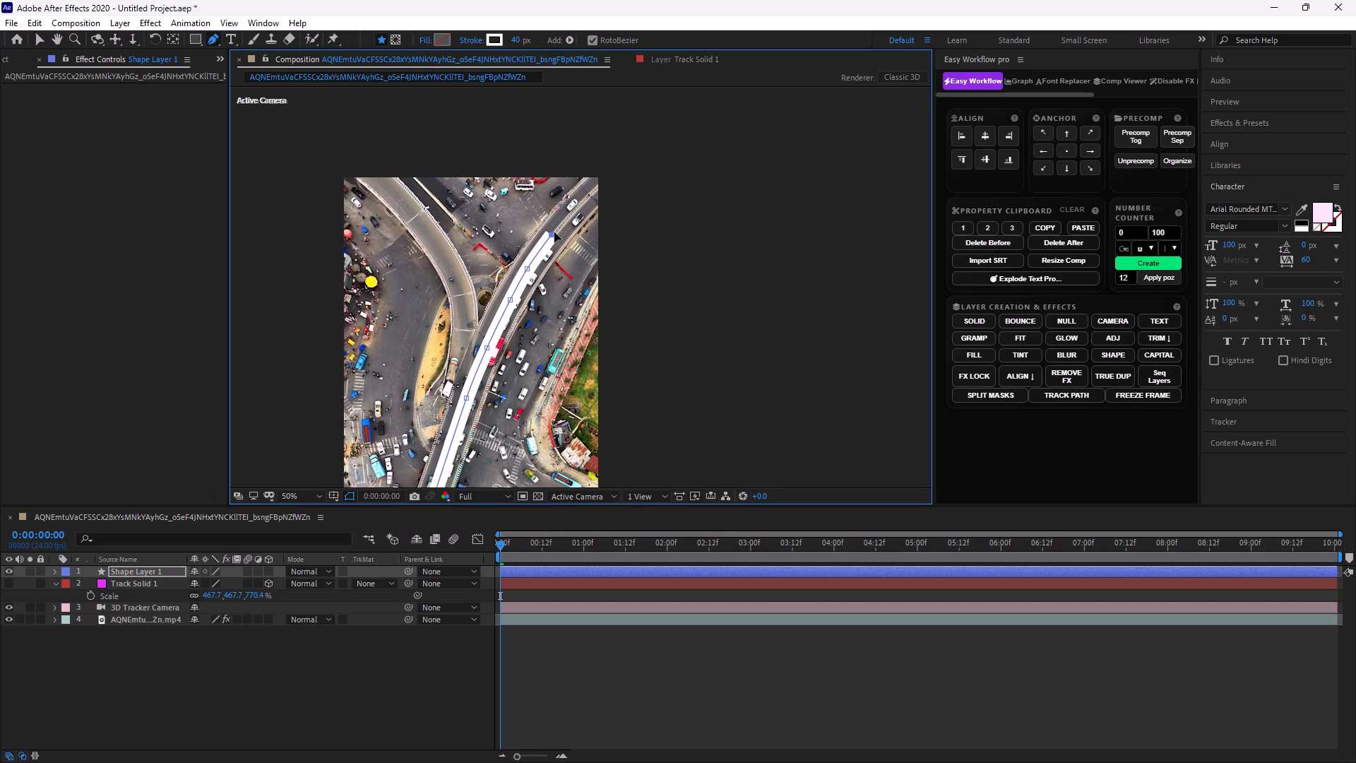
click(570, 213)
click(592, 192)
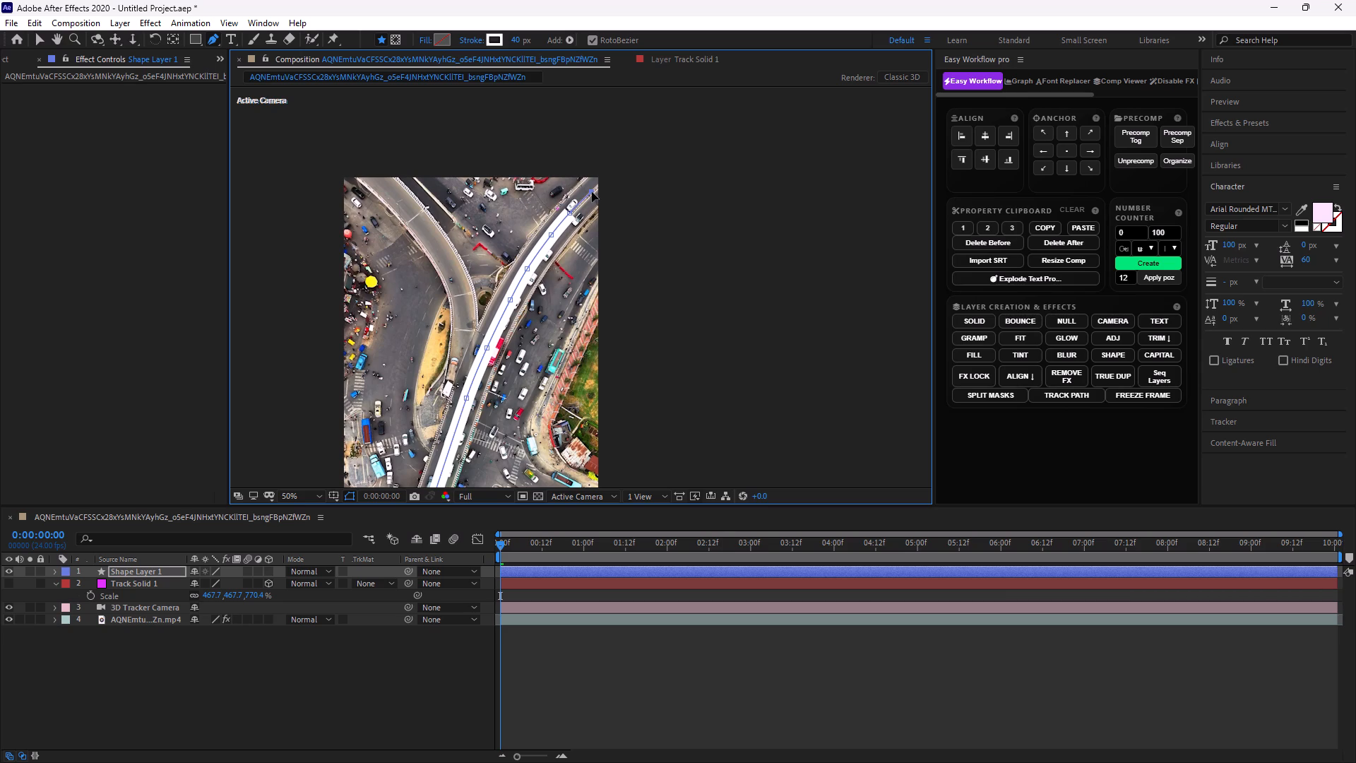
click(613, 175)
click(653, 154)
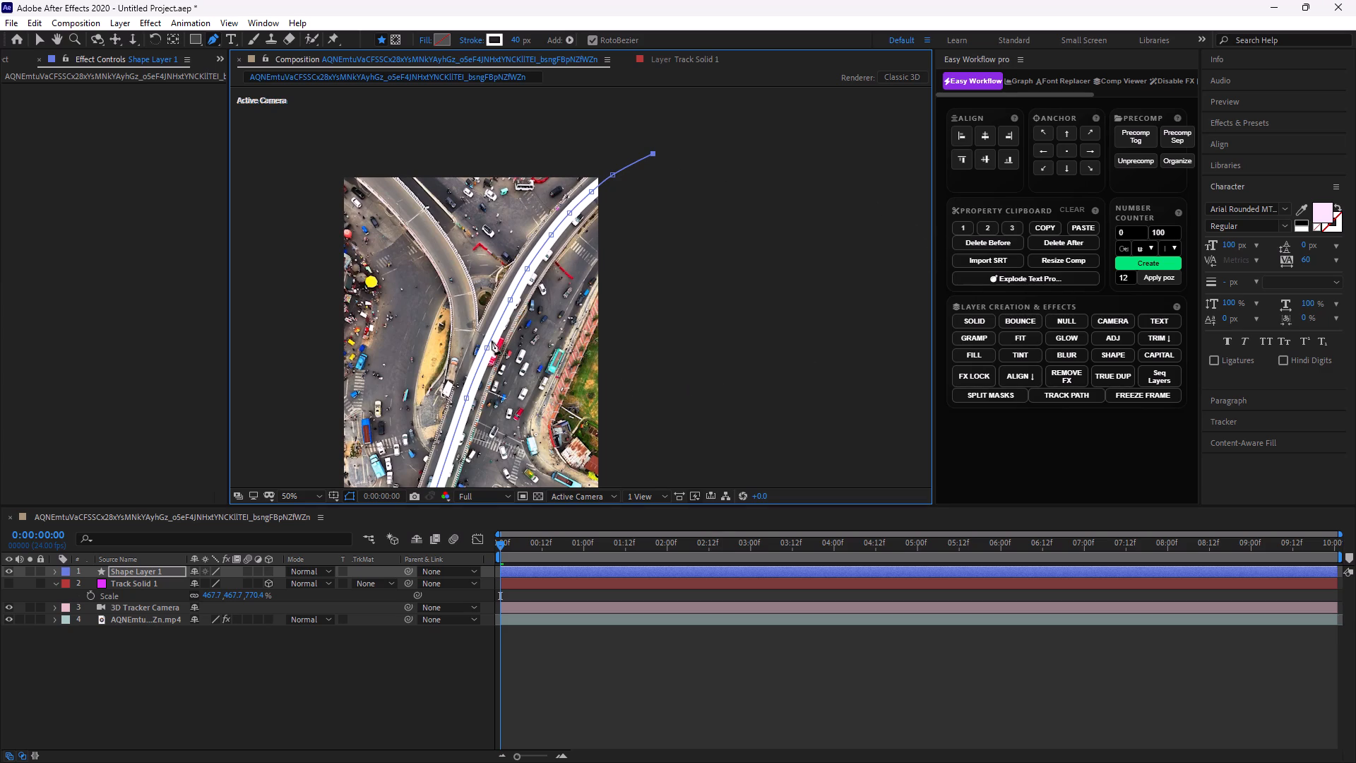
Refine the path near the red bus by shifting two existing points and adding one between them to follow the flyover.
drag(485, 349, 498, 321)
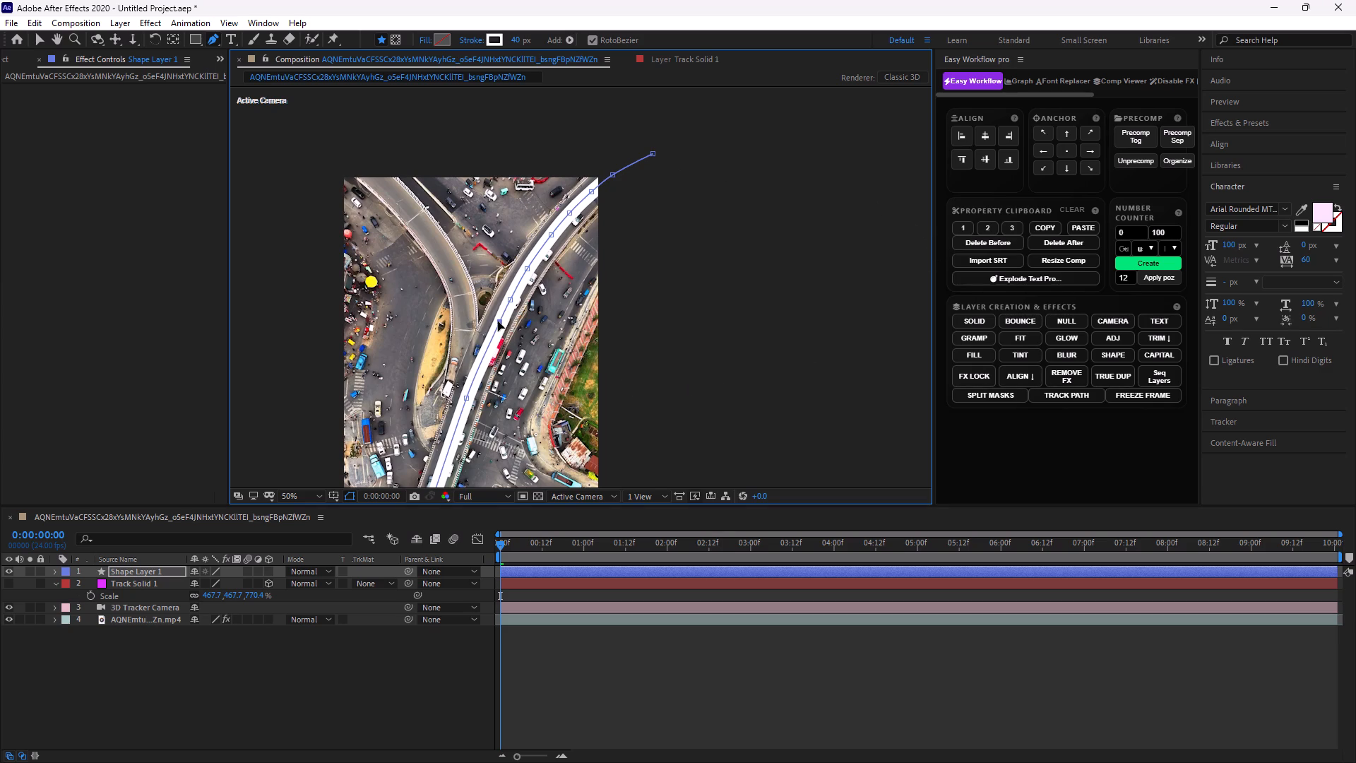
drag(498, 321, 497, 324)
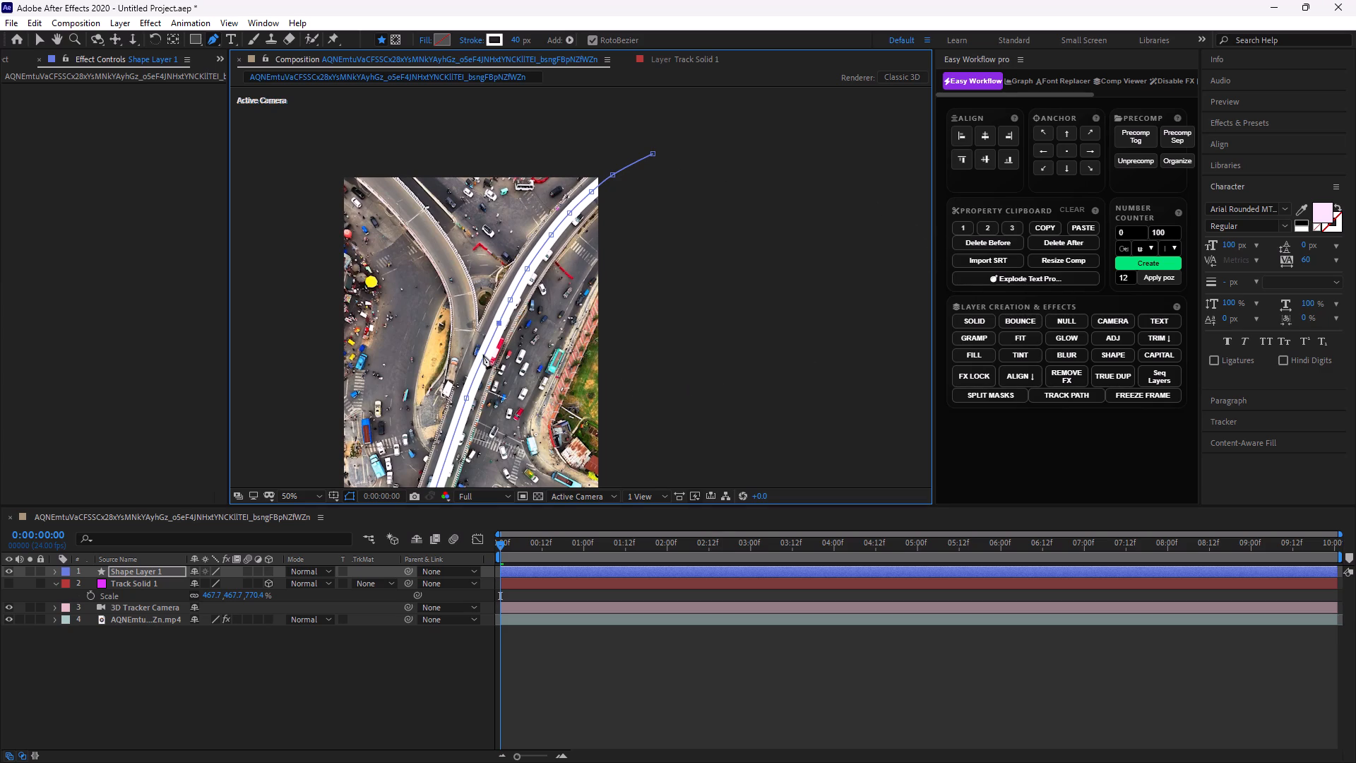
click(483, 355)
click(483, 355)
drag(465, 396, 468, 384)
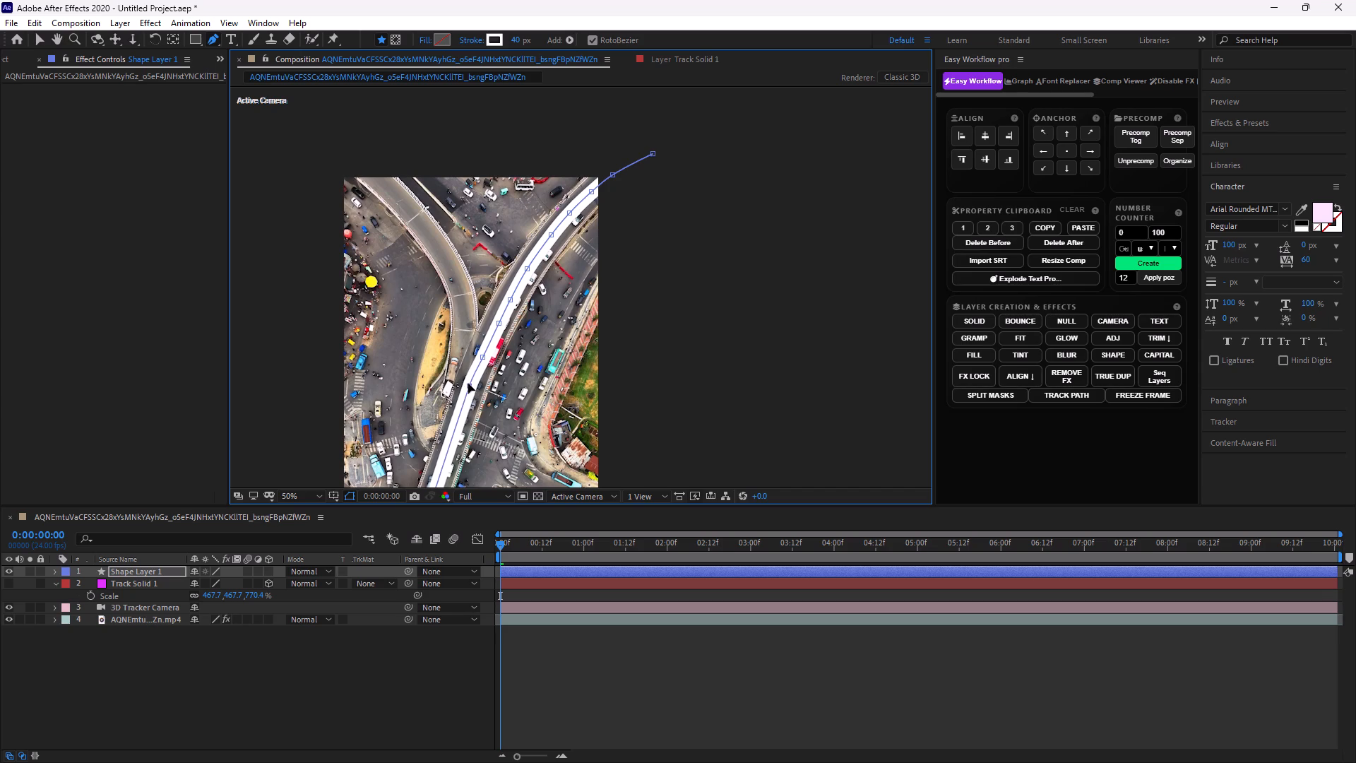
drag(468, 384, 470, 389)
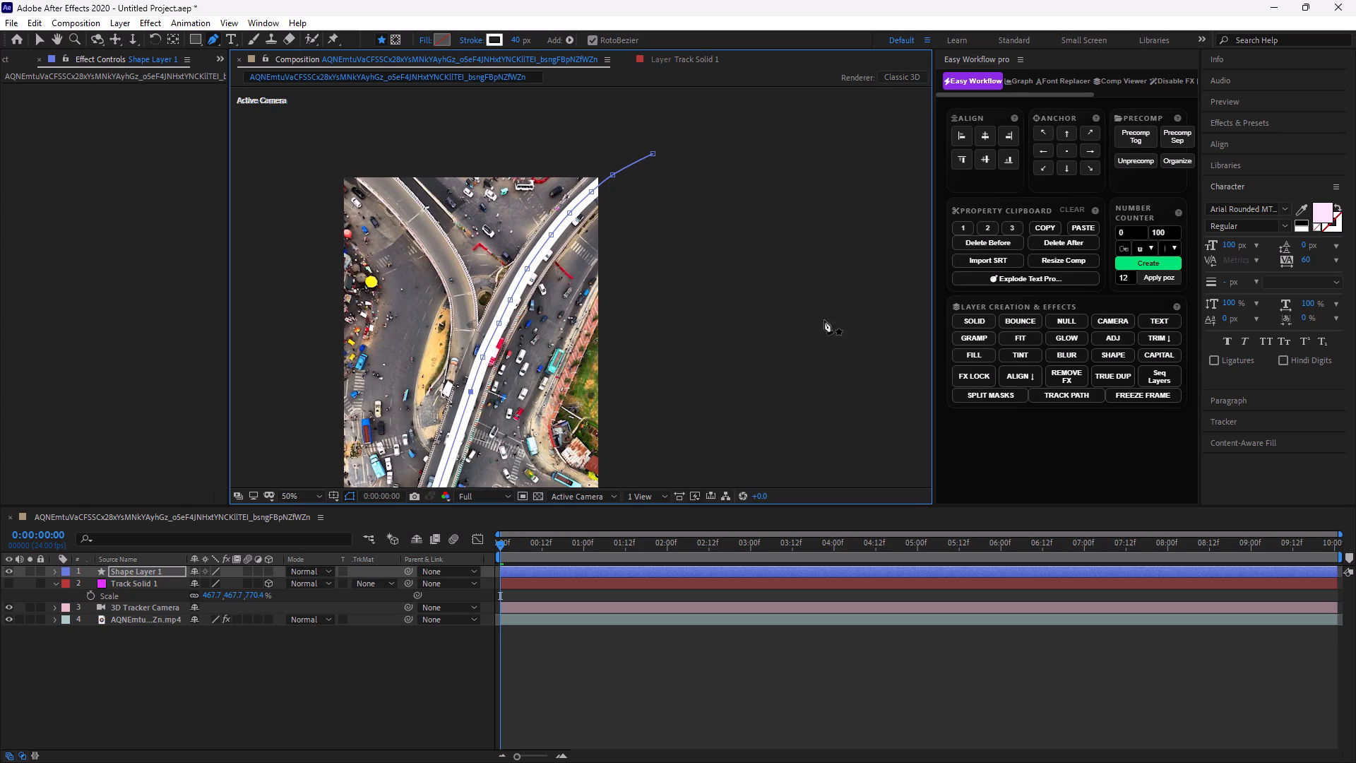
Fine-tune the lower stretch of the path and add a point where the flyover meets the clip's bottom edge.
key(space)
key(space)
key(space)
key(space)
key(space)
key(space)
key(space)
key(space)
key(space)
key(space)
key(space)
key(space)
key(space)
key(space)
key(space)
key(space)
key(space)
key(space)
key(space)
key(space)
drag(665, 366, 731, 217)
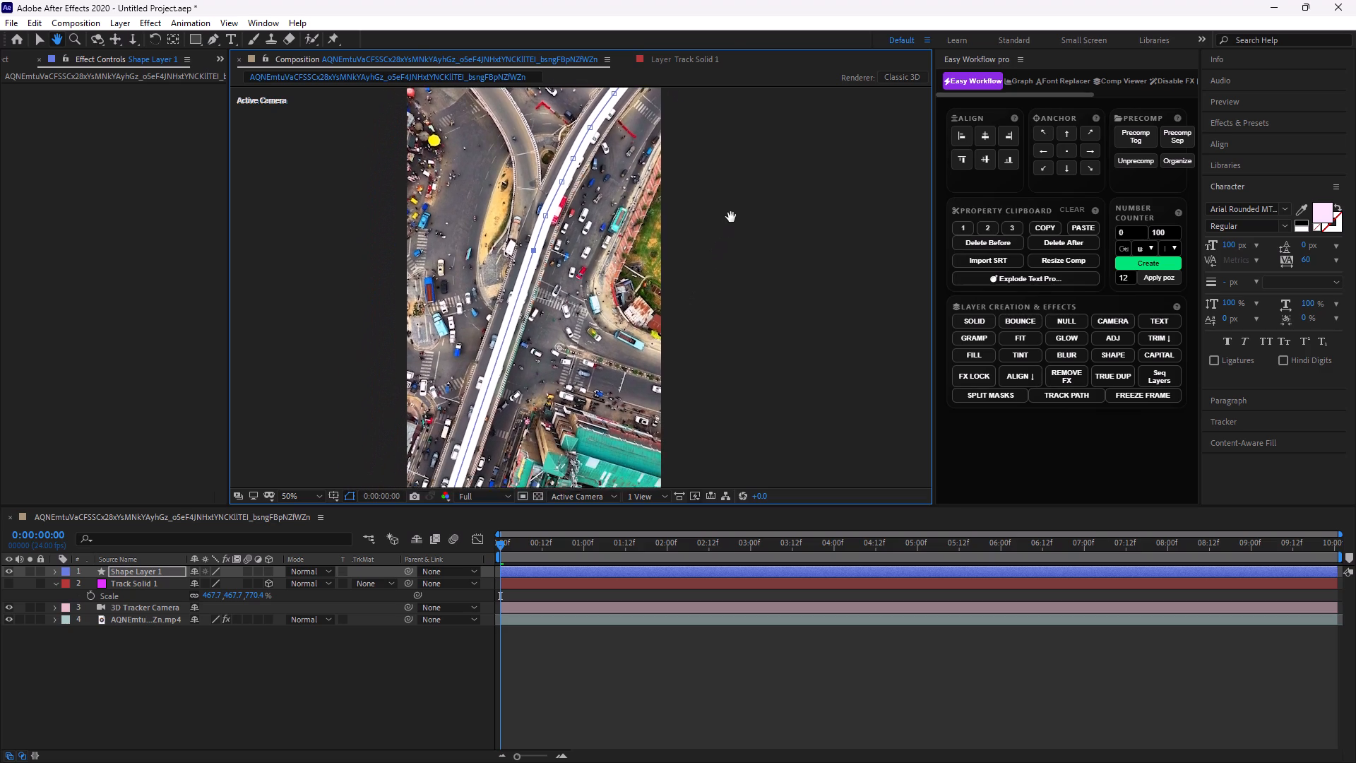
drag(731, 217, 736, 203)
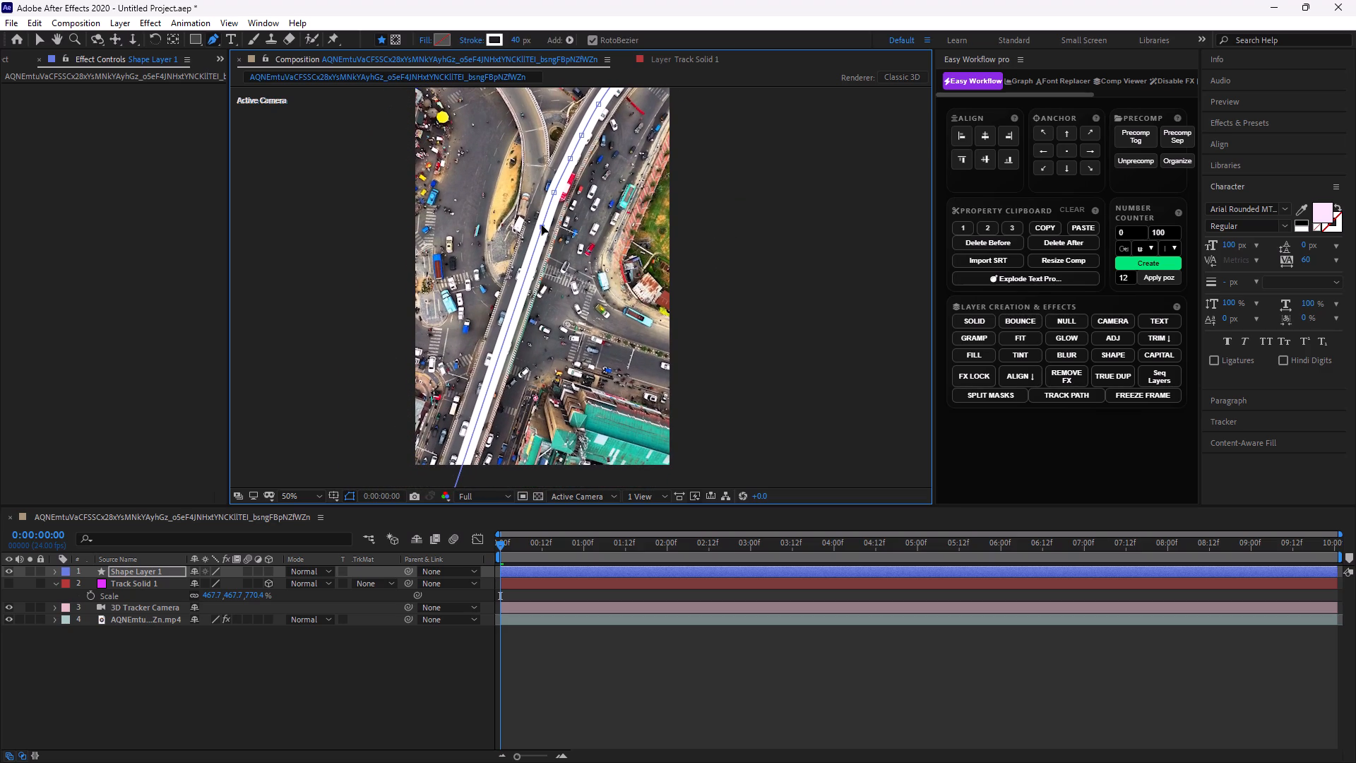
click(542, 225)
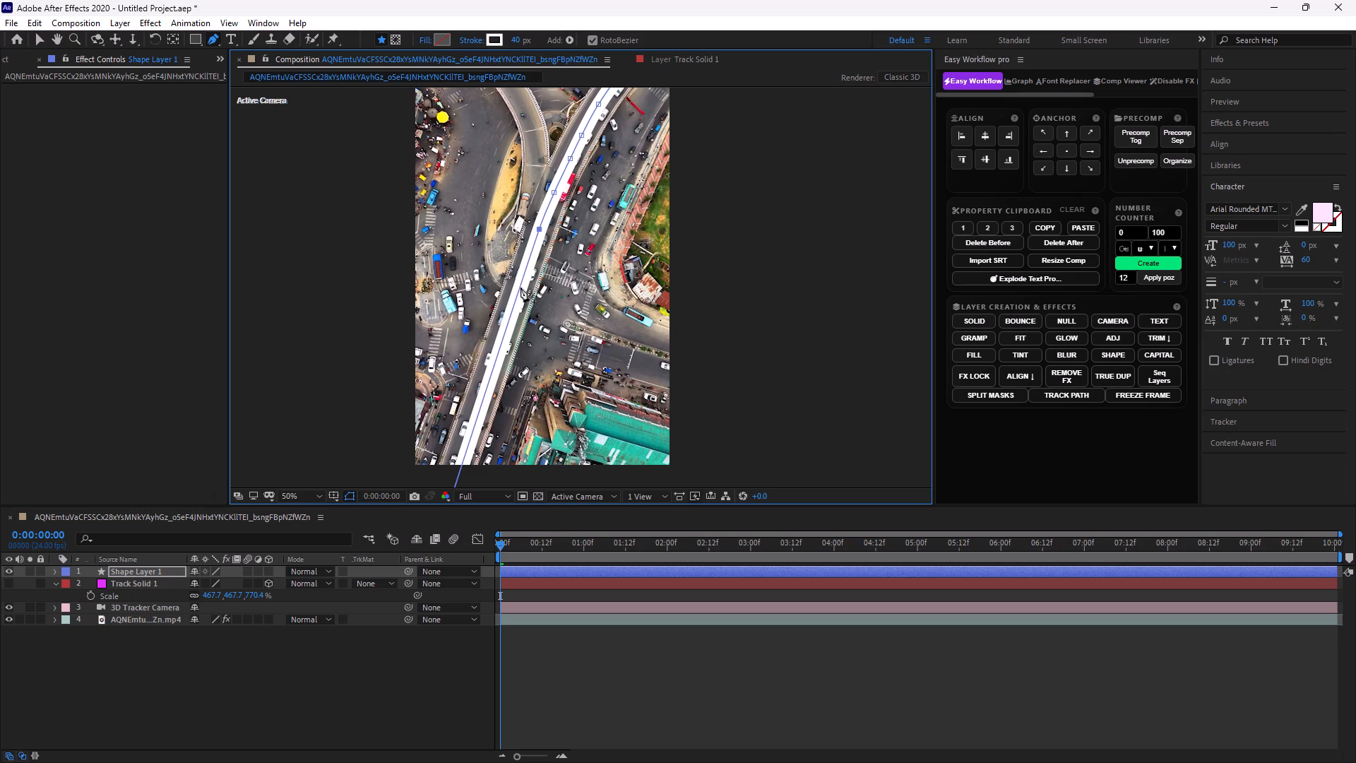
click(463, 460)
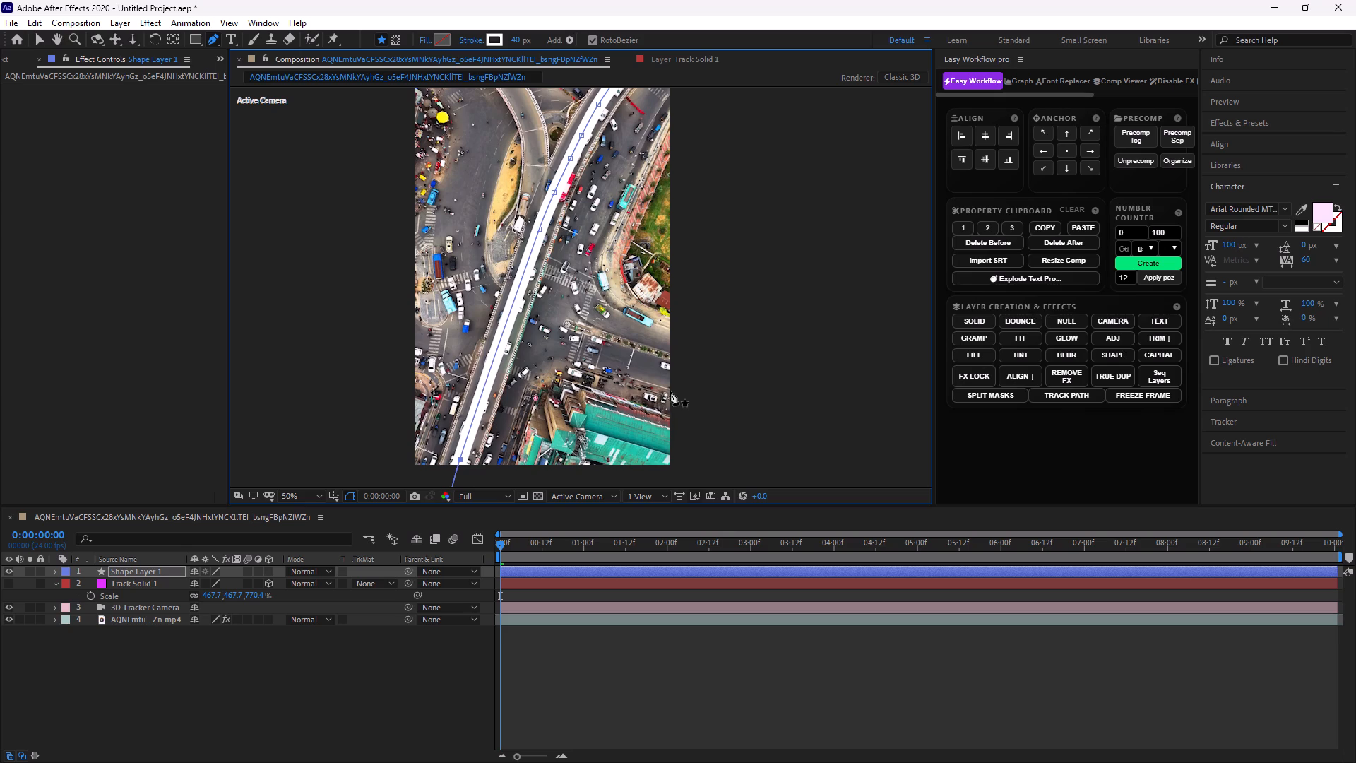
Set the path's stroke width to 87 px.
drag(516, 46, 534, 50)
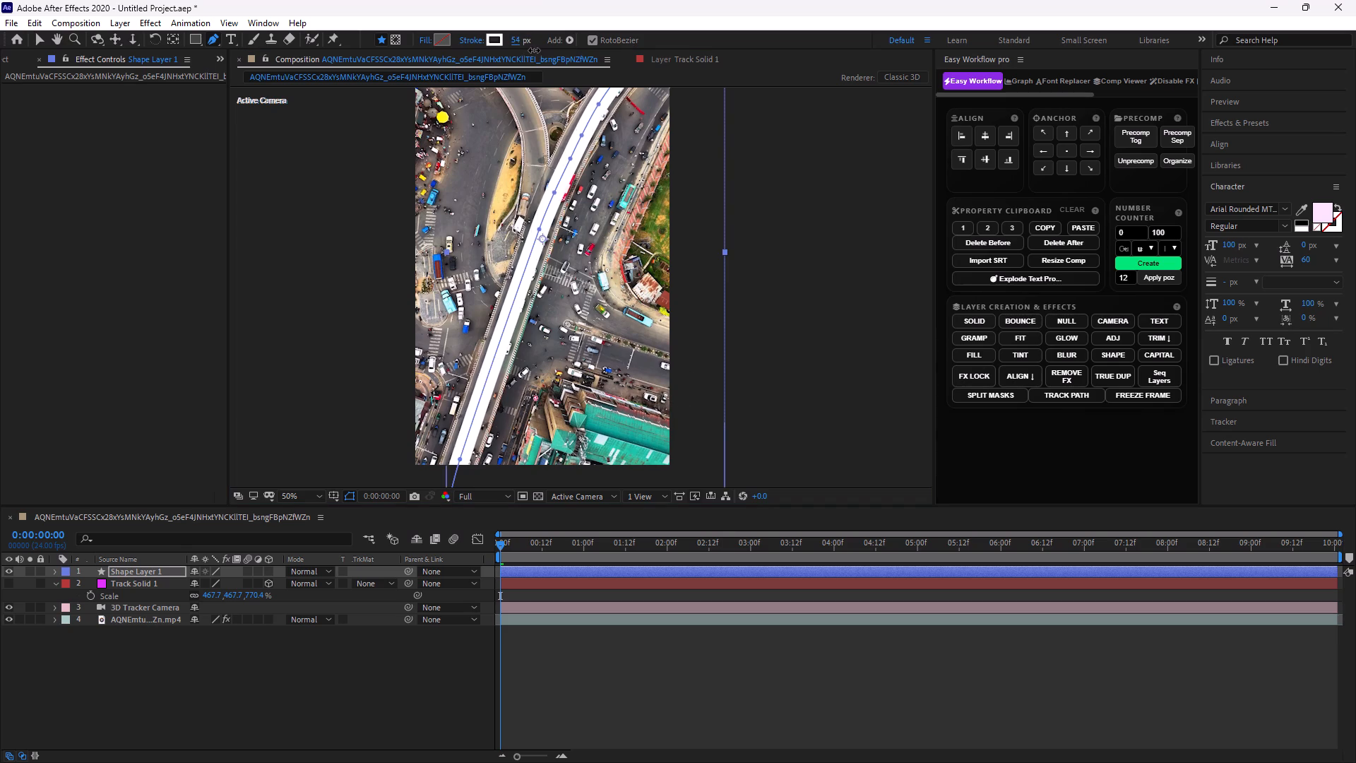
drag(534, 50, 548, 50)
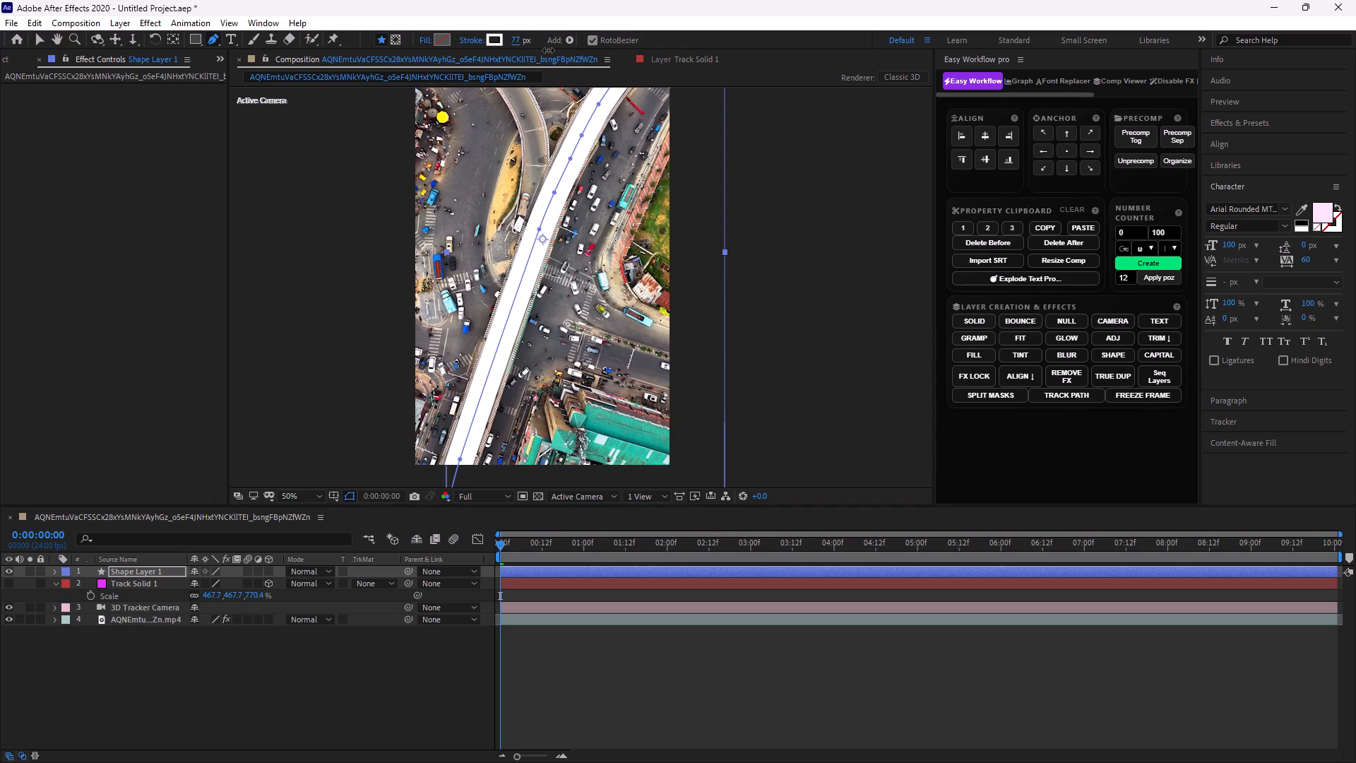
drag(548, 50, 555, 50)
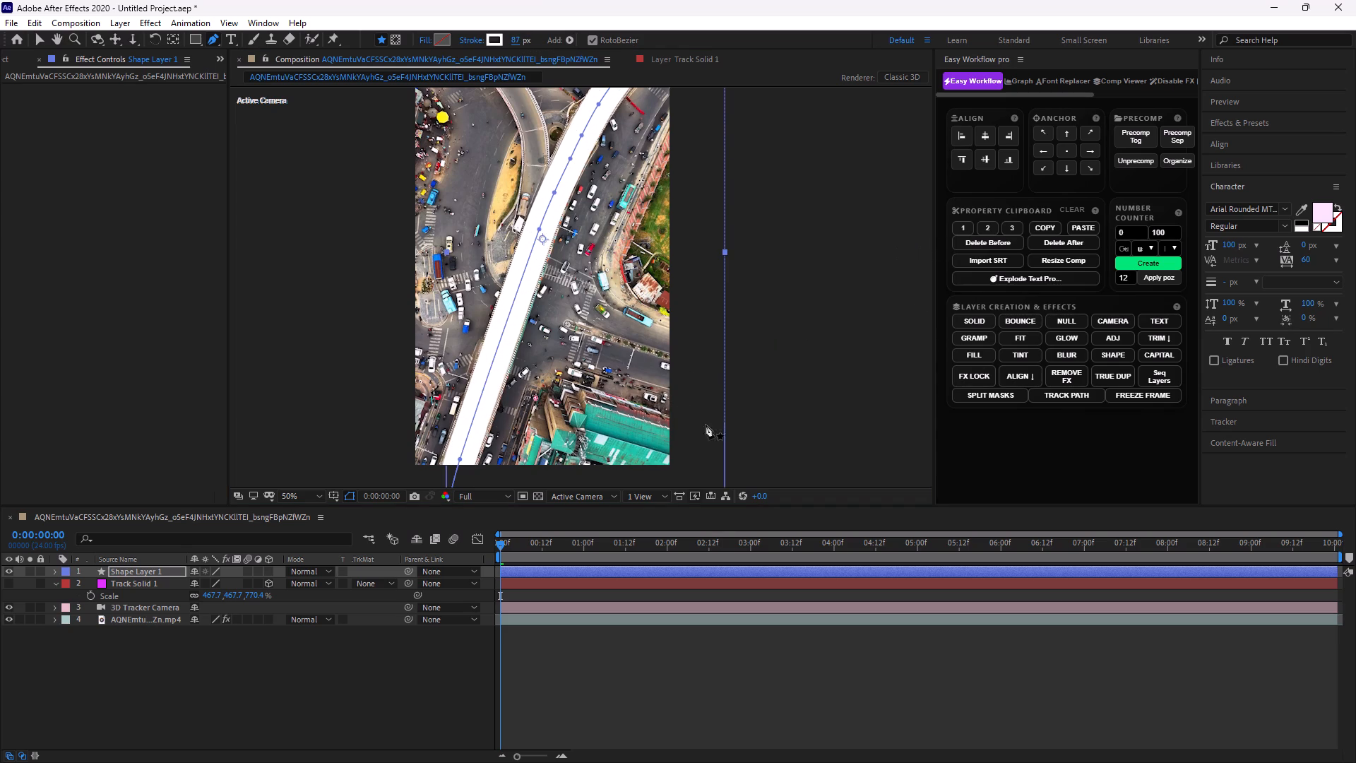
Nudge the path's lower end point, beyond the clip's bottom edge, to continue the flyover's direction.
key(space)
key(space)
key(space)
key(space)
key(space)
key(space)
key(space)
key(space)
key(space)
key(space)
key(space)
key(space)
key(space)
key(space)
key(space)
drag(796, 420, 812, 324)
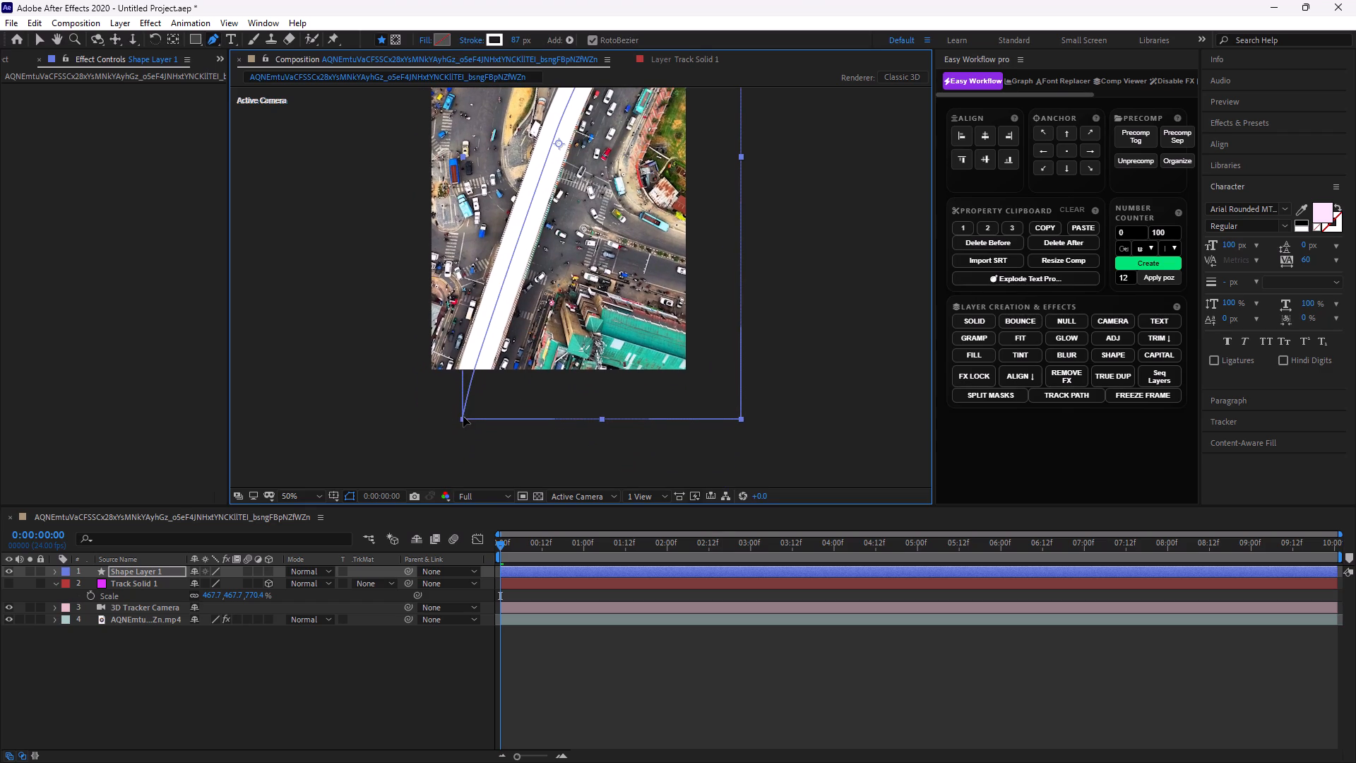
click(463, 417)
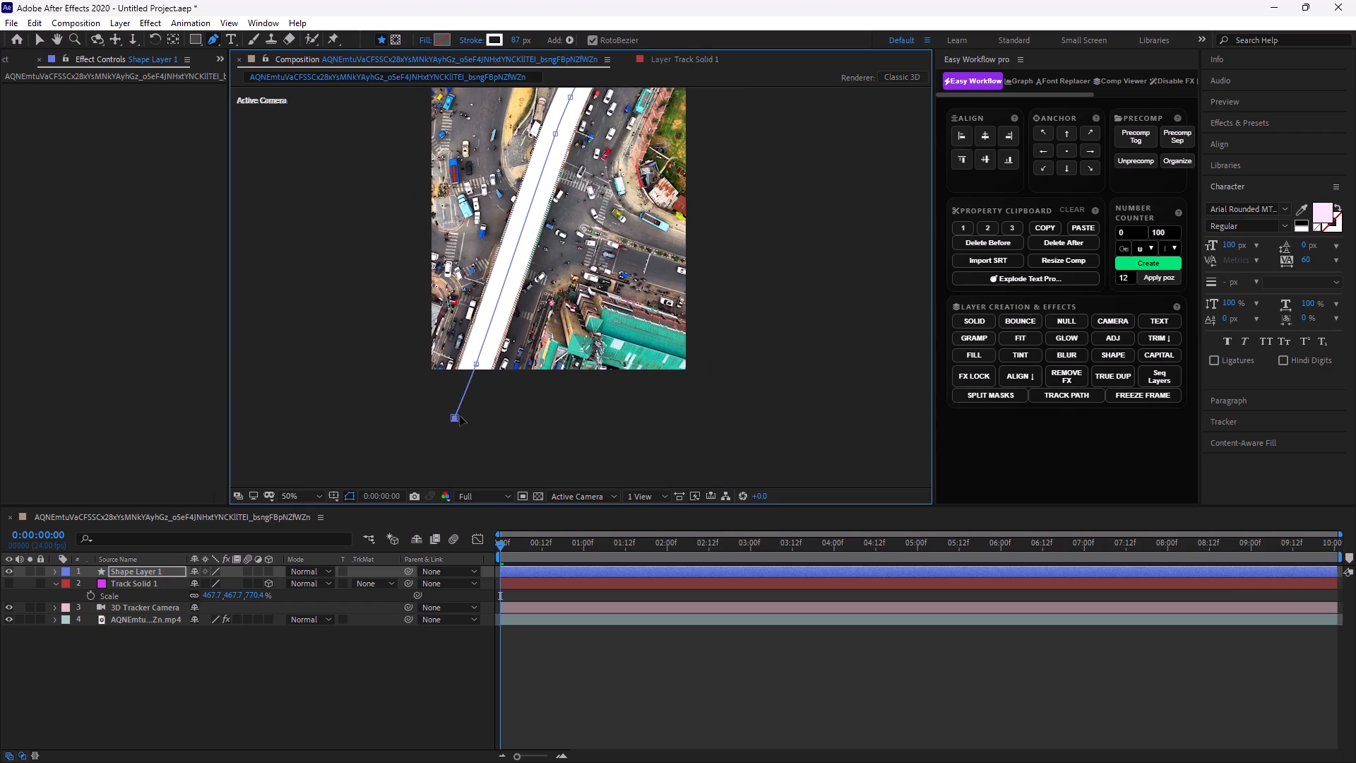
Fine-tune six consecutive path points along the flyover's upper curve to keep the stroke centred on the road.
key(space)
key(space)
key(space)
key(space)
key(space)
key(space)
key(space)
key(space)
key(space)
key(space)
key(space)
key(space)
key(space)
key(space)
key(space)
key(space)
key(space)
key(space)
key(space)
key(space)
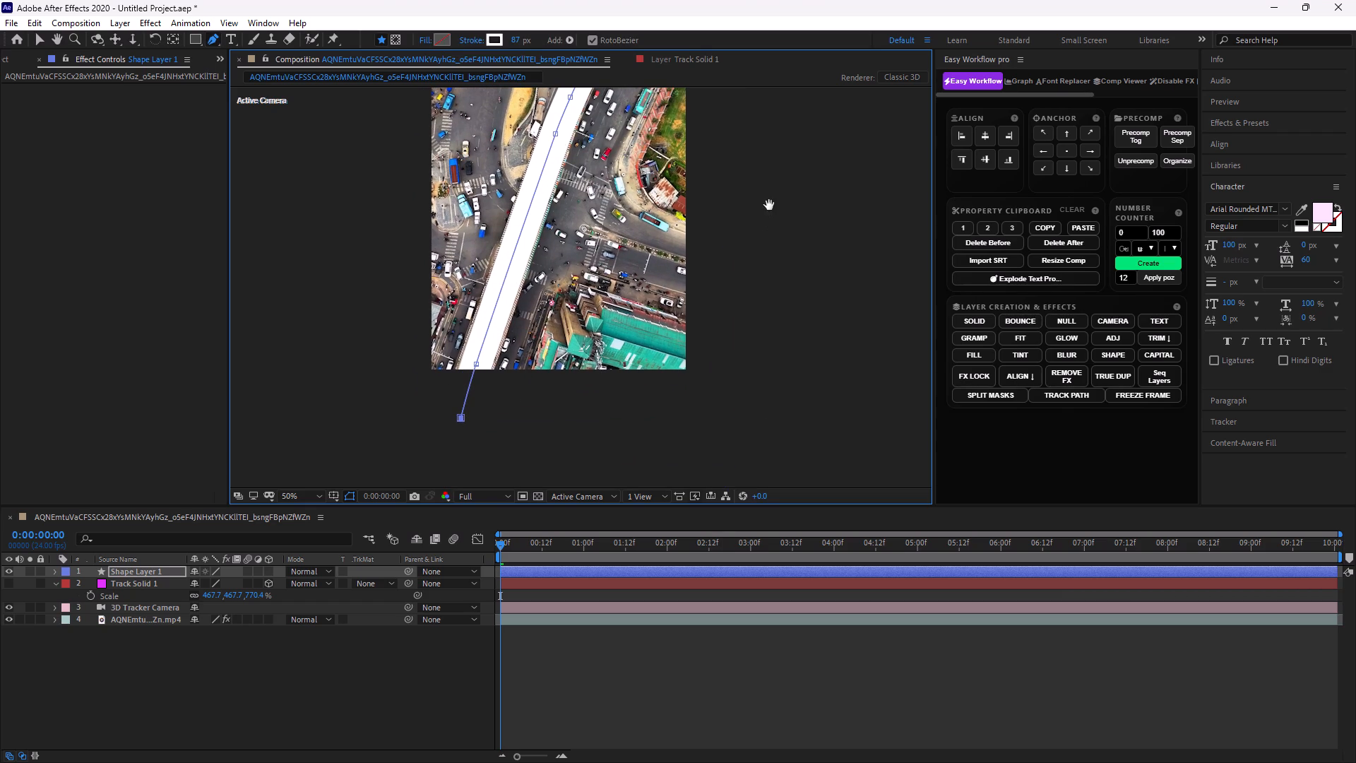
drag(772, 203, 737, 351)
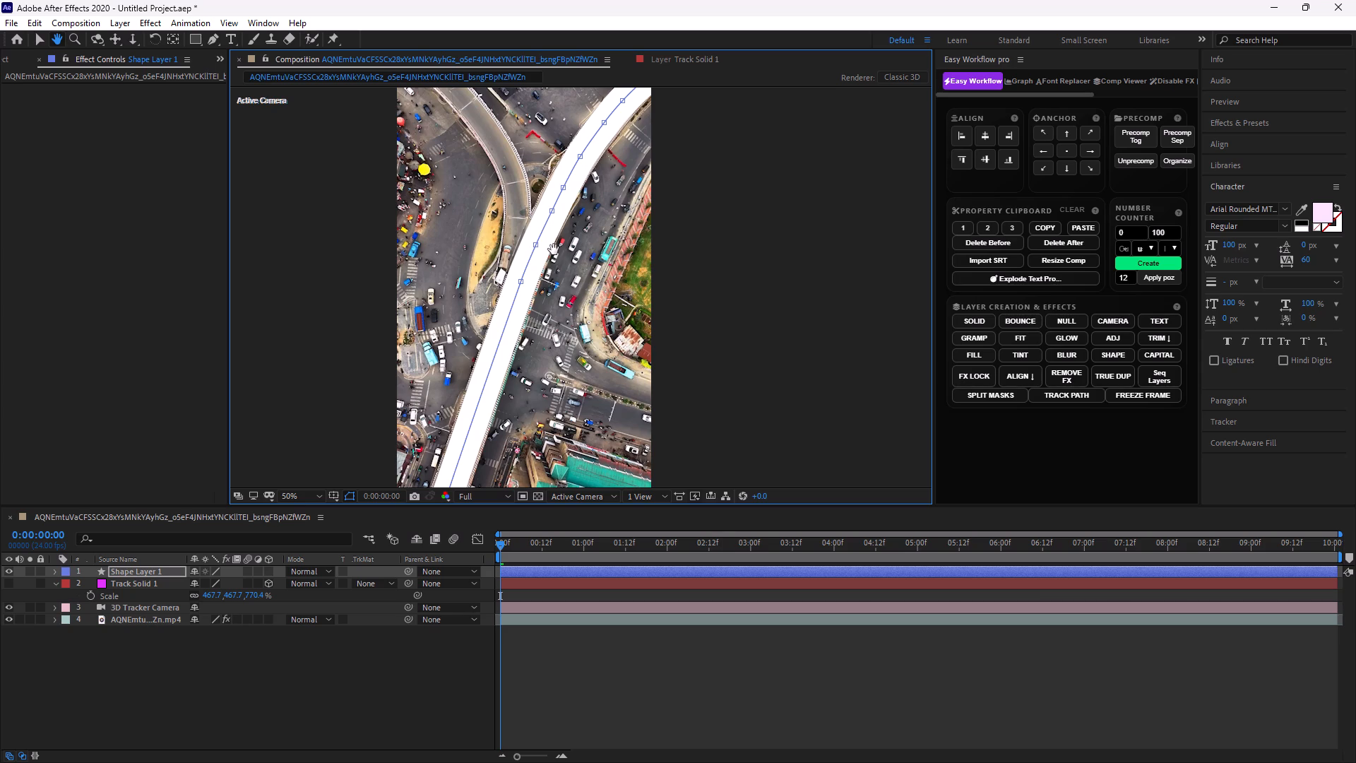
click(211, 37)
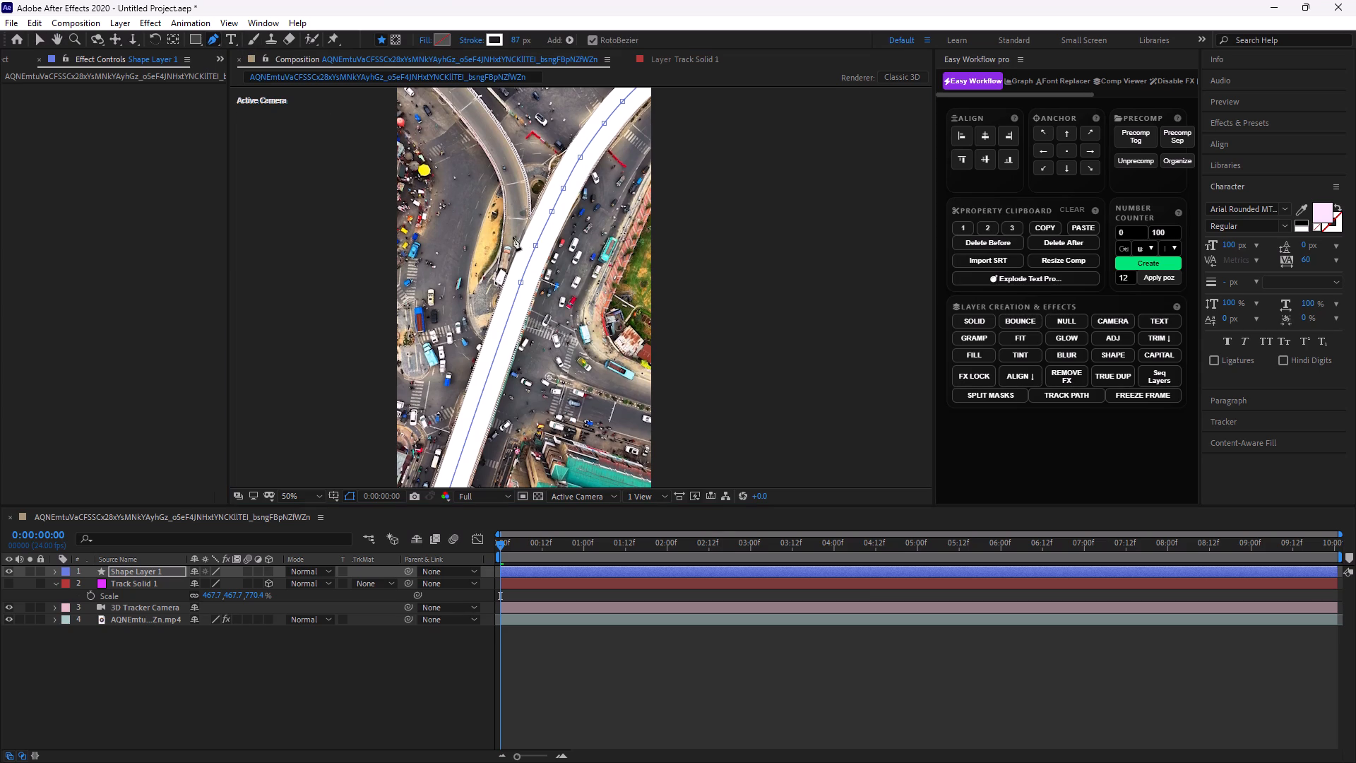
click(536, 247)
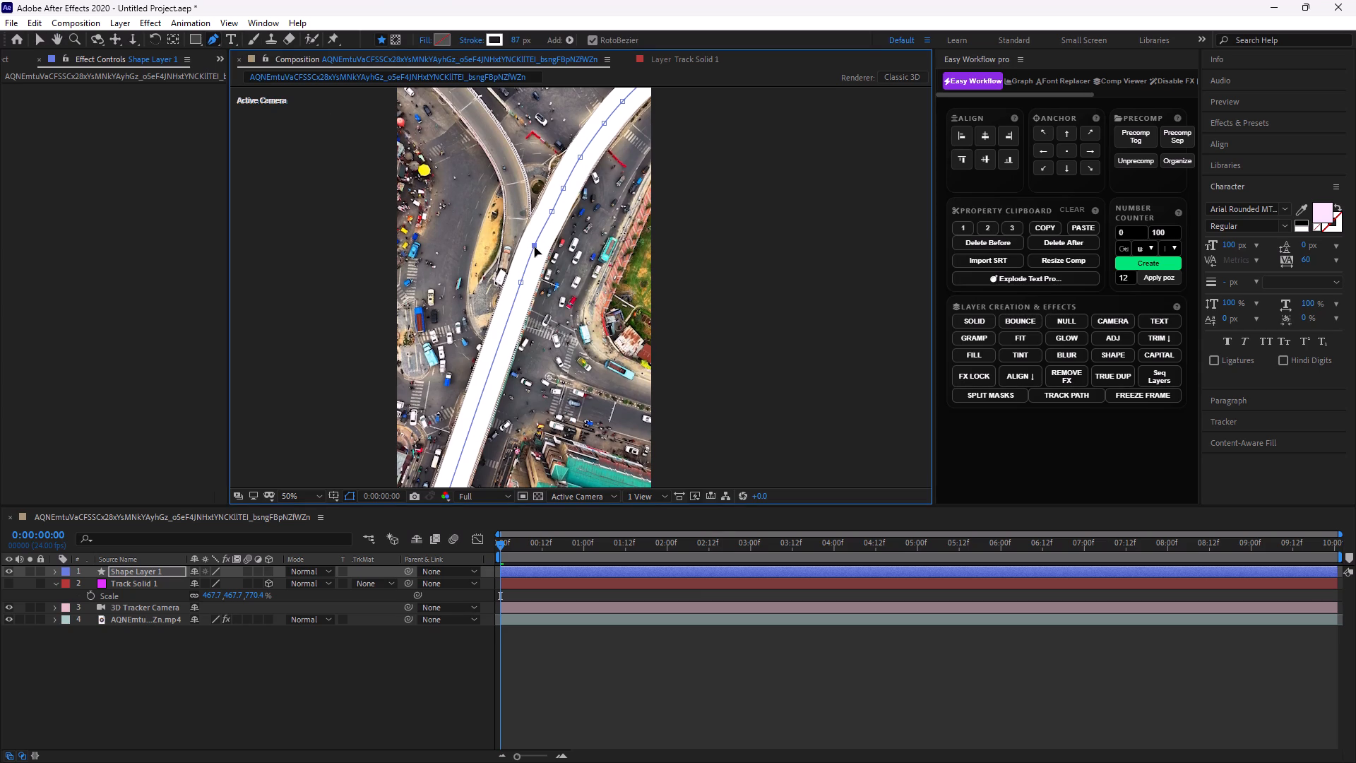
click(552, 211)
click(563, 189)
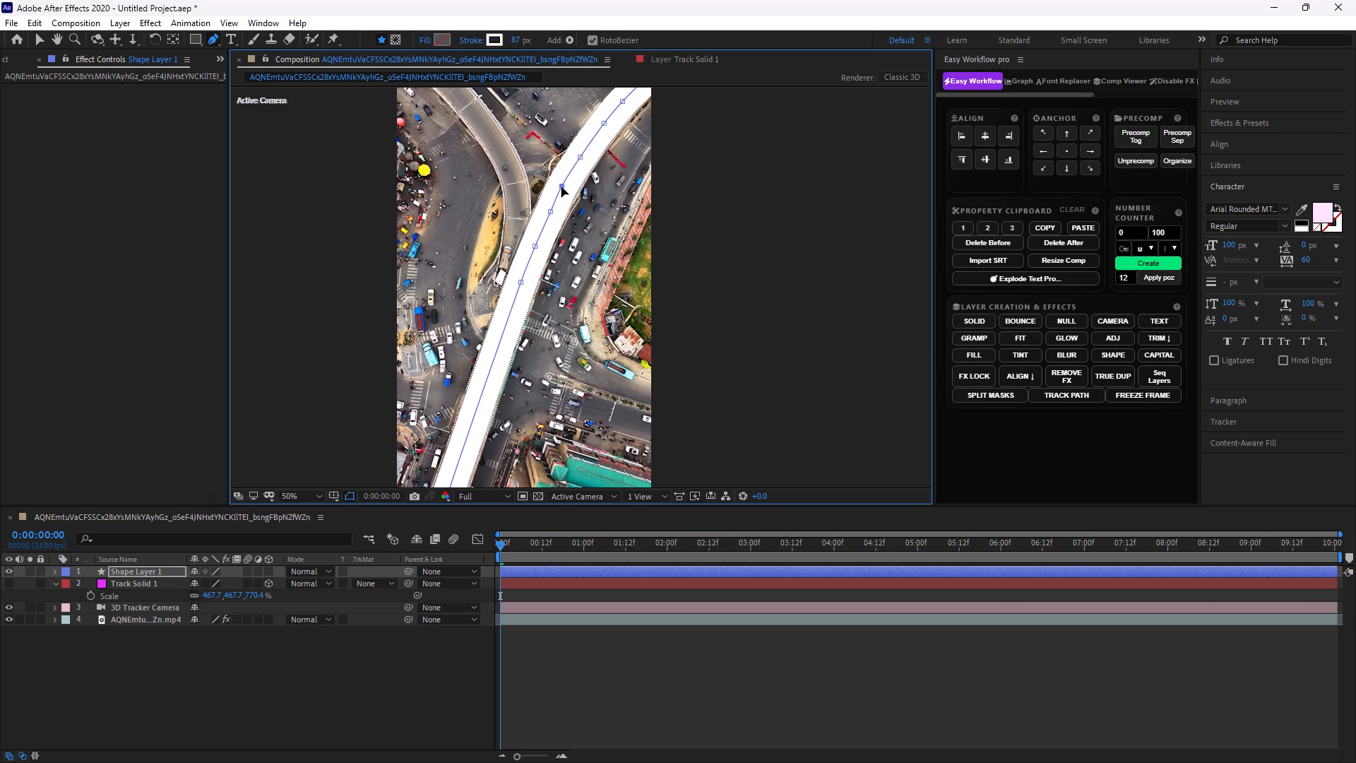
click(578, 156)
click(604, 124)
click(621, 102)
Reposition the path's upper points at and beyond the frame's upper-right corner, extending the end point farther outward along the curve.
key(space)
key(space)
key(space)
key(space)
key(space)
key(space)
key(space)
key(space)
key(space)
key(space)
key(space)
key(space)
key(space)
key(space)
key(space)
key(space)
drag(757, 153, 747, 174)
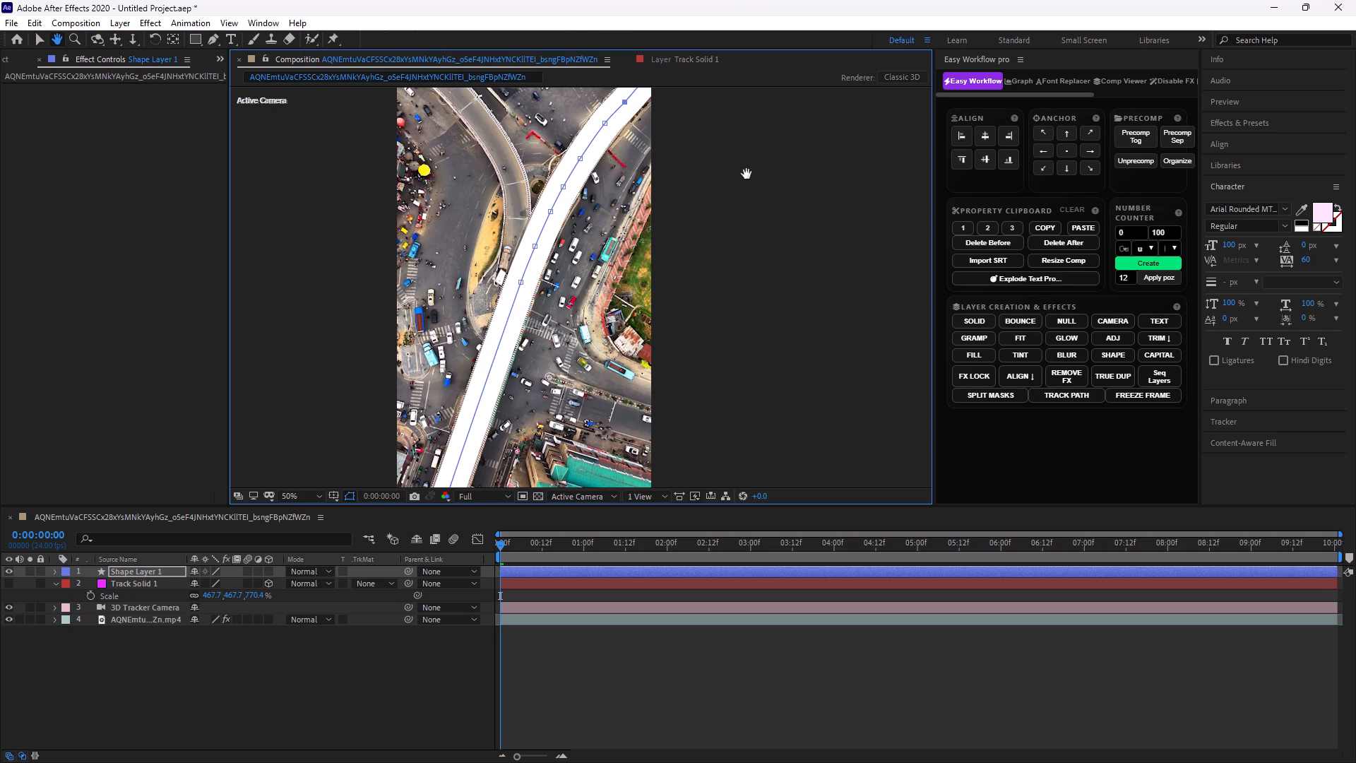
drag(747, 174, 713, 224)
drag(621, 135, 625, 131)
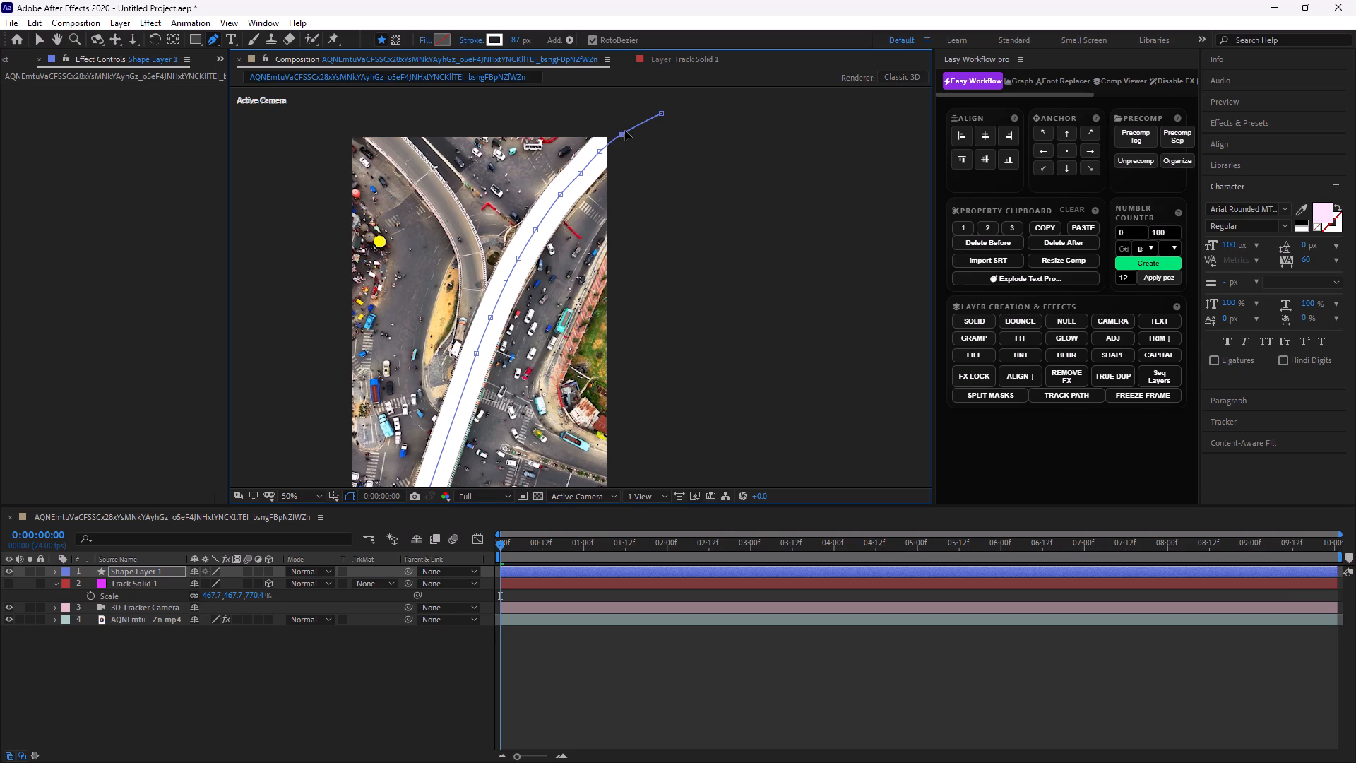
drag(625, 131, 627, 130)
click(600, 152)
drag(631, 130, 634, 129)
drag(634, 129, 640, 125)
drag(663, 114, 674, 107)
drag(674, 107, 682, 102)
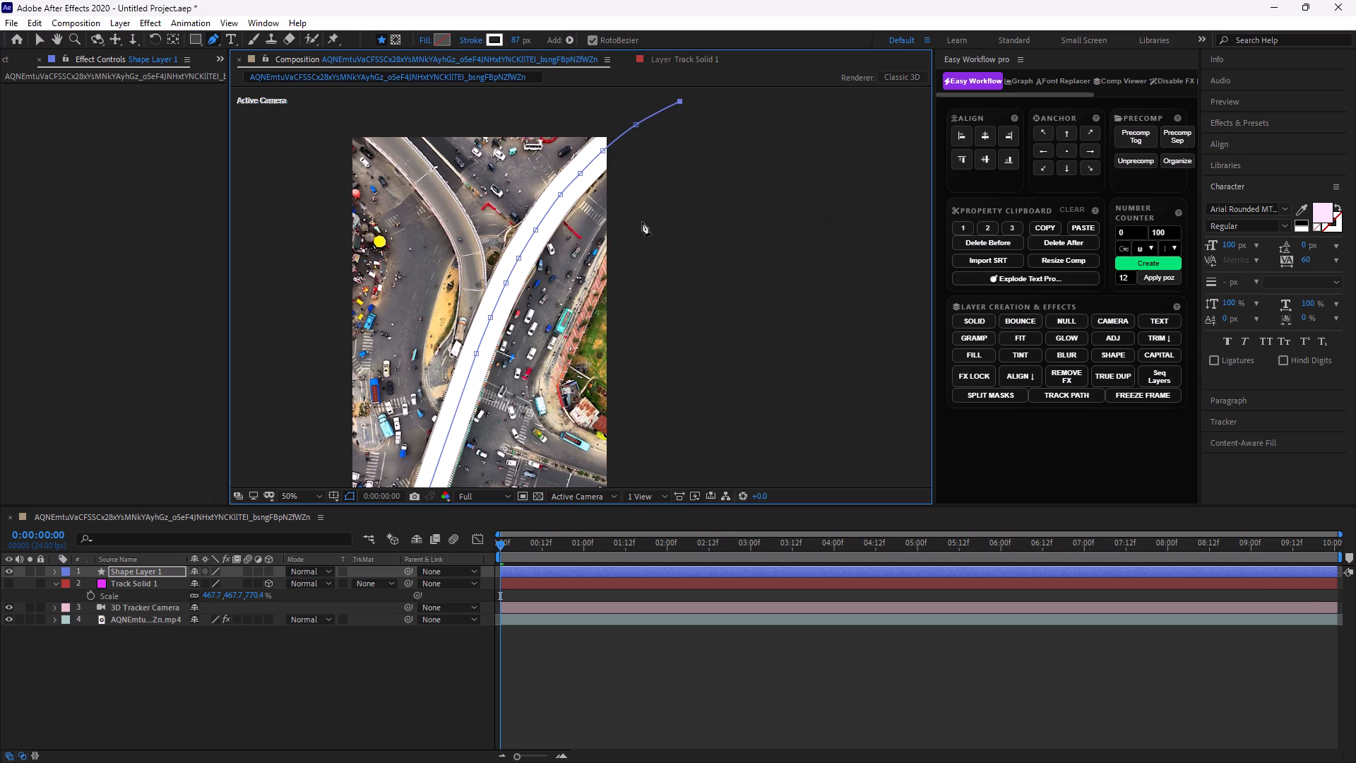
In Chrome, close the pen tool search page and skim the "Pen Tool & Paths in After Effects" video, then close the browser.
click(731, 747)
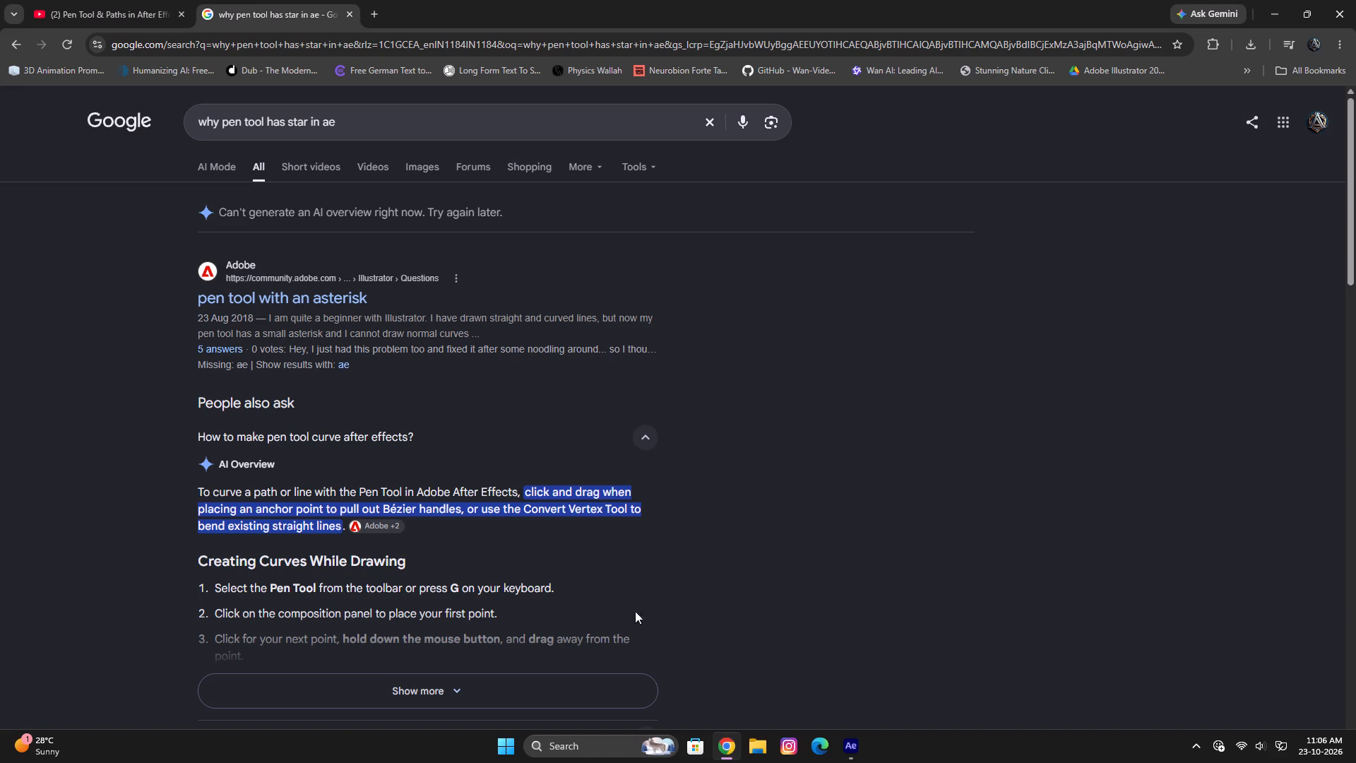
click(73, 0)
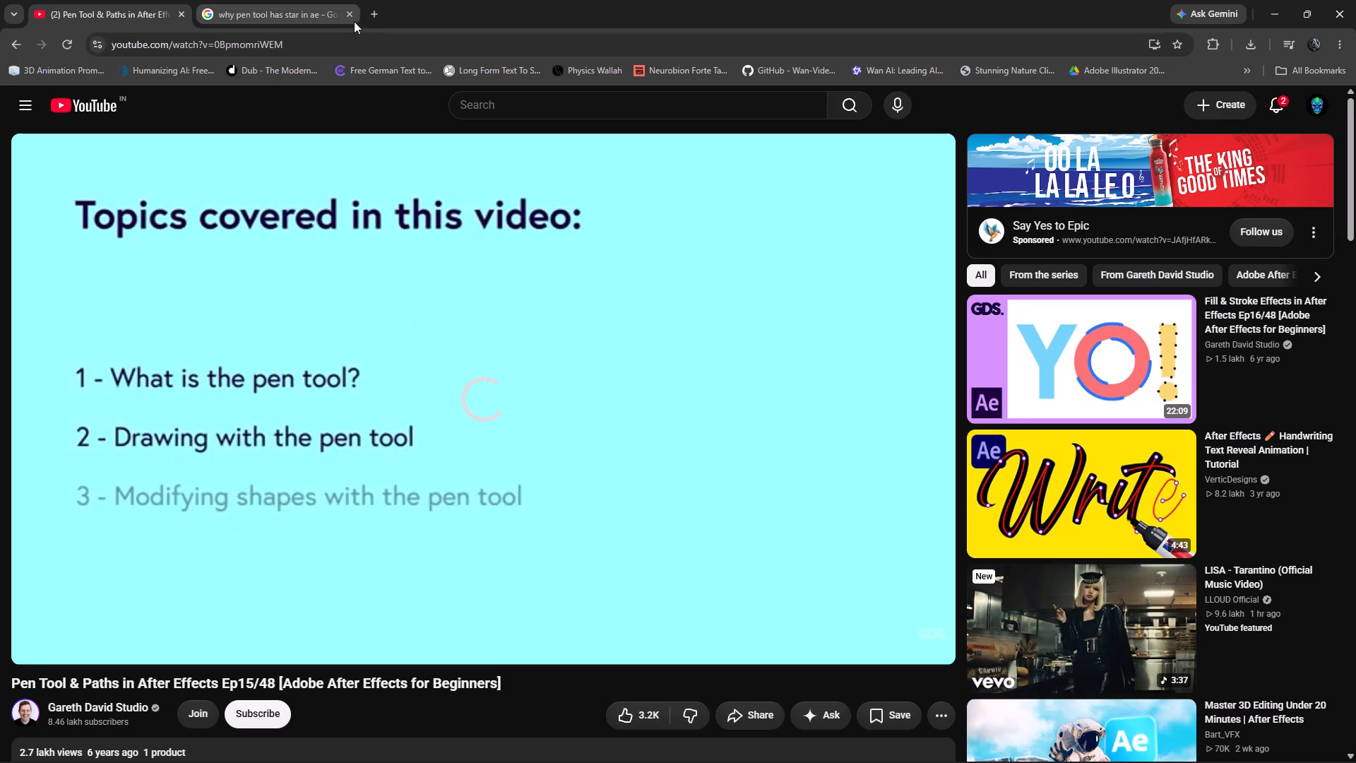
click(351, 11)
click(352, 468)
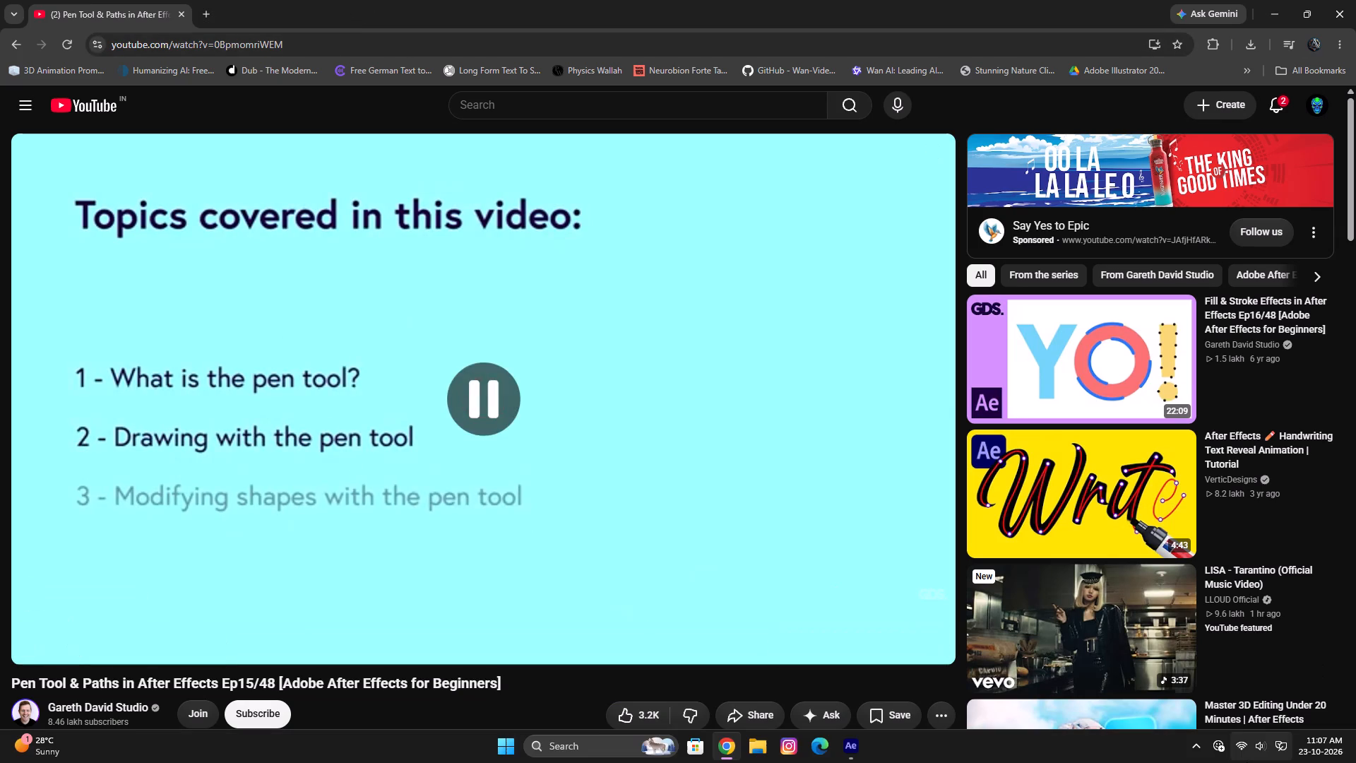
click(188, 545)
drag(63, 618, 19, 622)
click(291, 432)
click(139, 627)
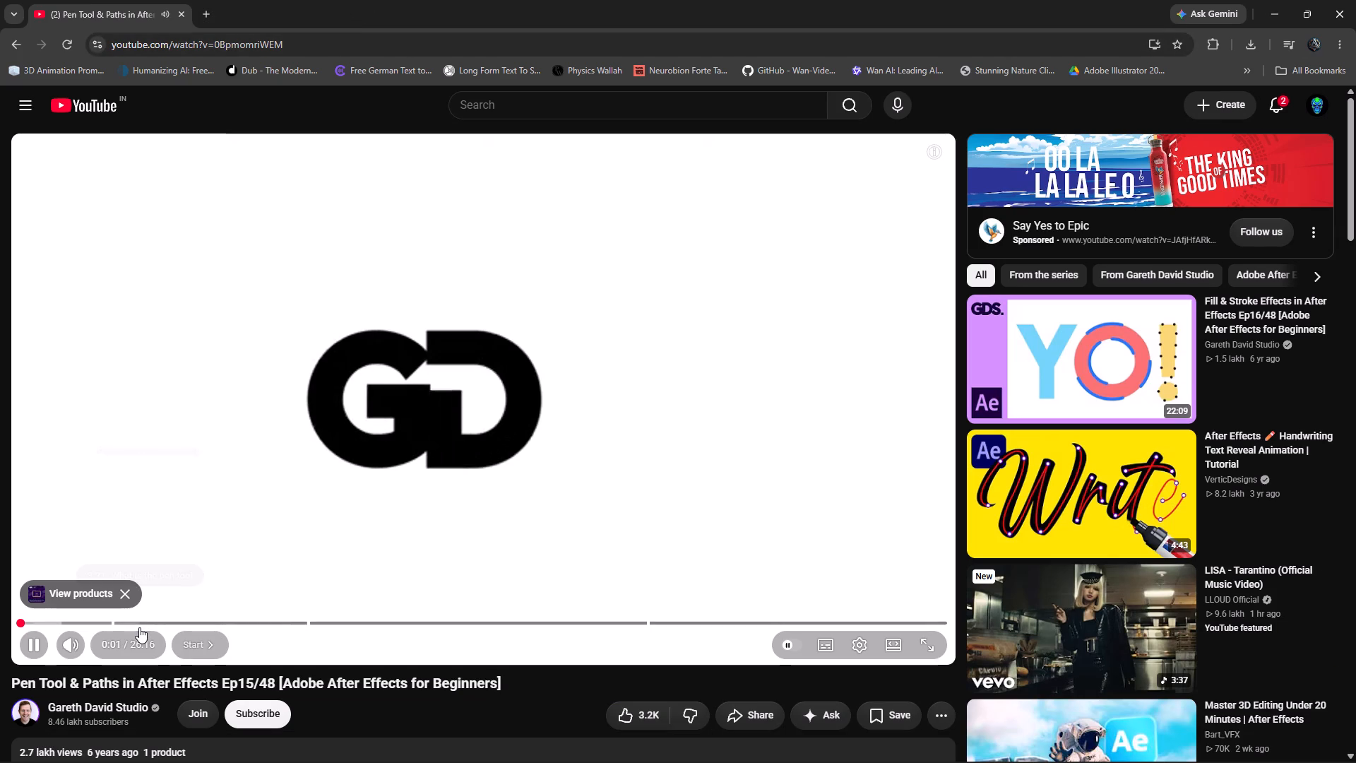
click(171, 615)
click(343, 614)
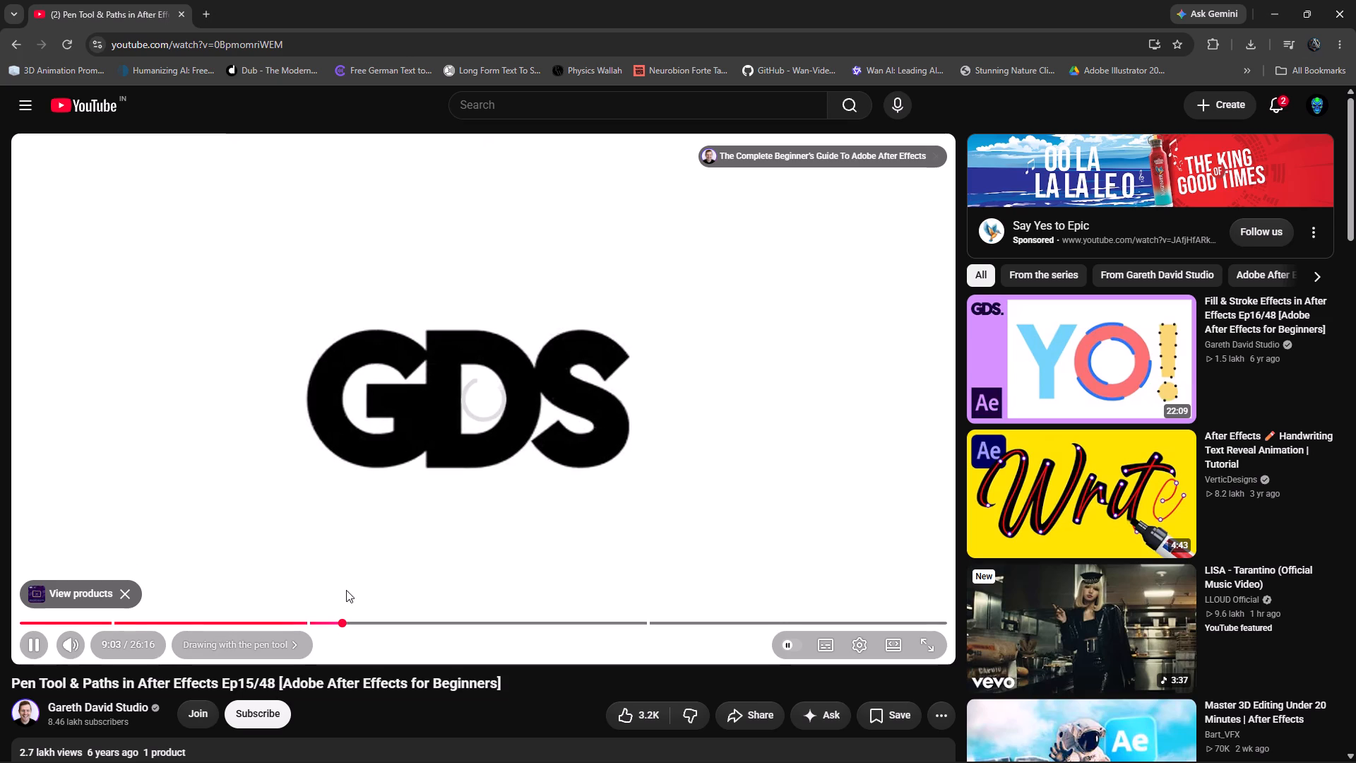
click(371, 540)
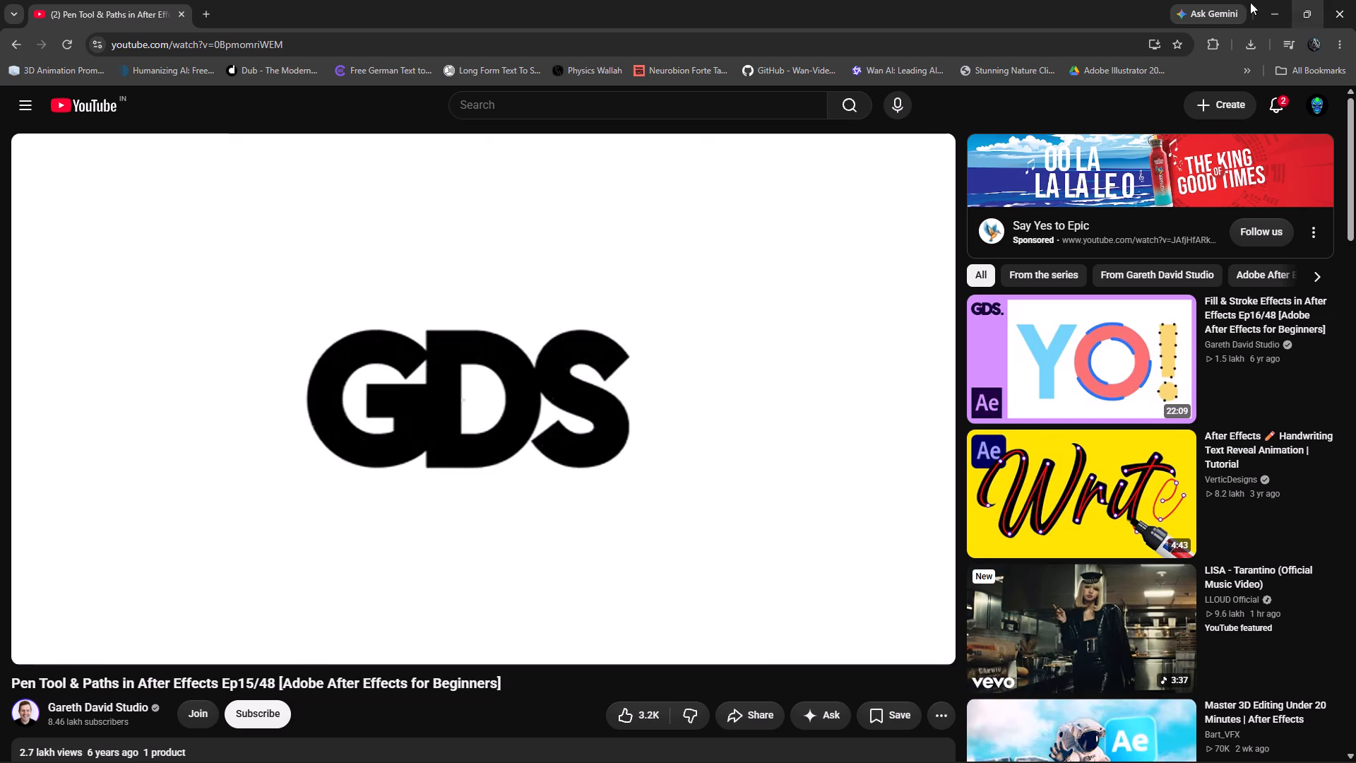
click(1355, 0)
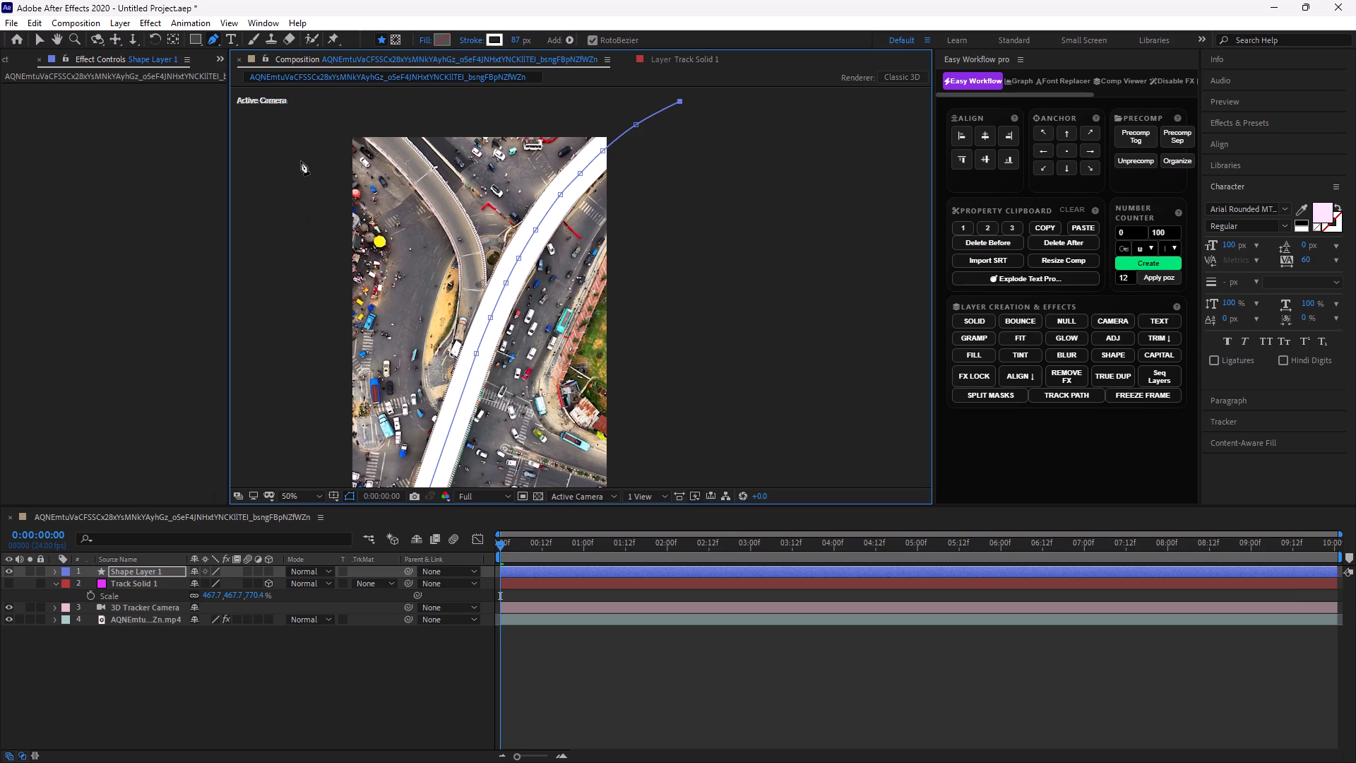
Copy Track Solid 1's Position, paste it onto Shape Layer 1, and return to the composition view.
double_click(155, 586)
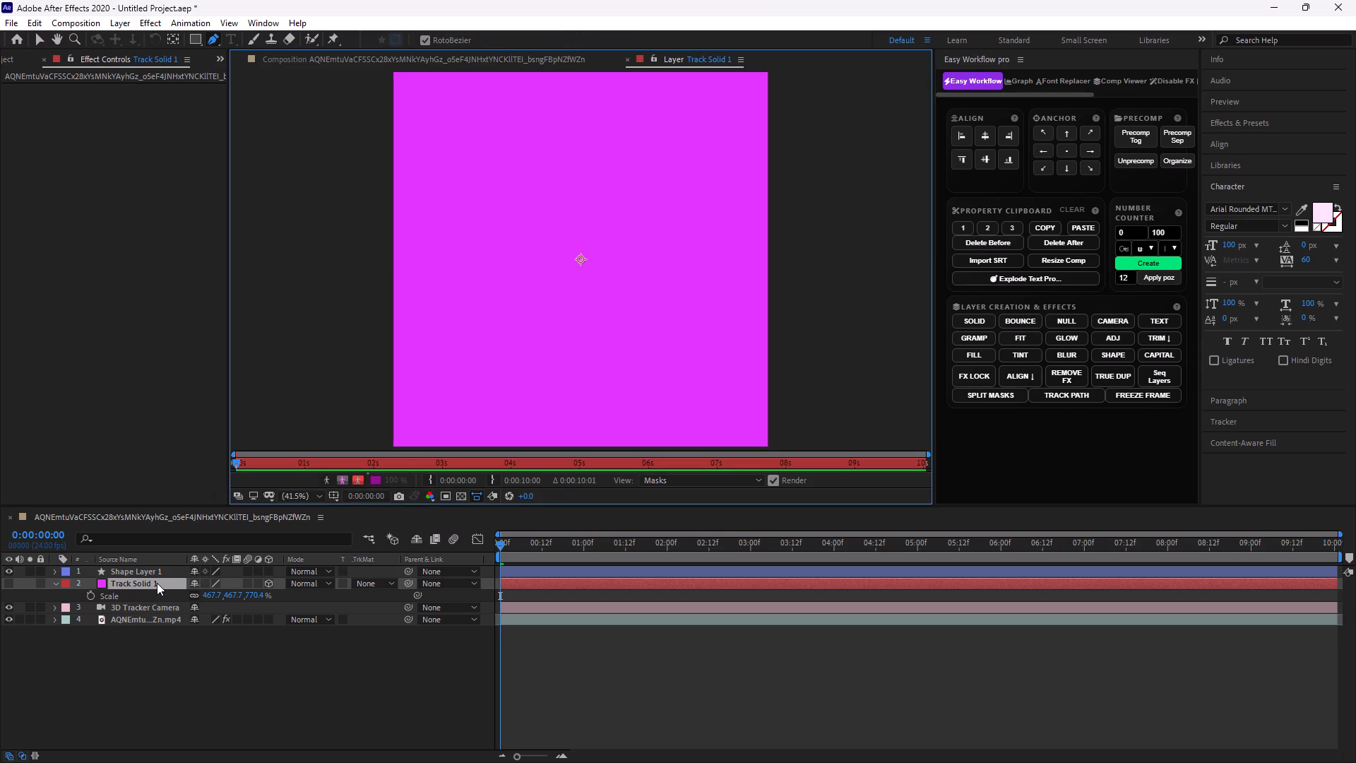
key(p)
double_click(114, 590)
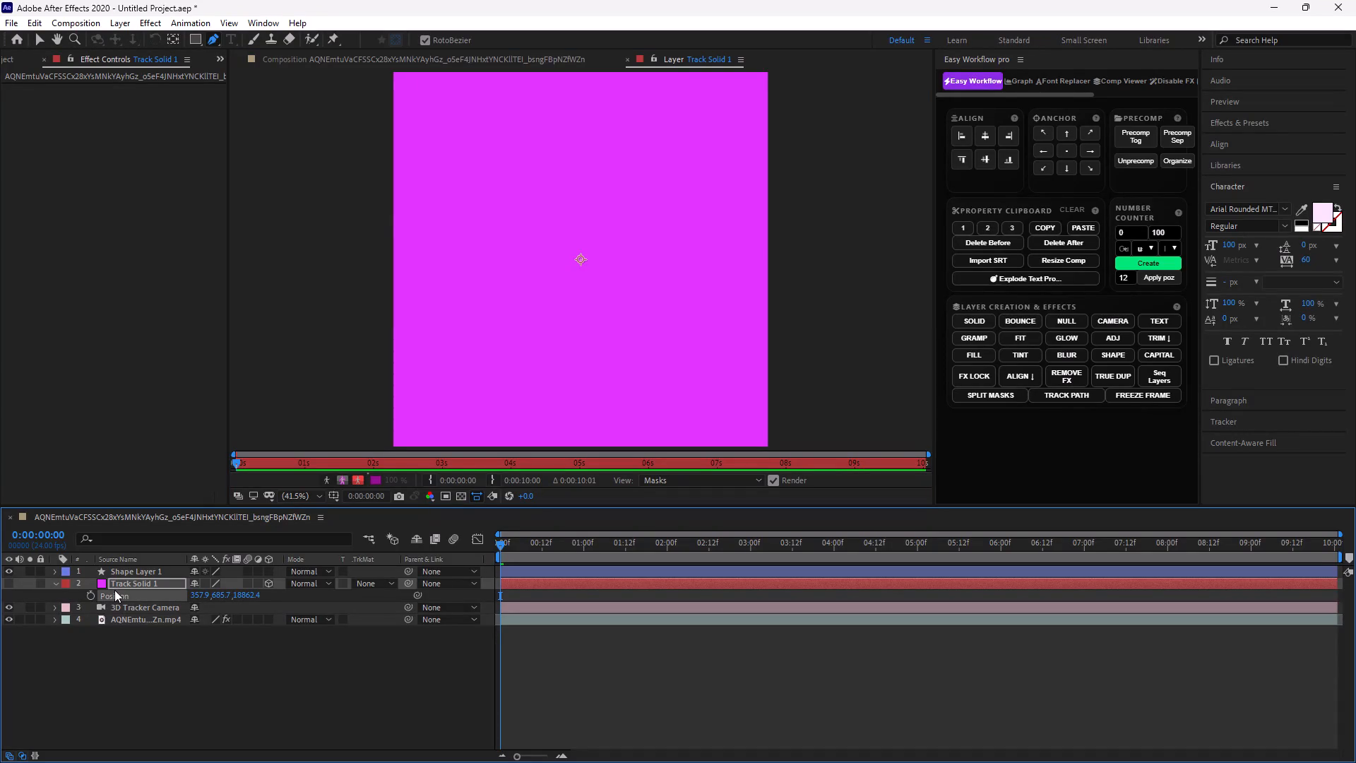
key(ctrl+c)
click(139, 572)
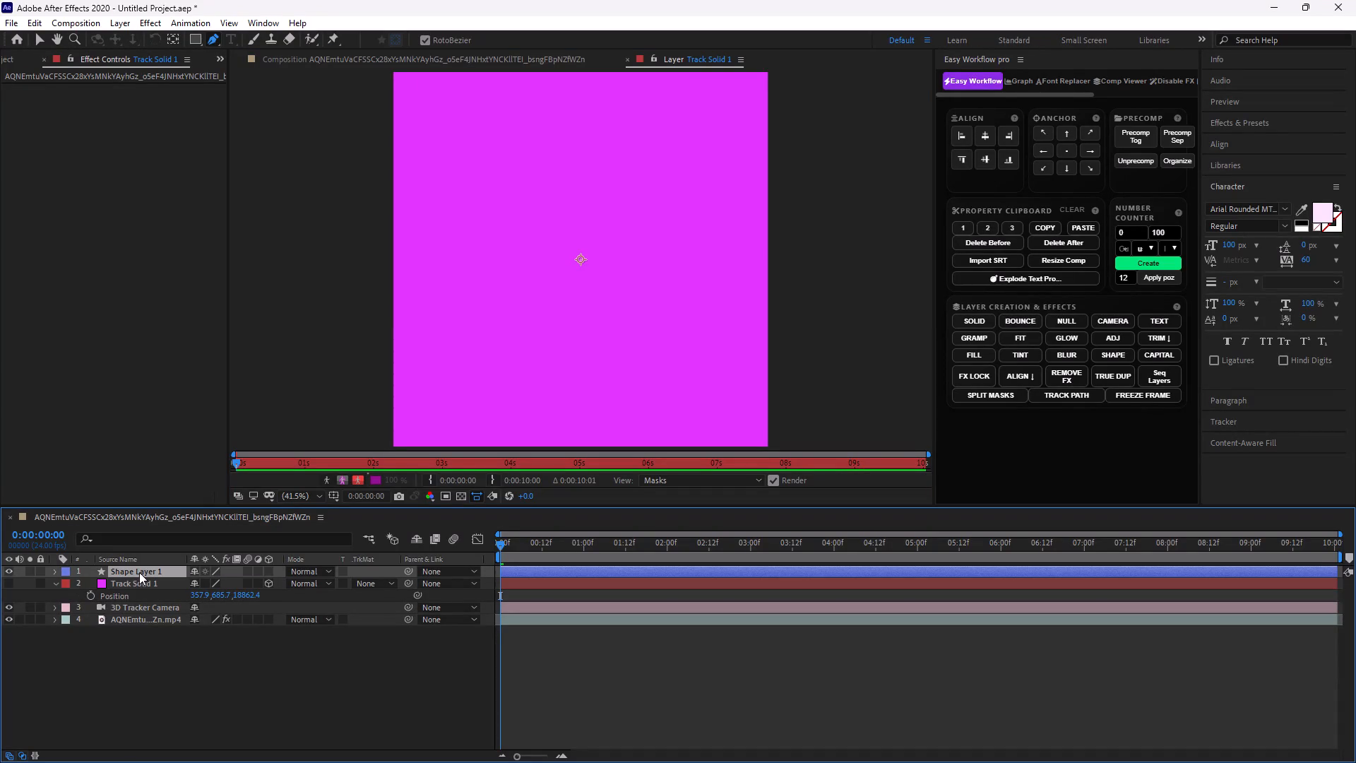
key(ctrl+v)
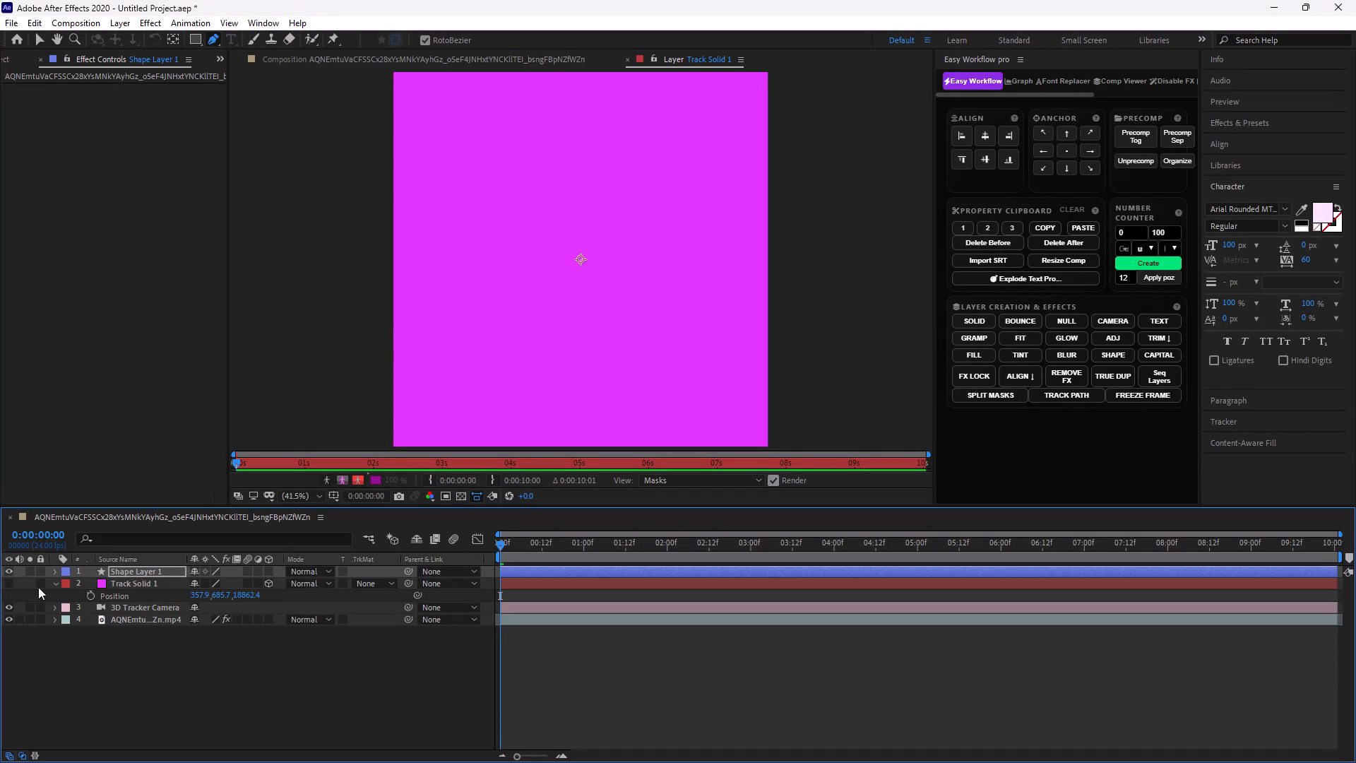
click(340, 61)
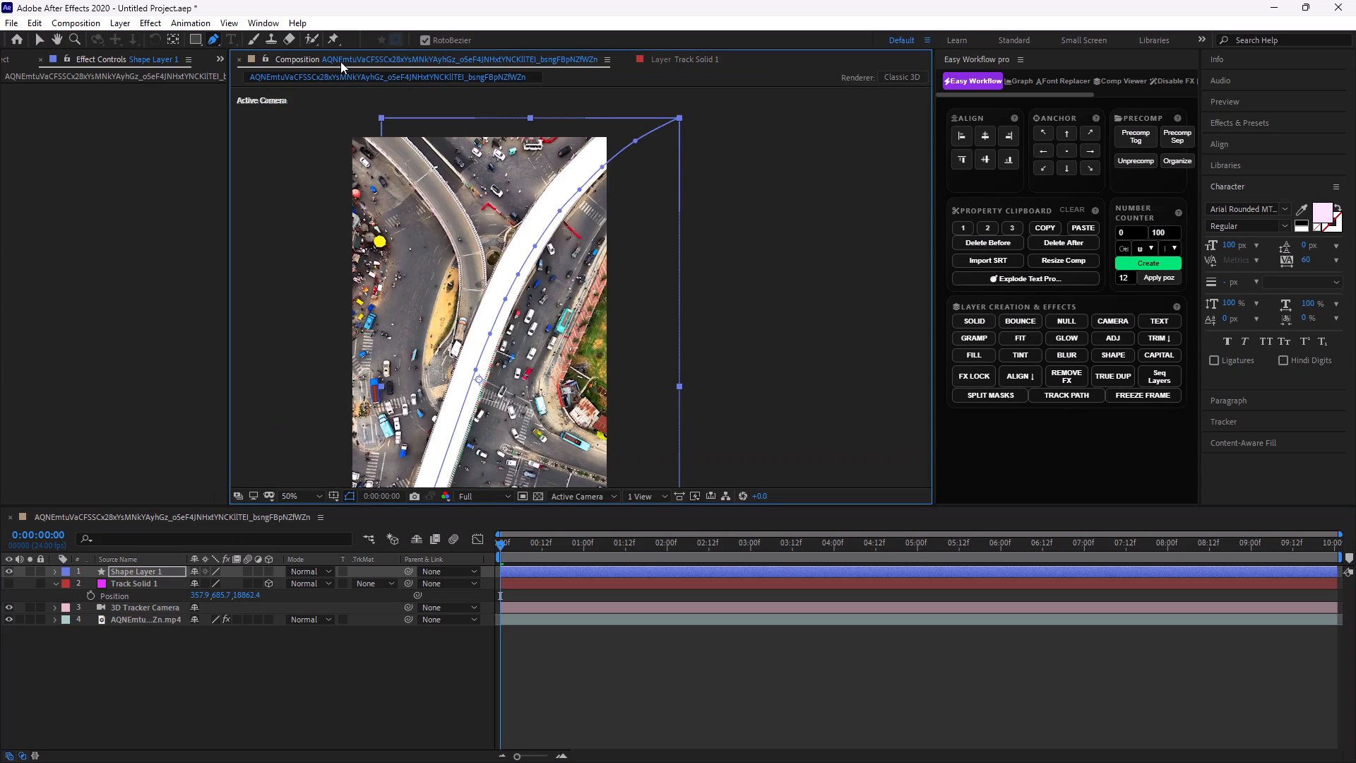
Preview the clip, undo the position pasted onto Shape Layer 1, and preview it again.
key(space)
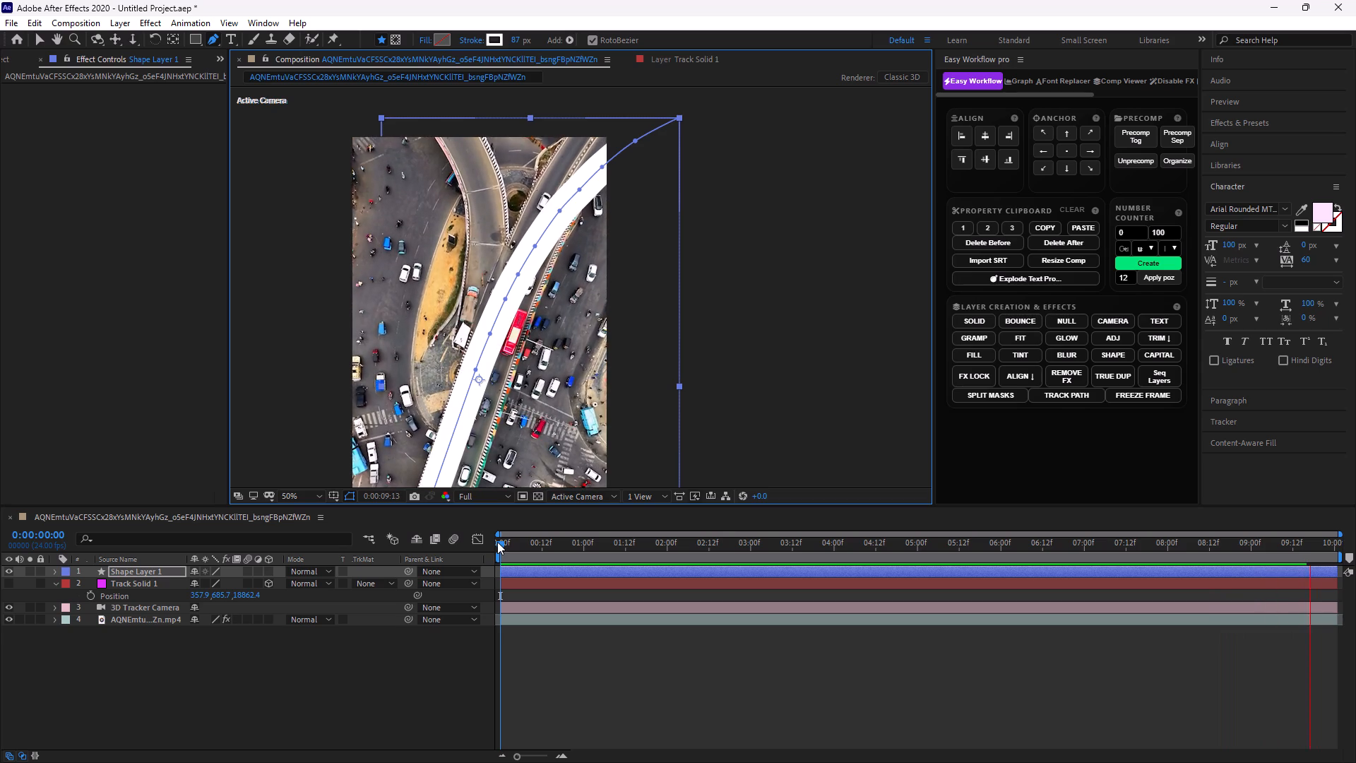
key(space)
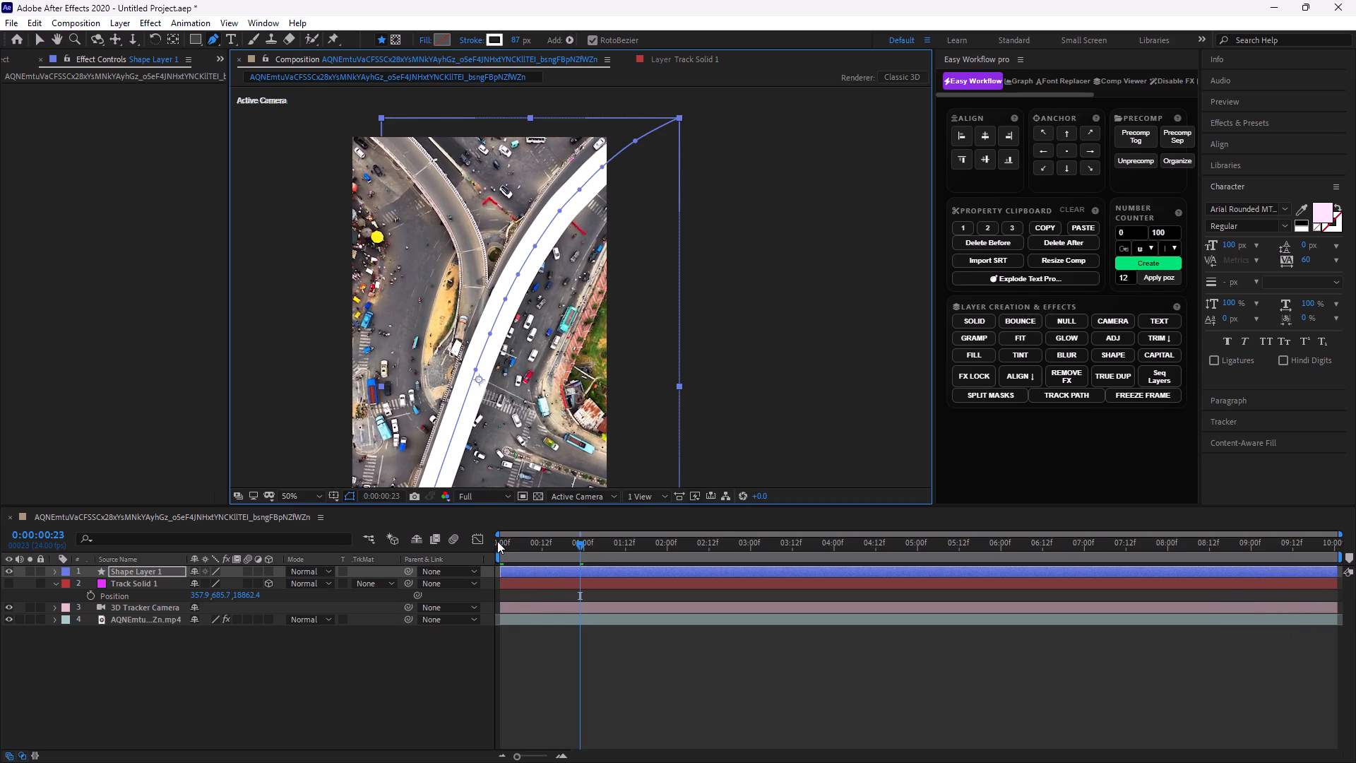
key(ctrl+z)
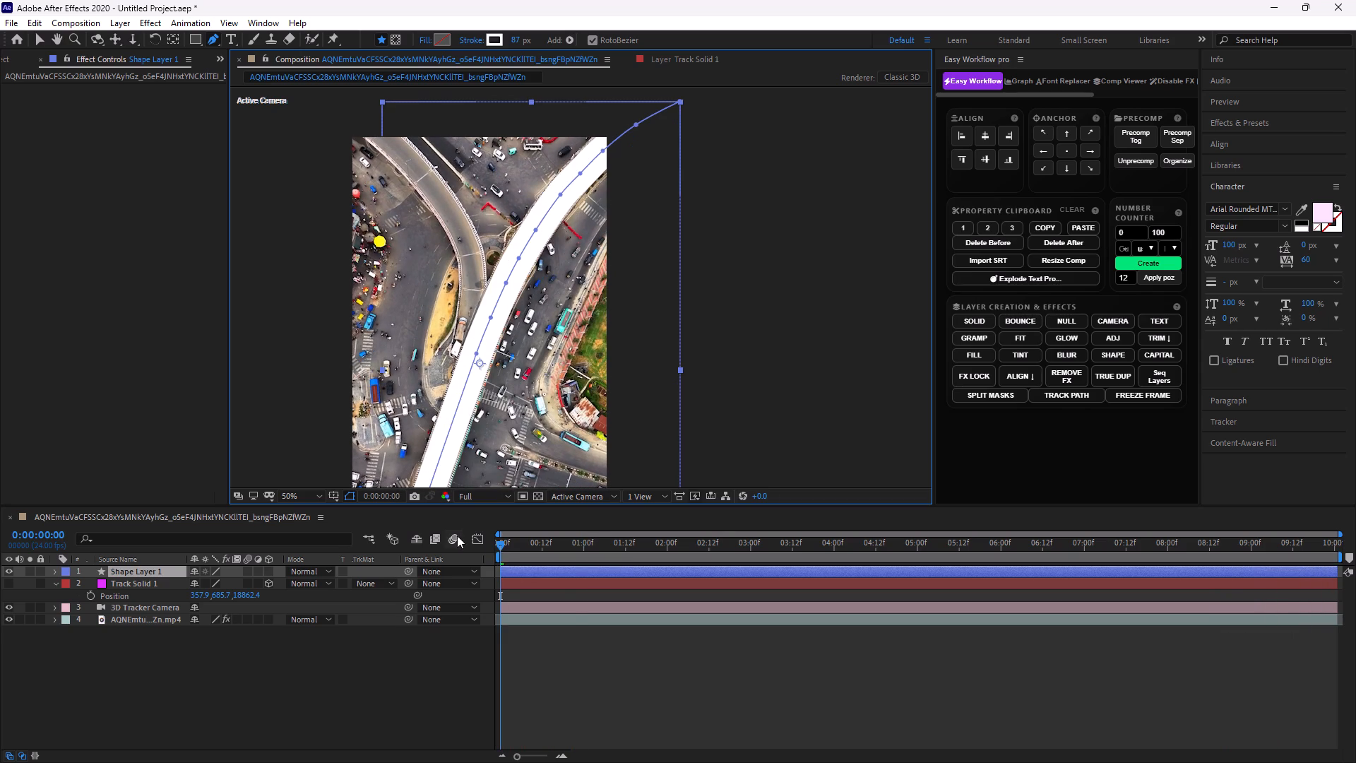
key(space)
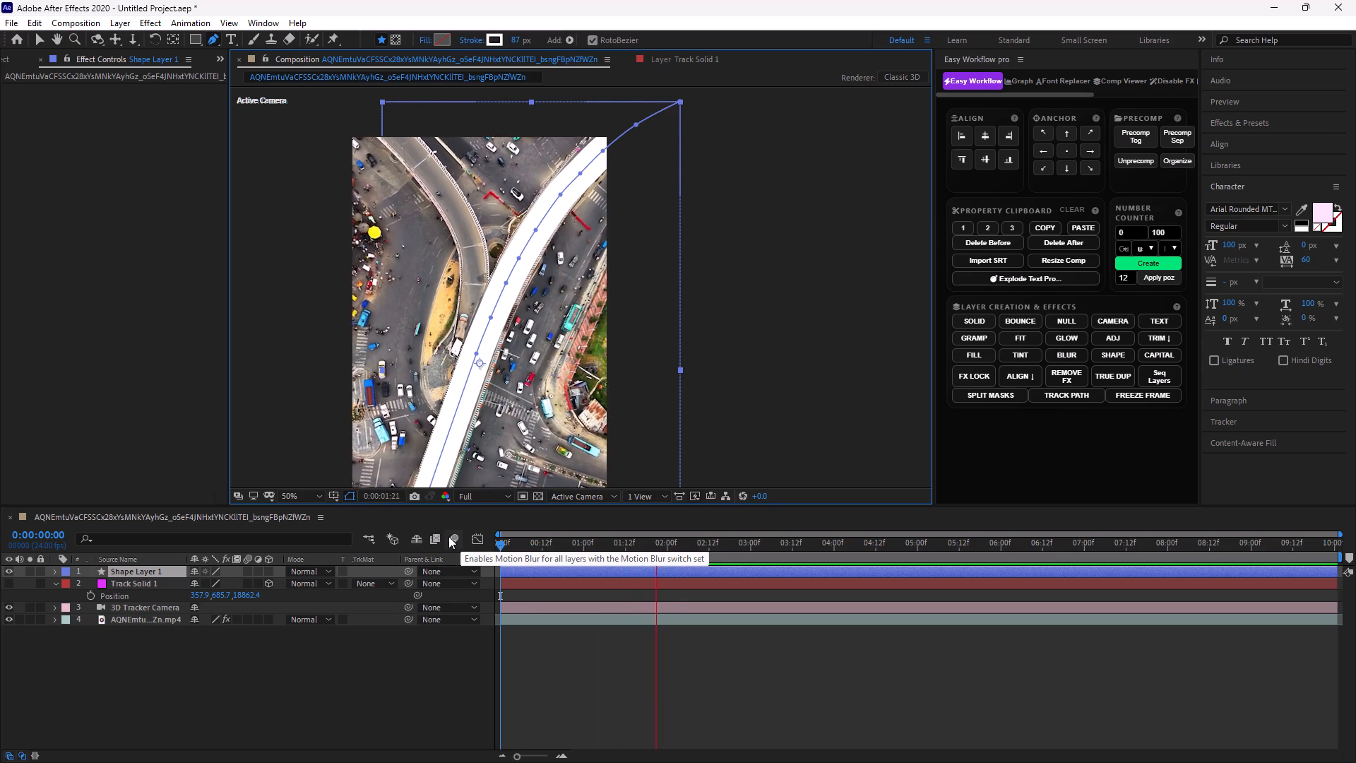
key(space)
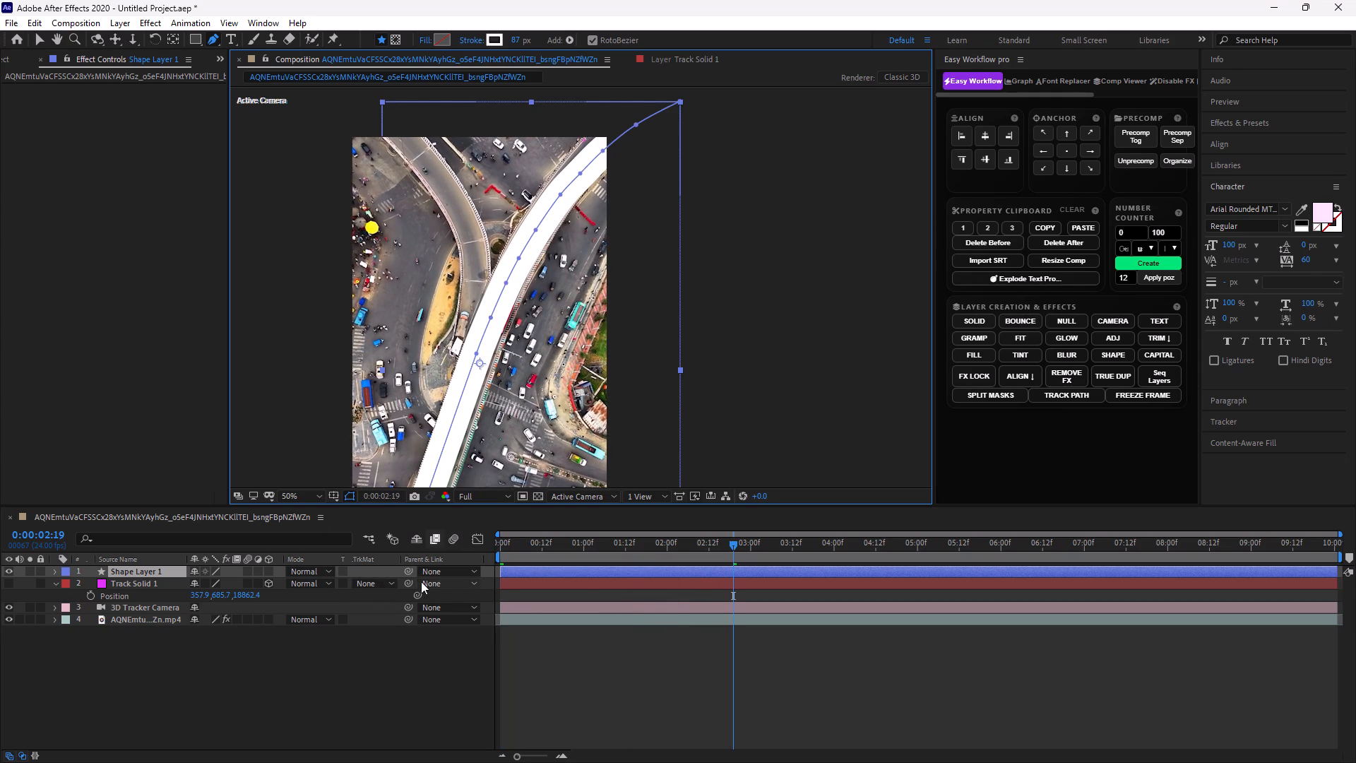
Parent Track Solid 1 to Shape Layer 1.
drag(407, 581, 151, 574)
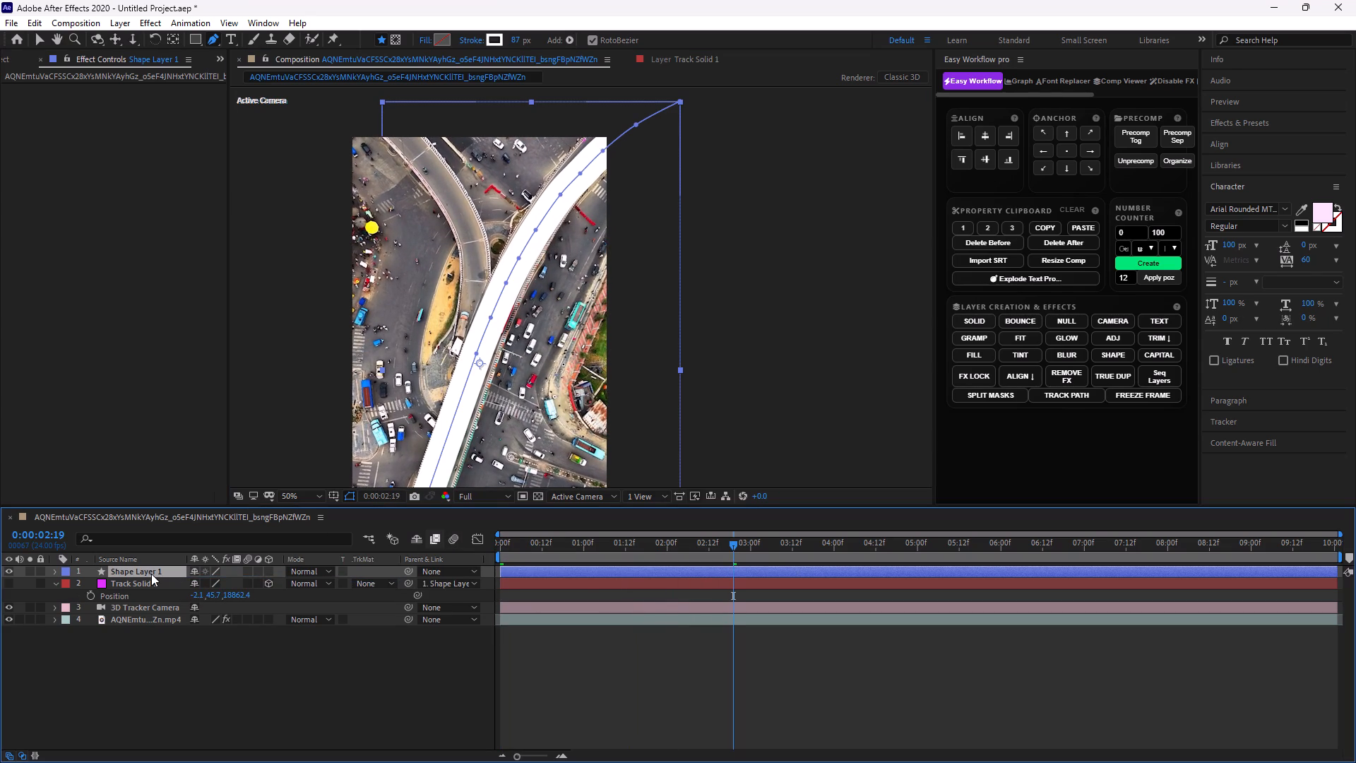
Preview the clip from the start to check how the white path follows the flyover.
drag(733, 542, 569, 551)
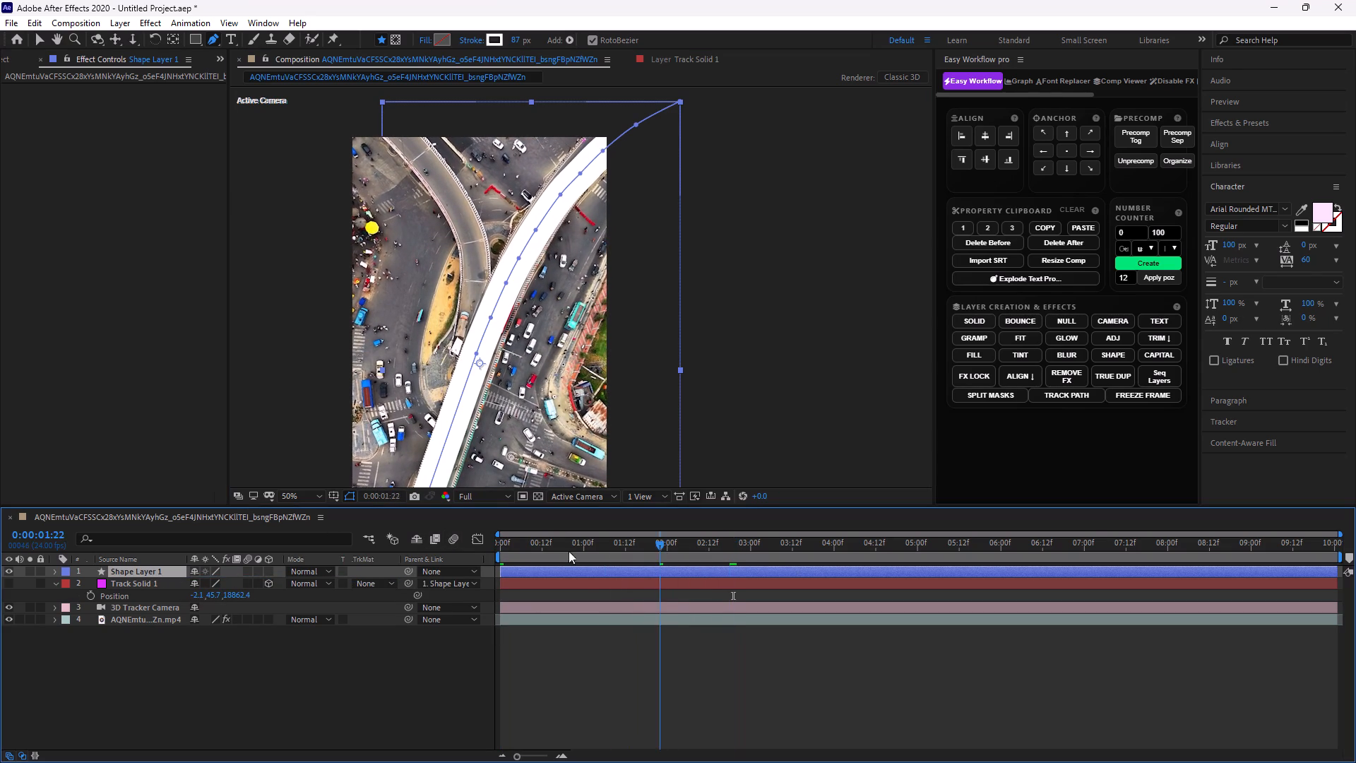
drag(569, 551, 372, 552)
key(space)
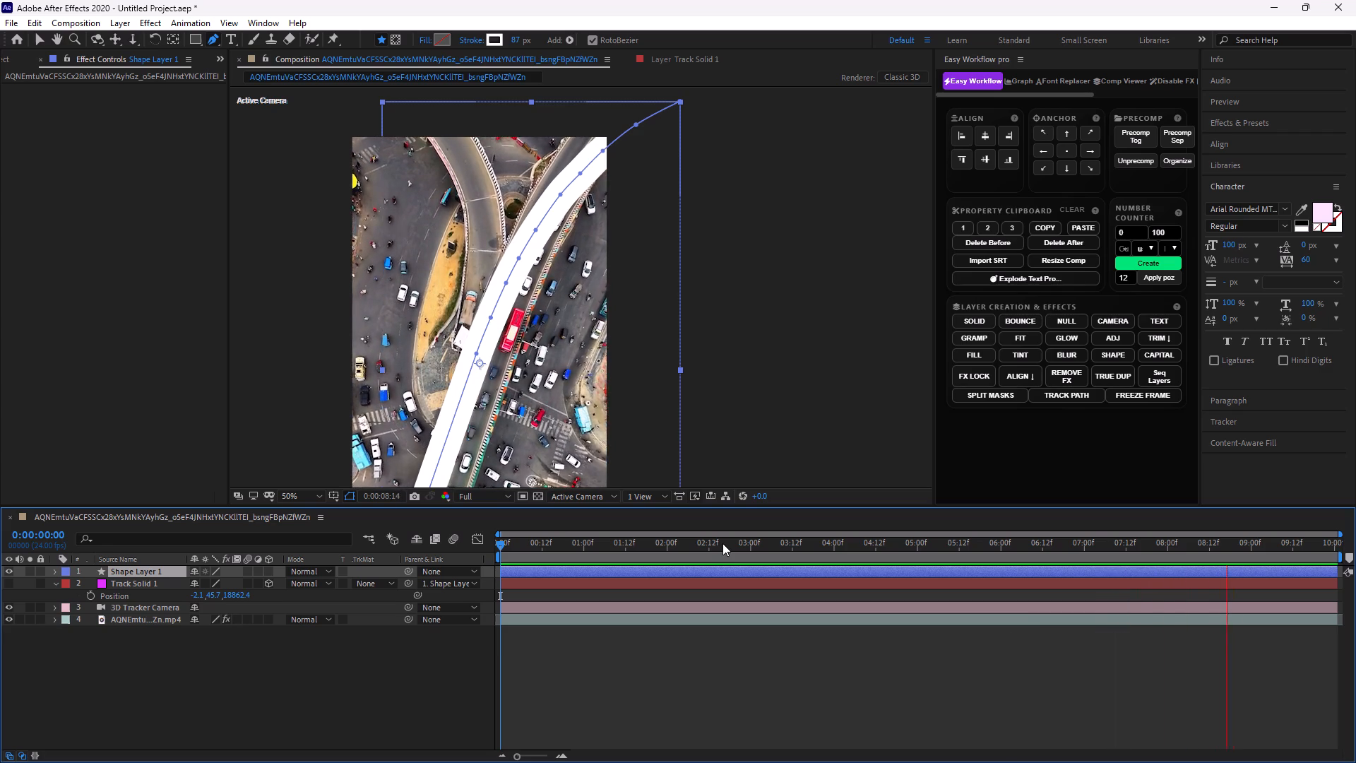
key(space)
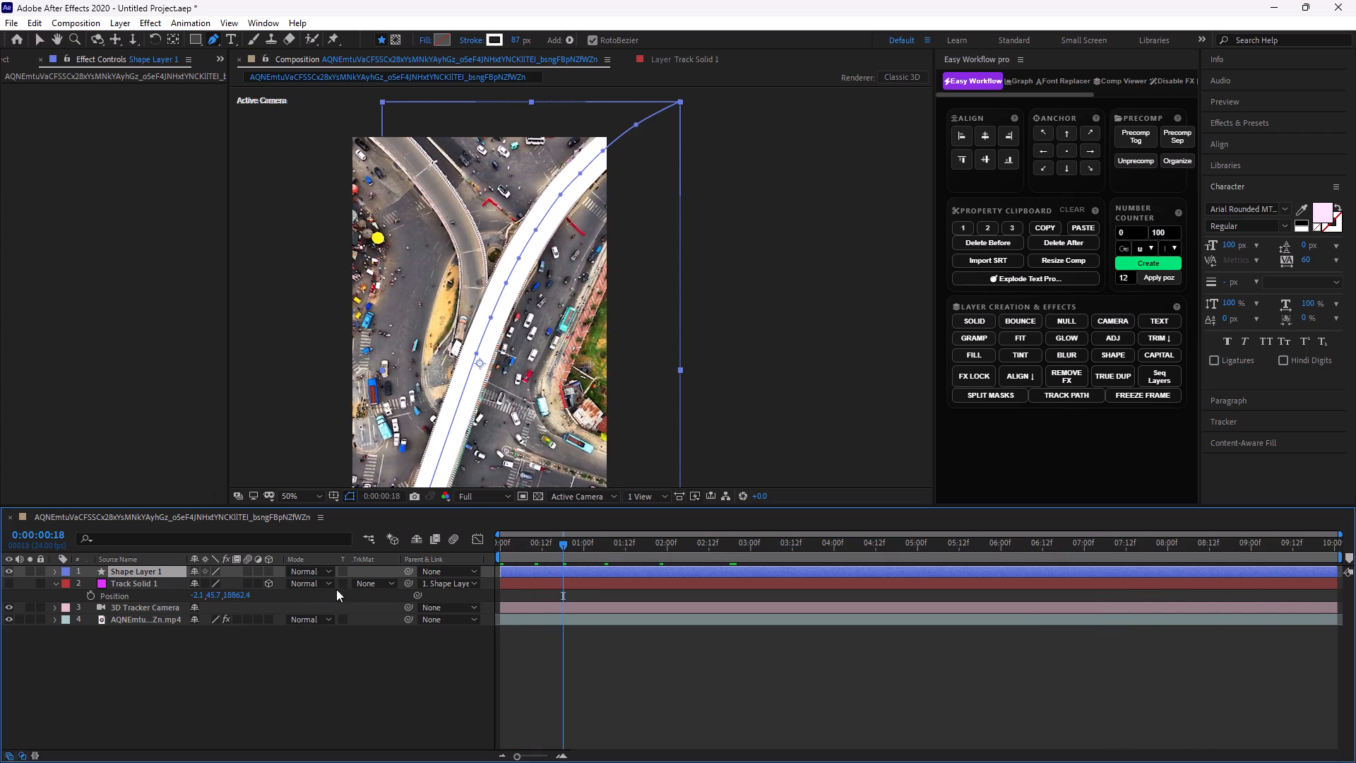
Undo parenting Track Solid 1 to Shape Layer 1, and parent Shape Layer 1 to Track Solid 1 instead.
drag(387, 573, 131, 575)
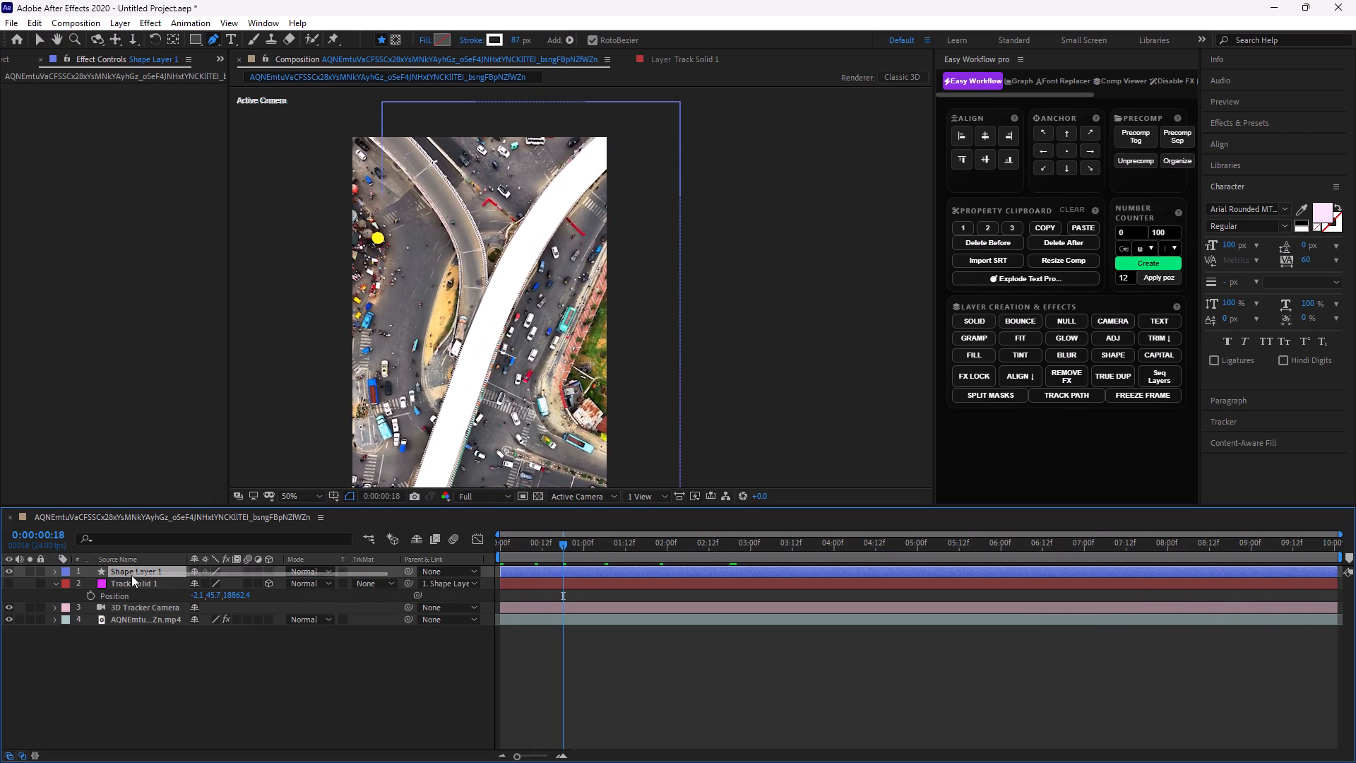
drag(131, 575, 126, 585)
click(380, 678)
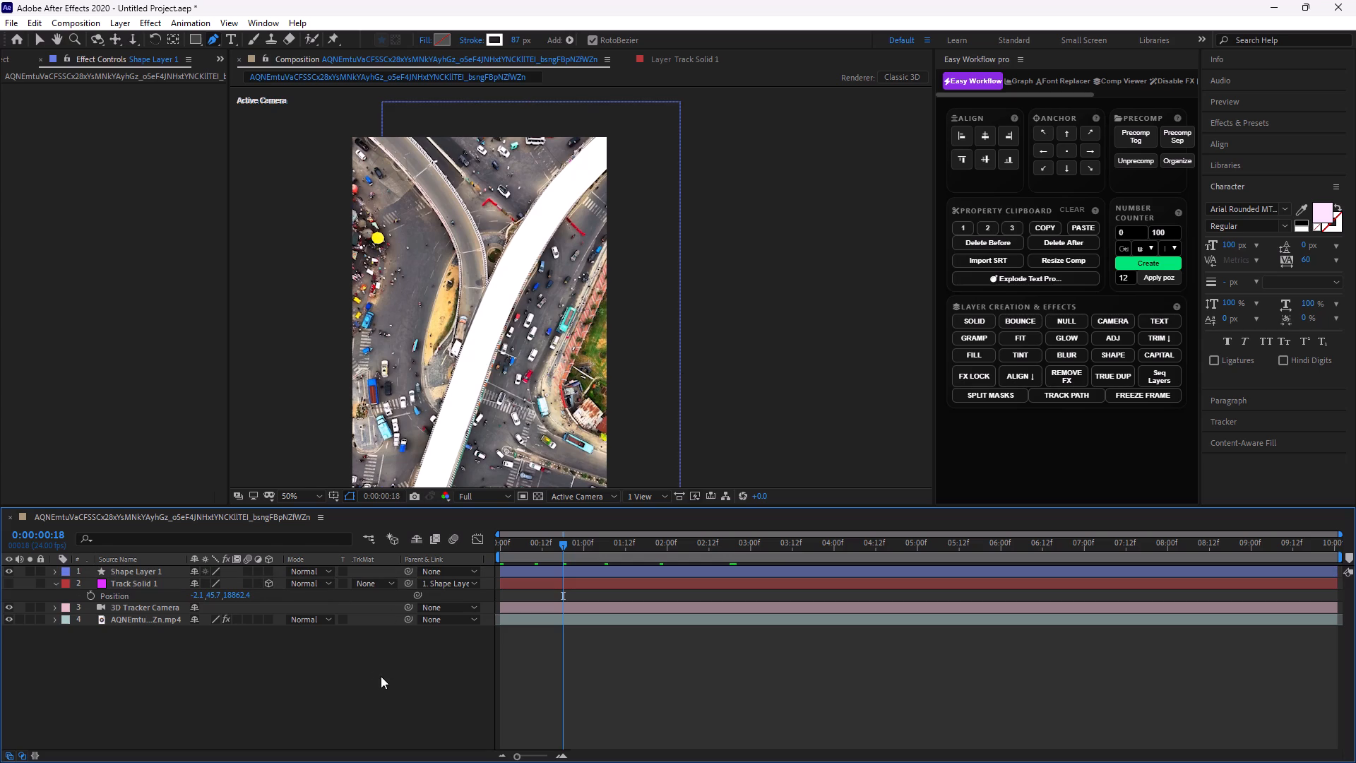
key(ctrl+z)
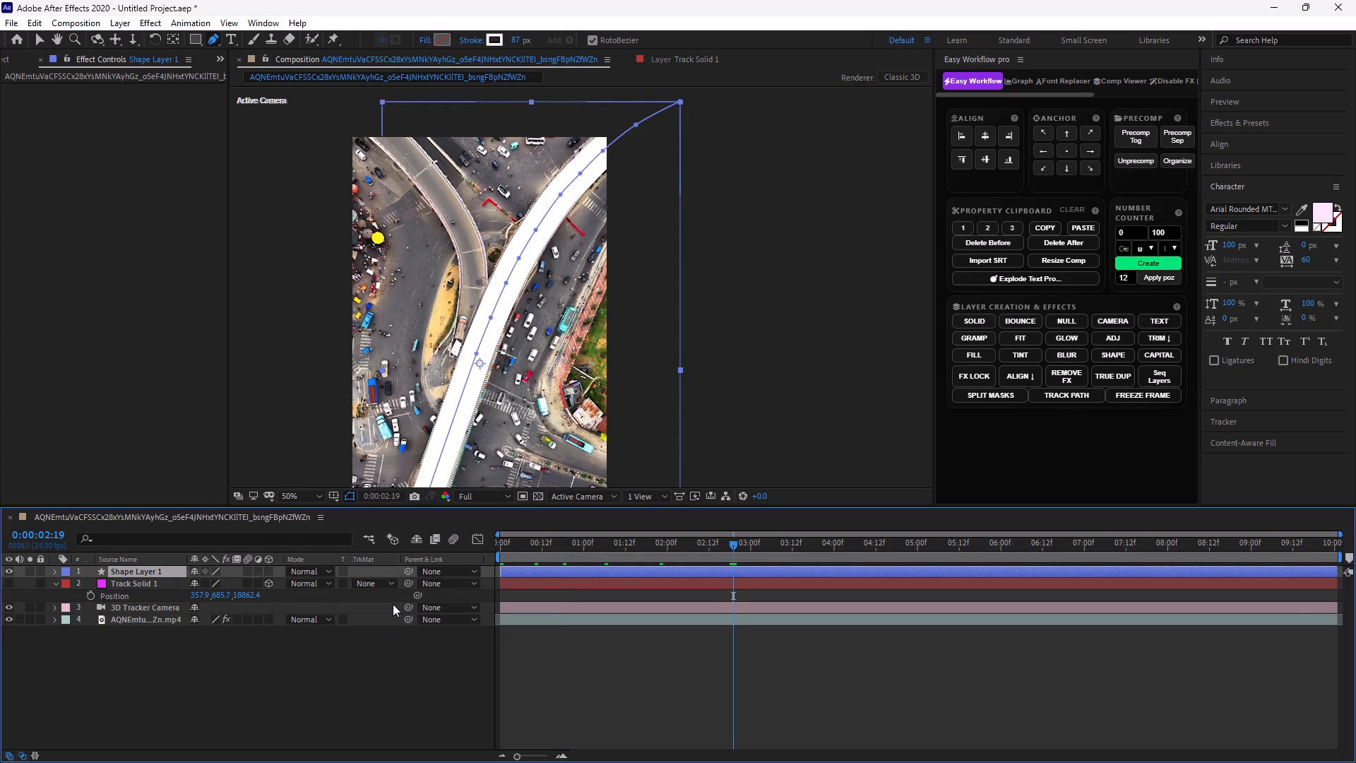
drag(410, 572, 156, 589)
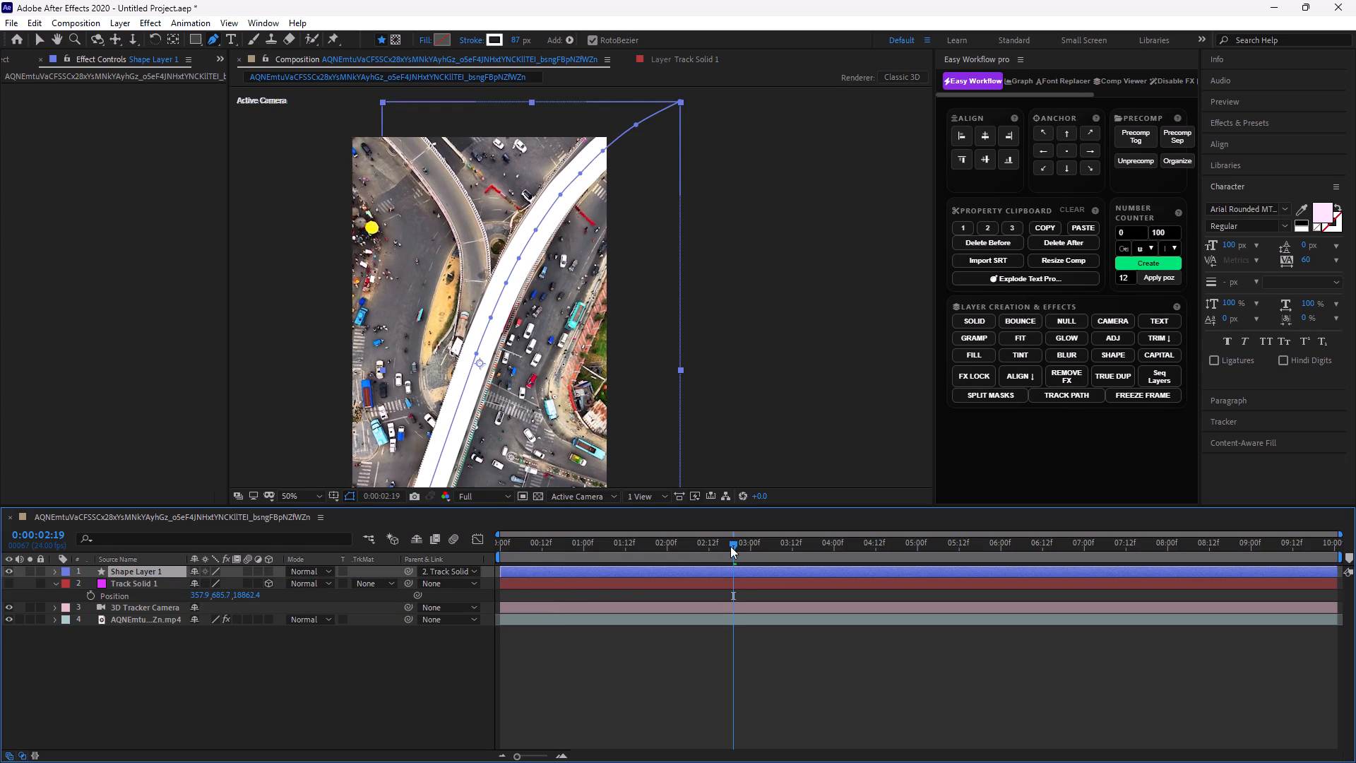
Preview the clip from the start to check the newly parented path, and return to the first frame.
drag(743, 541, 371, 539)
key(space)
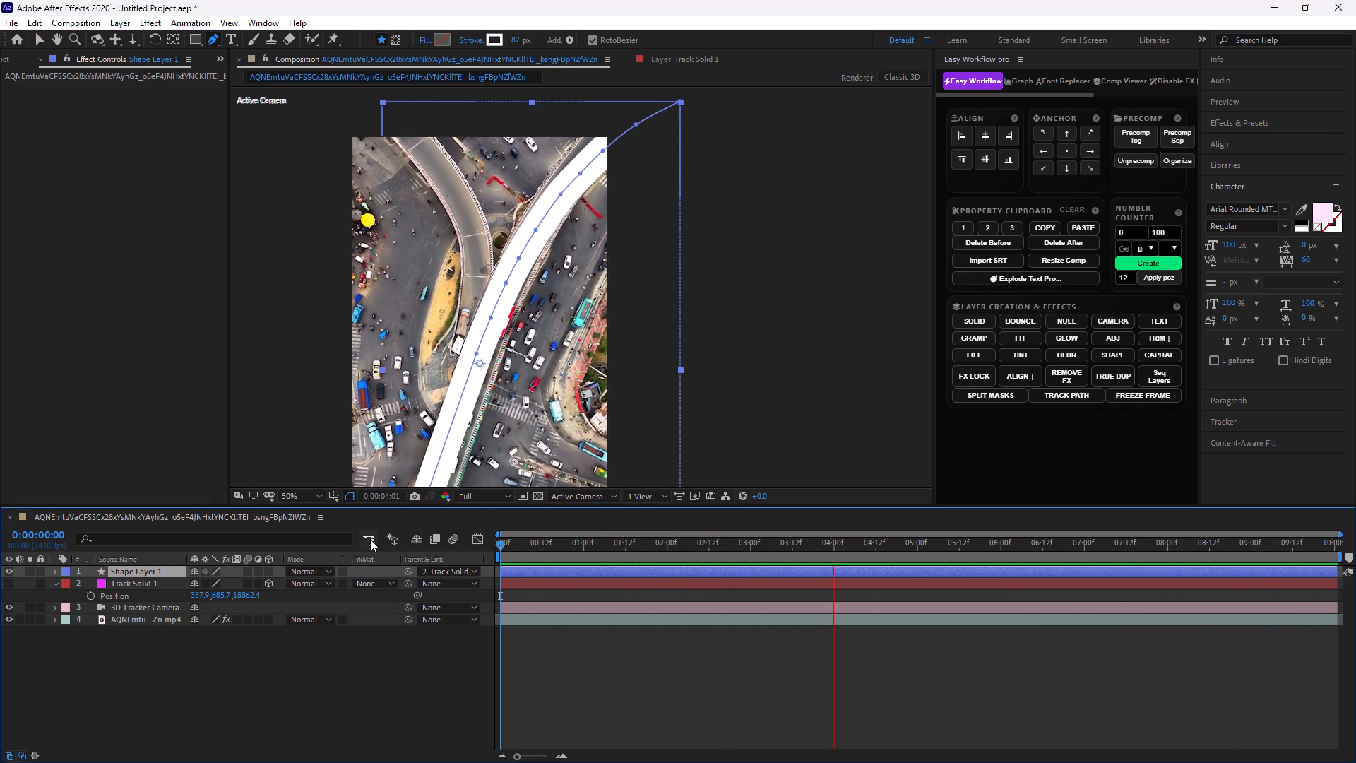
key(space)
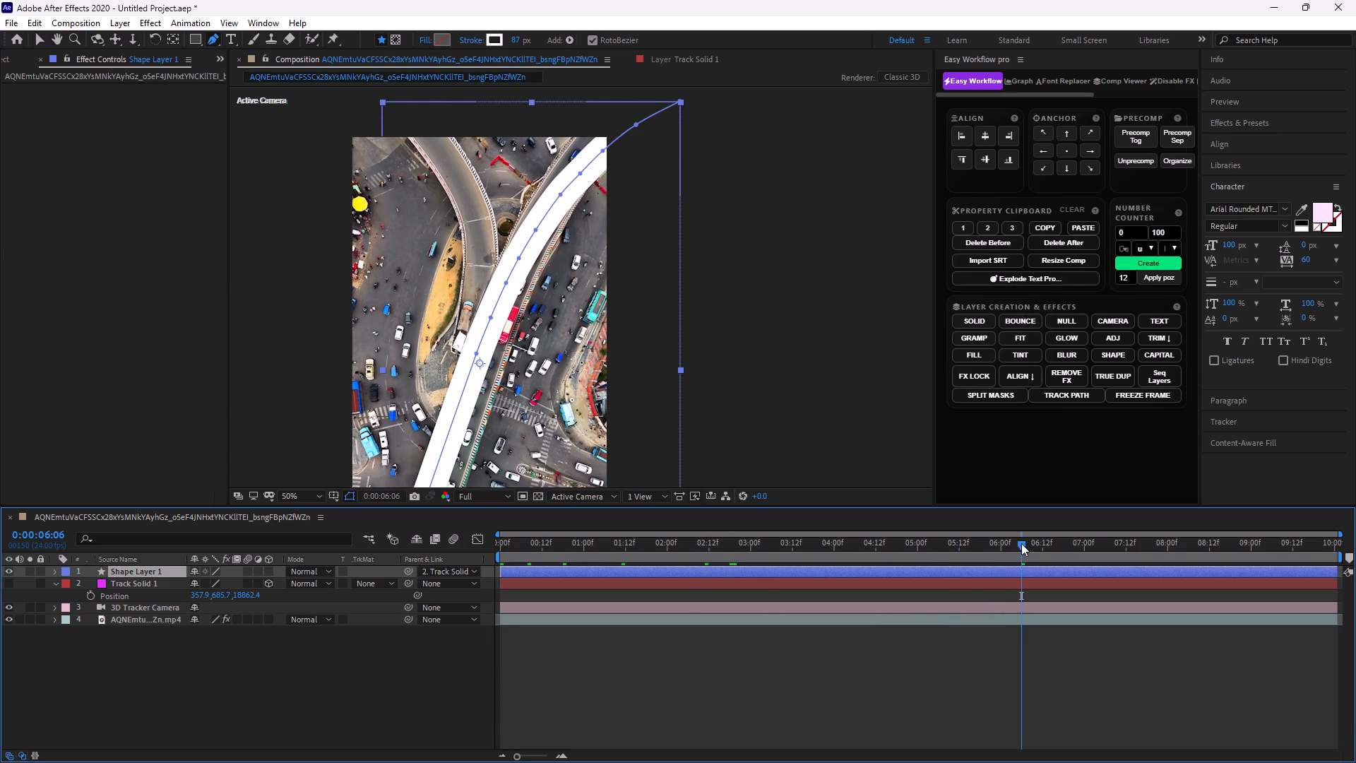
drag(1022, 545, 315, 564)
click(315, 564)
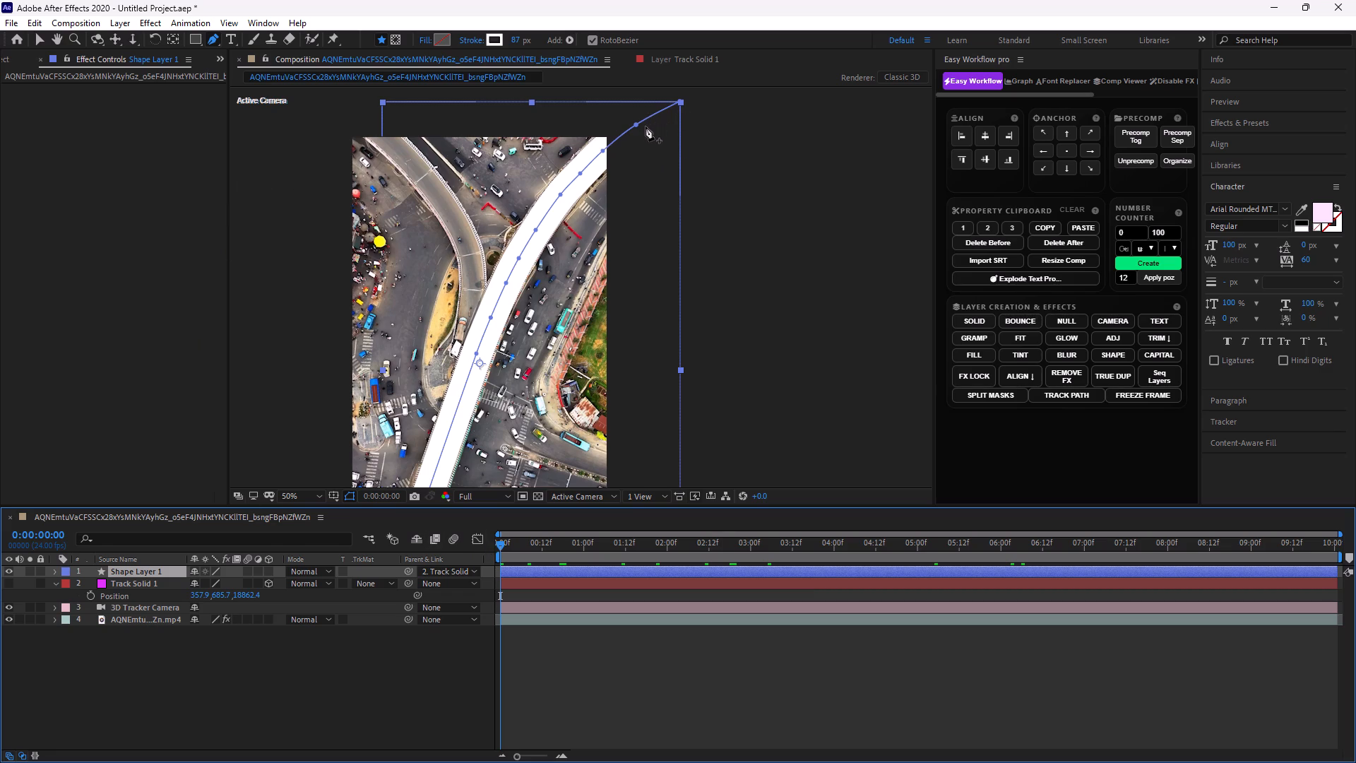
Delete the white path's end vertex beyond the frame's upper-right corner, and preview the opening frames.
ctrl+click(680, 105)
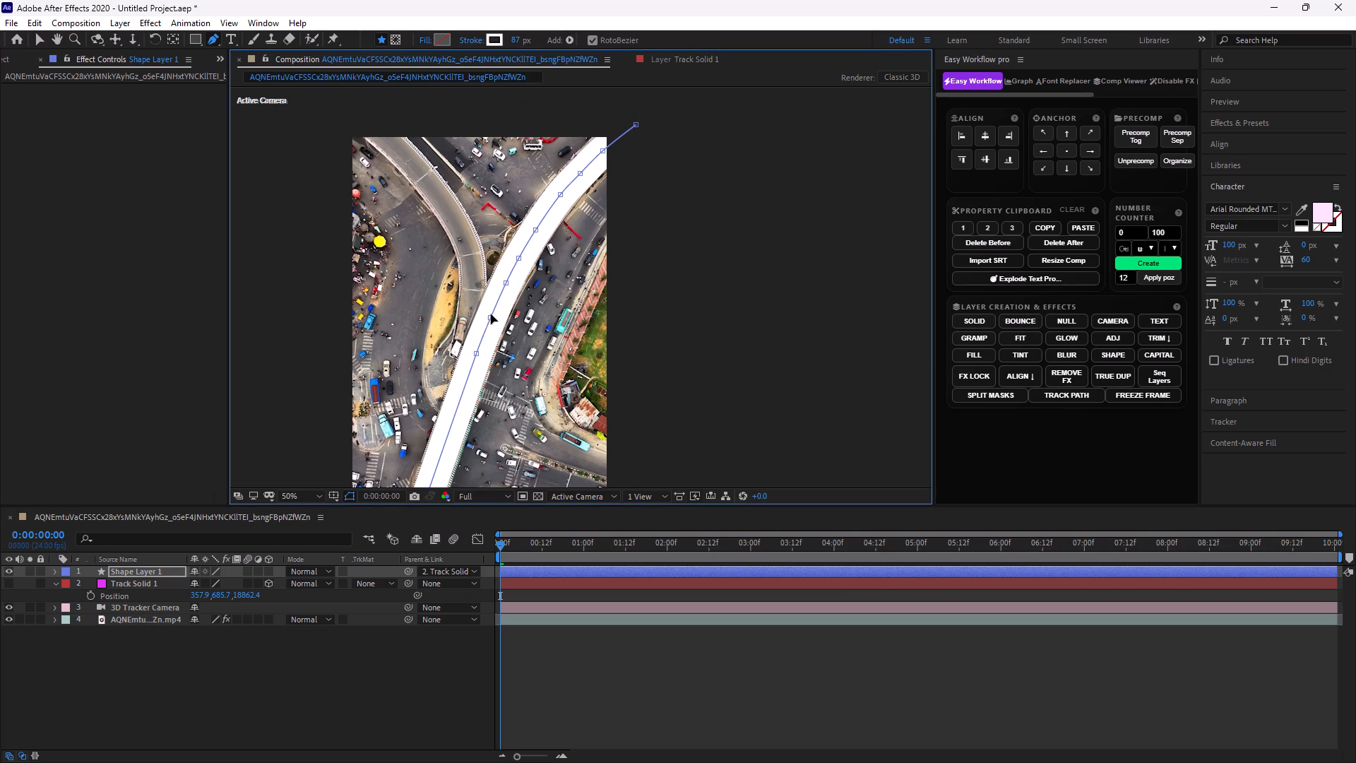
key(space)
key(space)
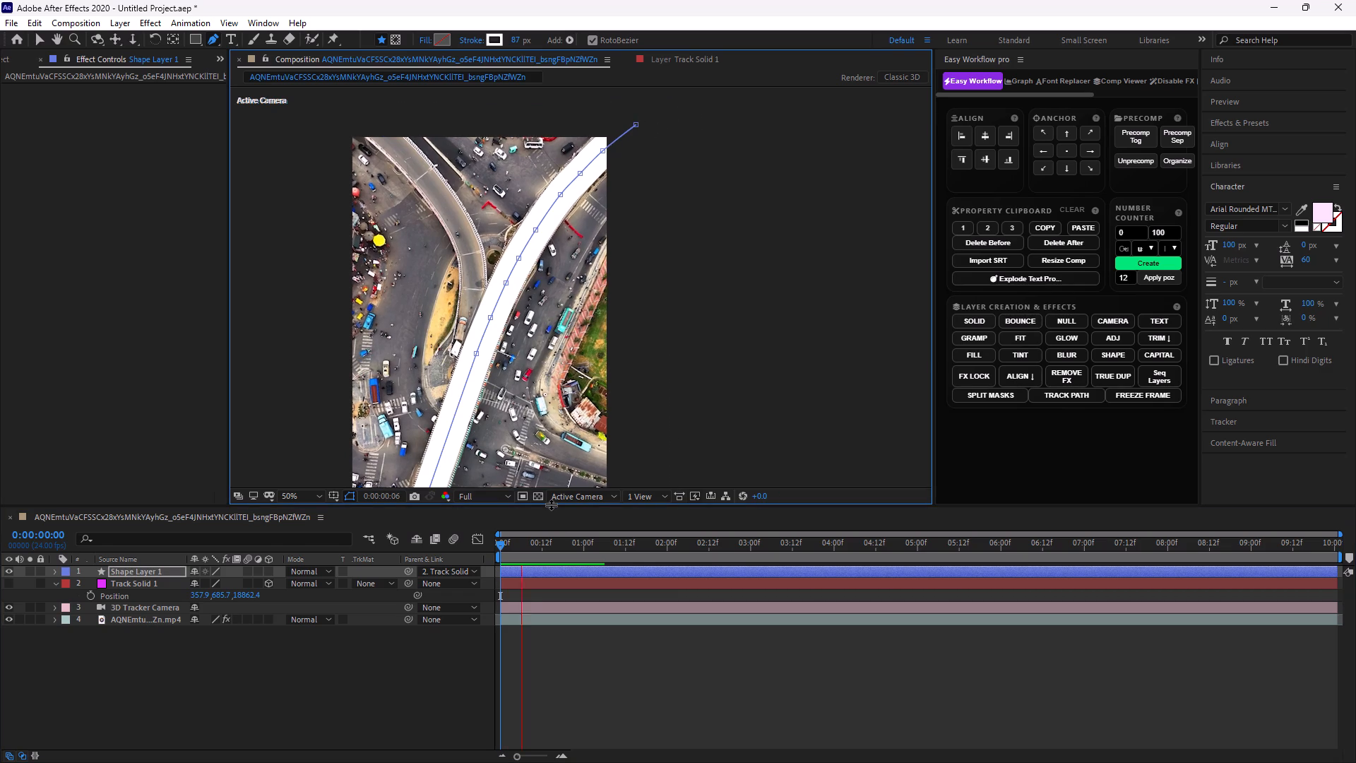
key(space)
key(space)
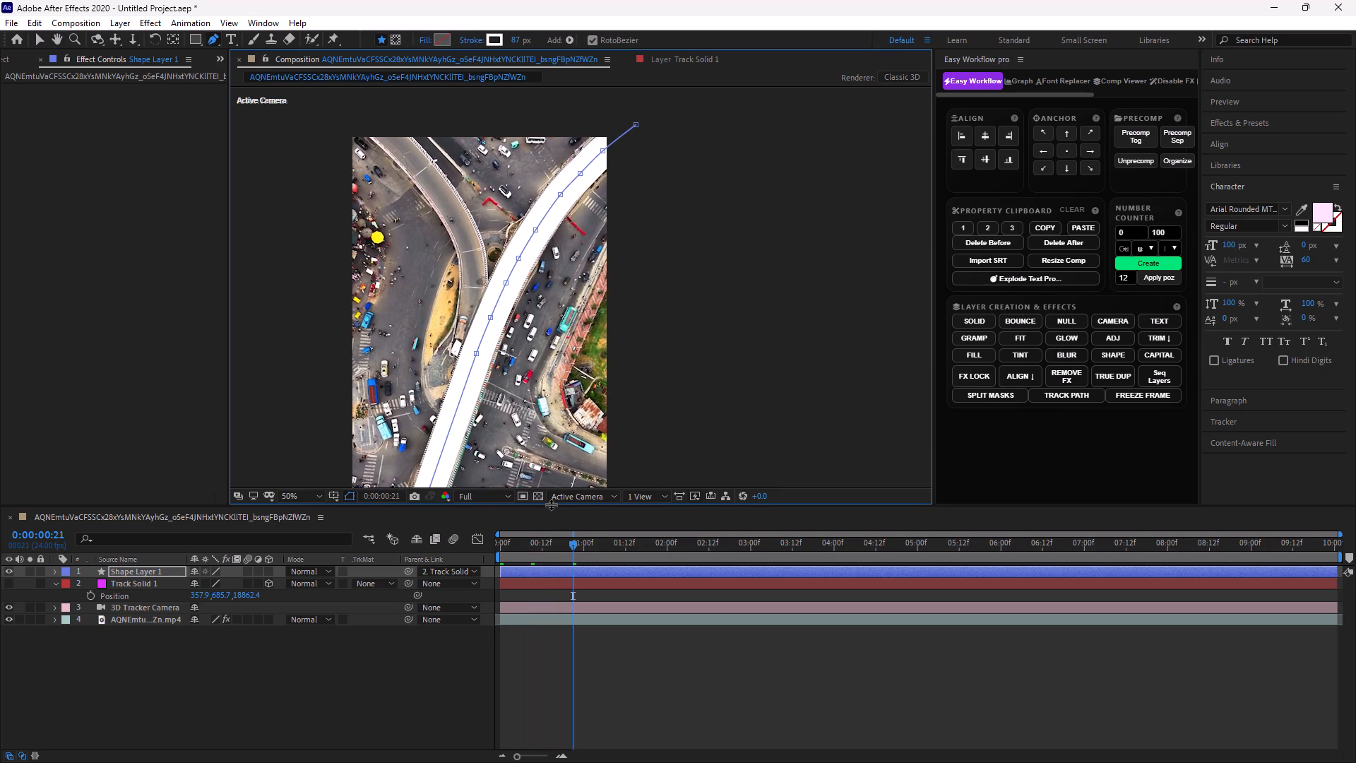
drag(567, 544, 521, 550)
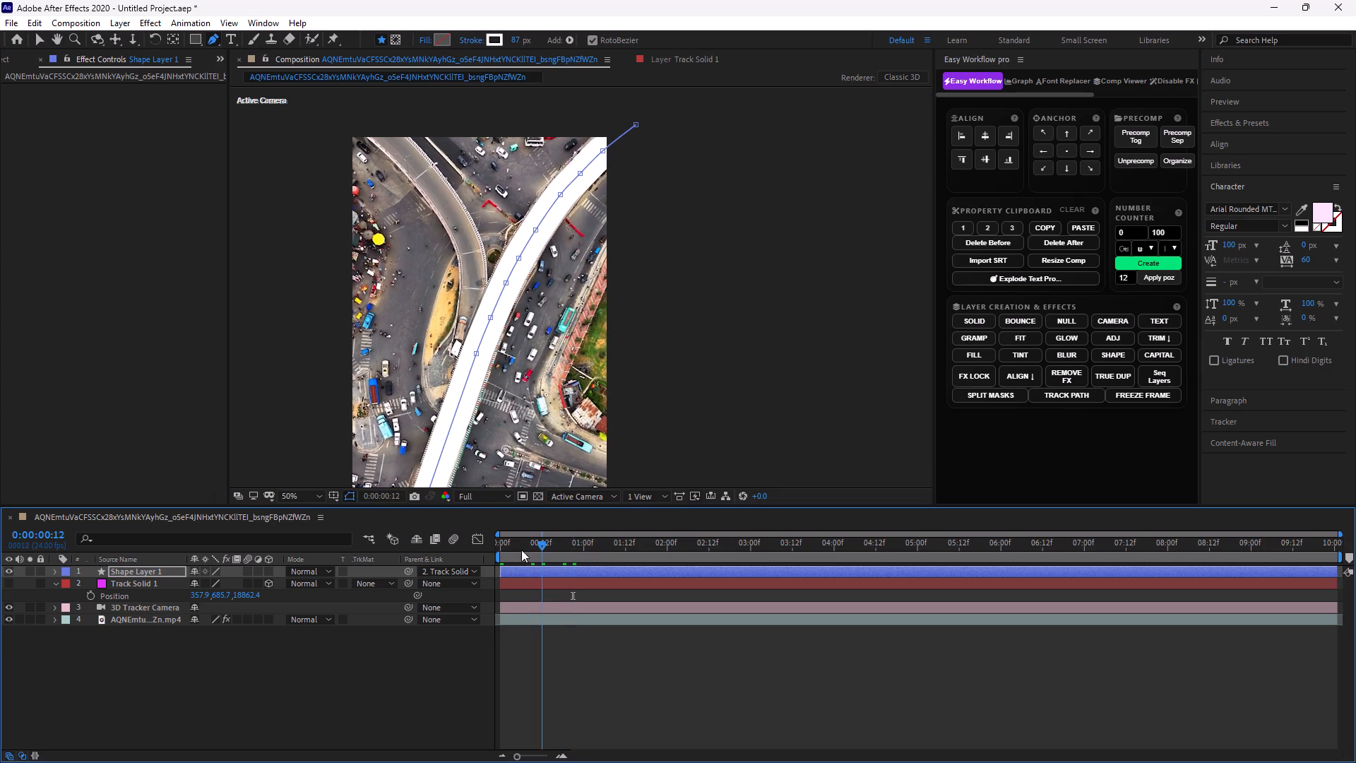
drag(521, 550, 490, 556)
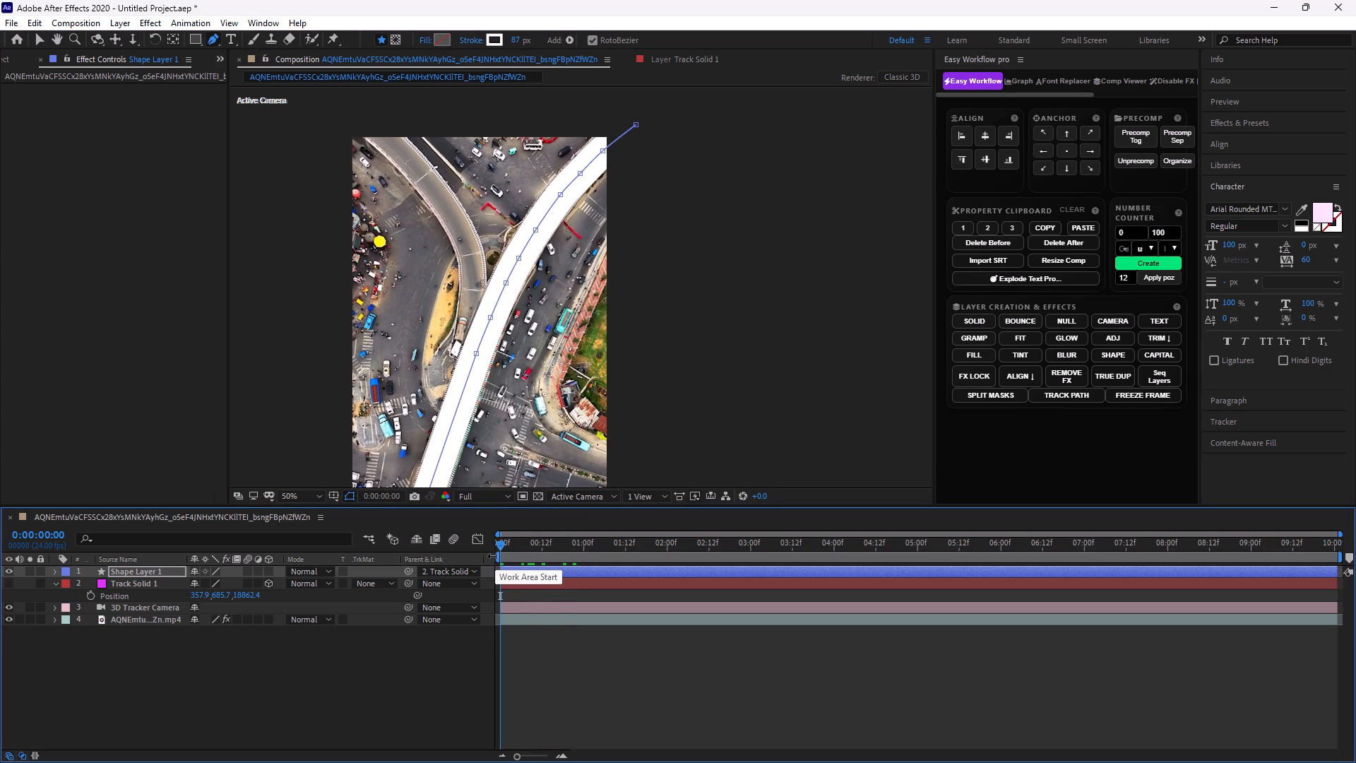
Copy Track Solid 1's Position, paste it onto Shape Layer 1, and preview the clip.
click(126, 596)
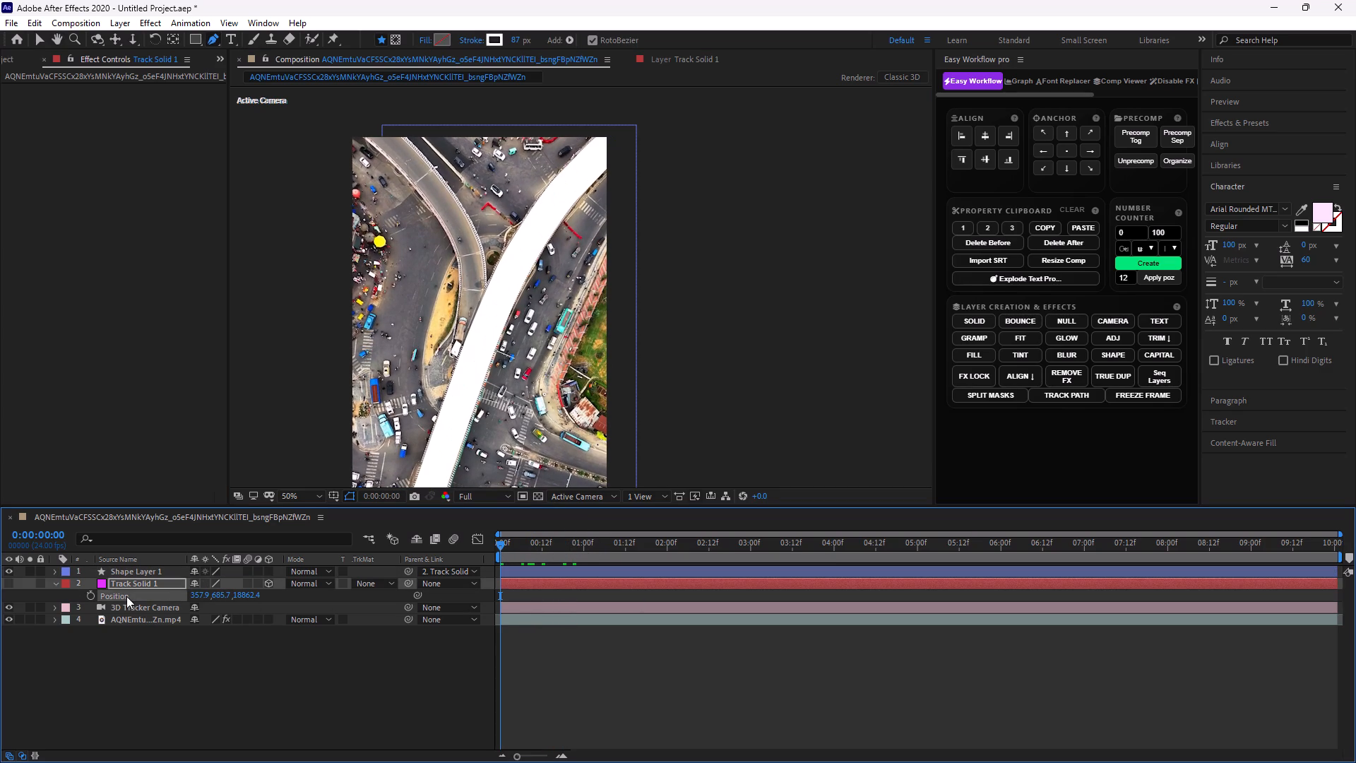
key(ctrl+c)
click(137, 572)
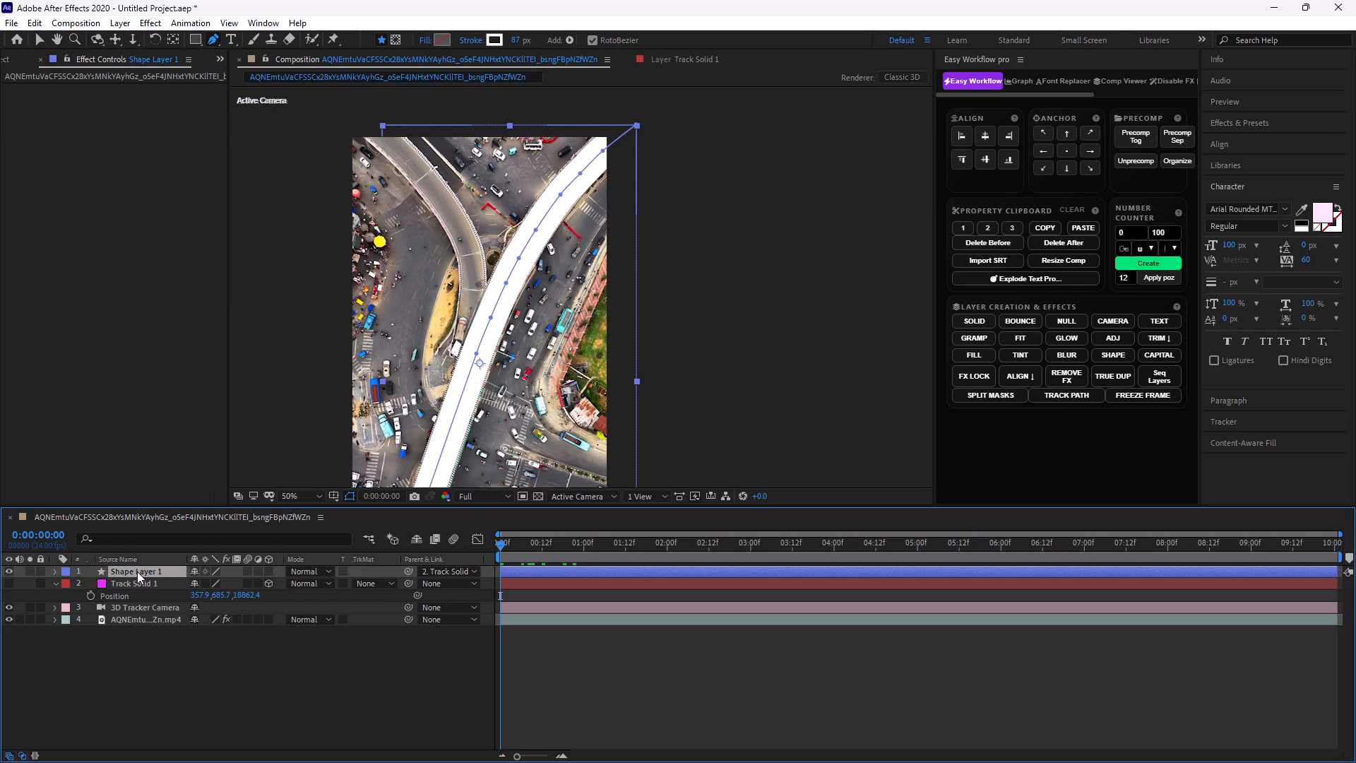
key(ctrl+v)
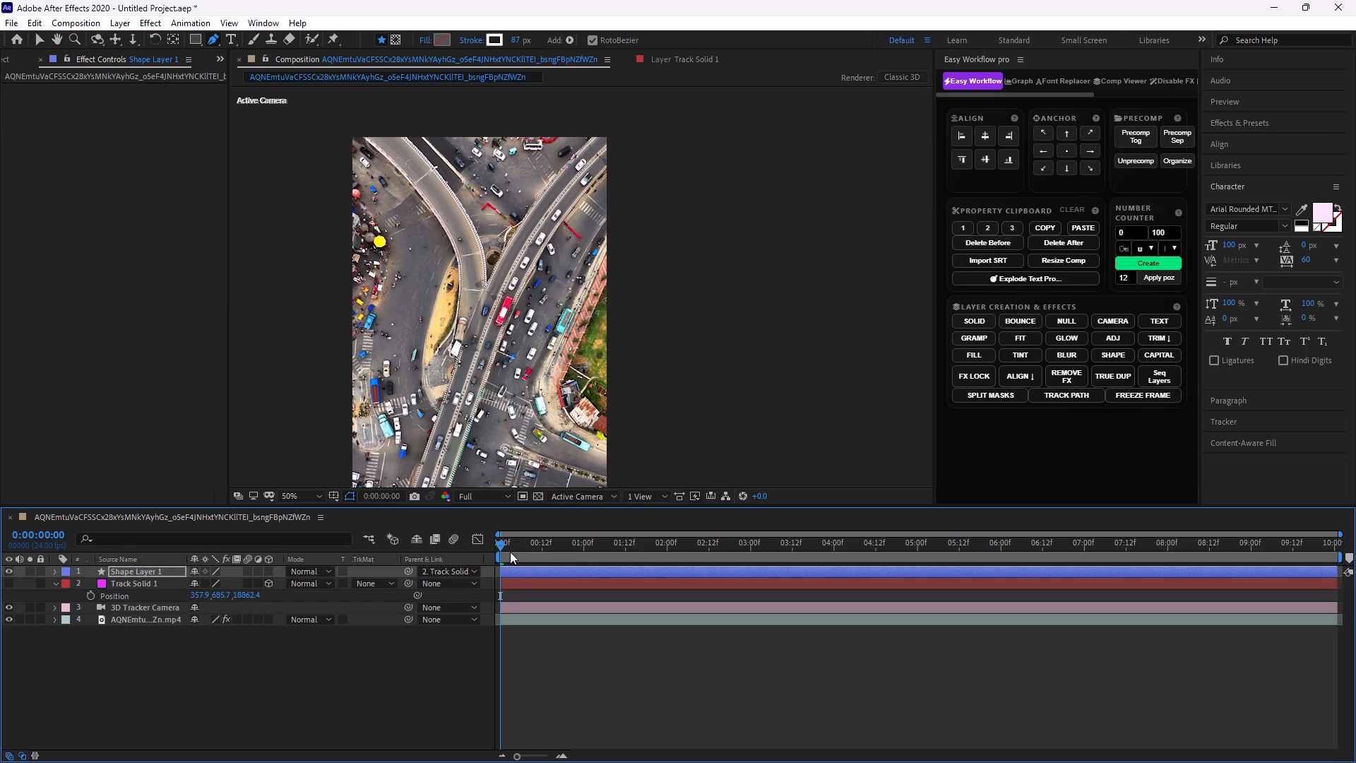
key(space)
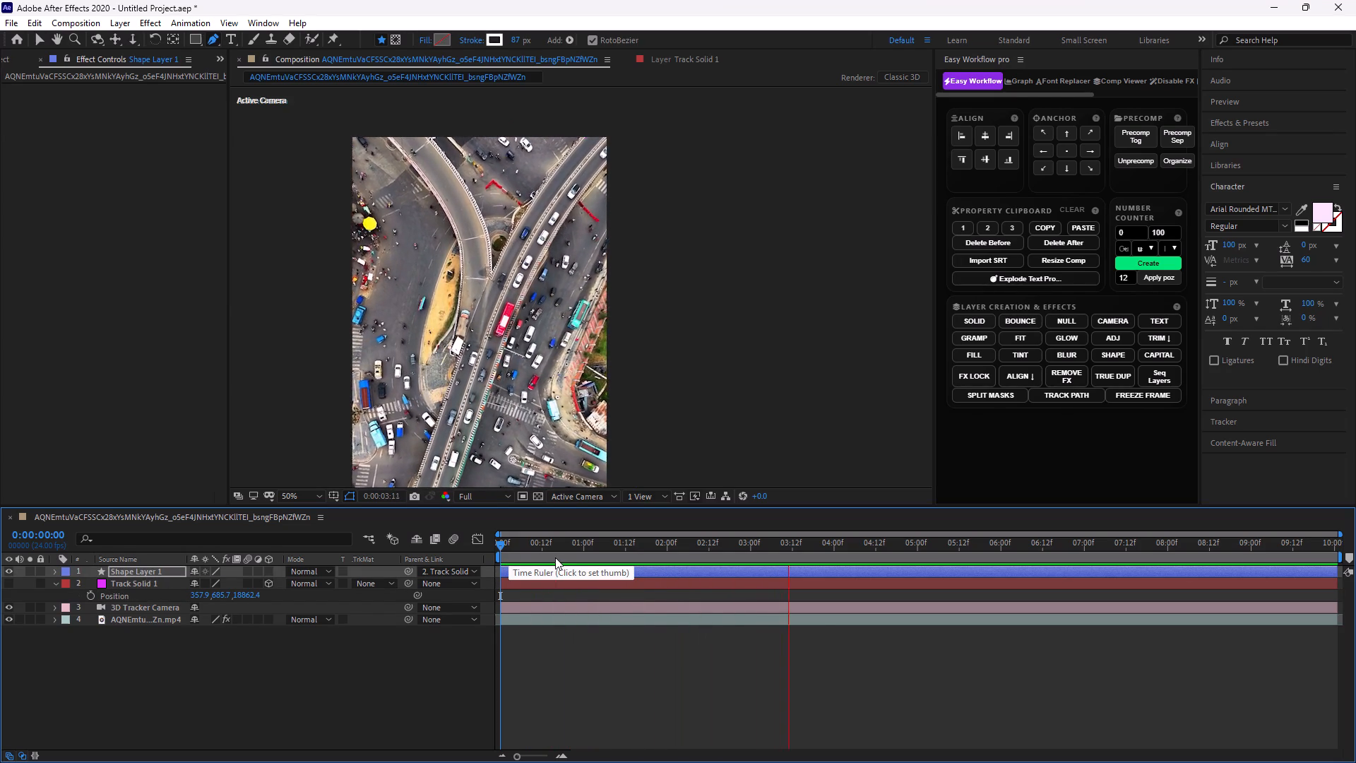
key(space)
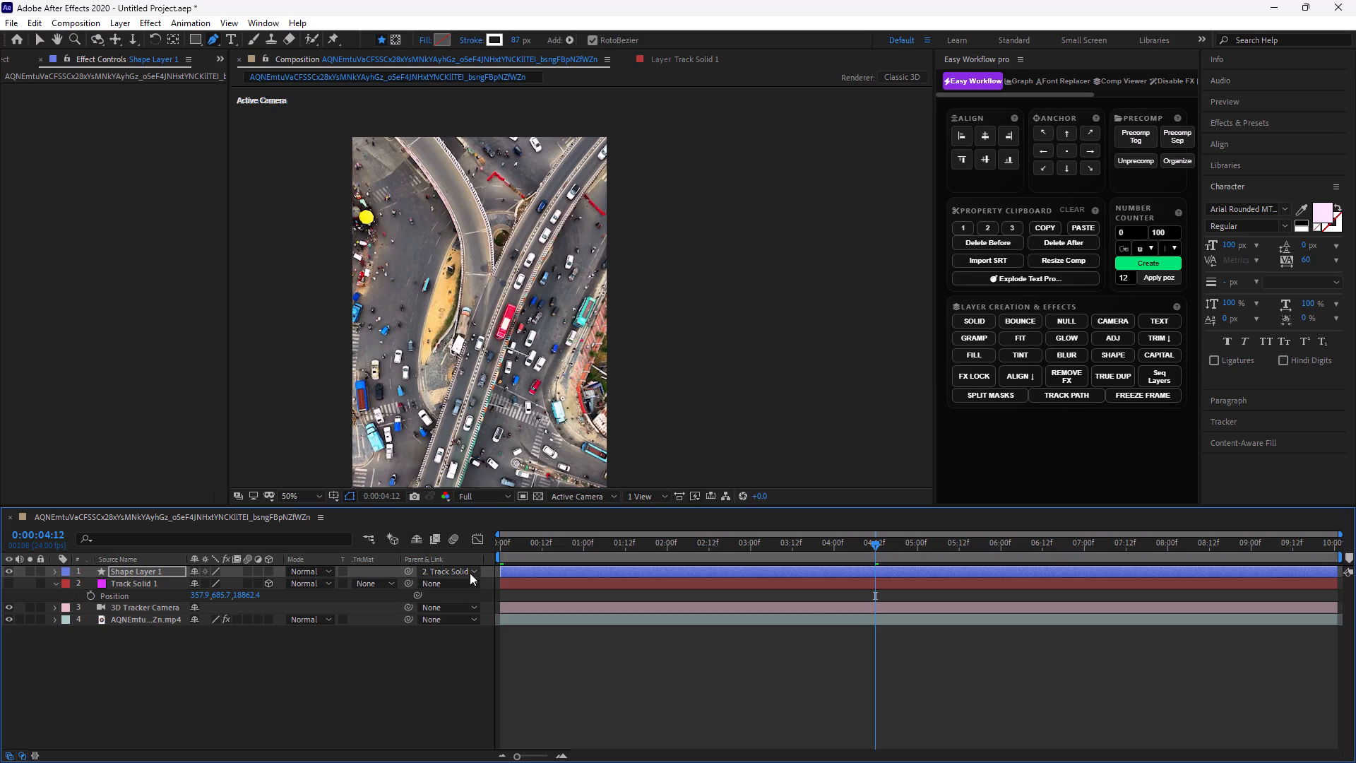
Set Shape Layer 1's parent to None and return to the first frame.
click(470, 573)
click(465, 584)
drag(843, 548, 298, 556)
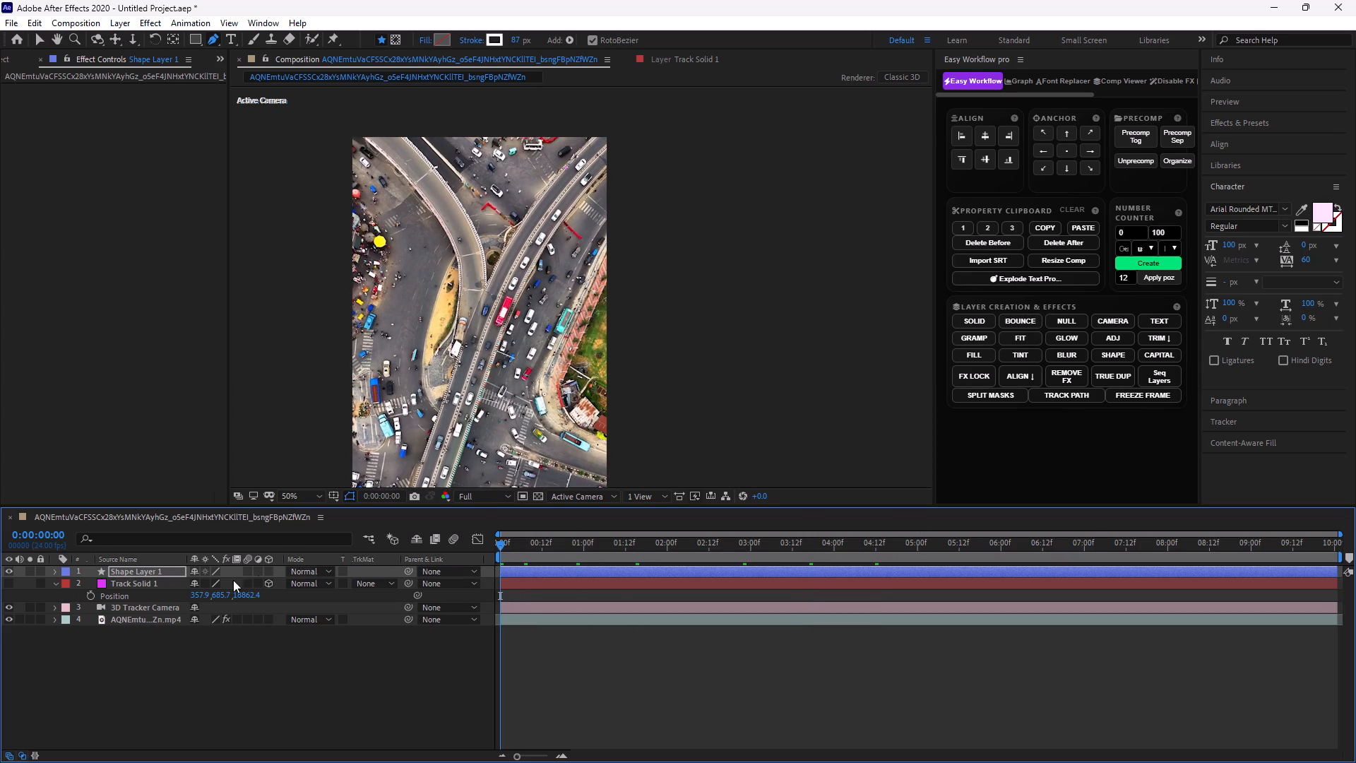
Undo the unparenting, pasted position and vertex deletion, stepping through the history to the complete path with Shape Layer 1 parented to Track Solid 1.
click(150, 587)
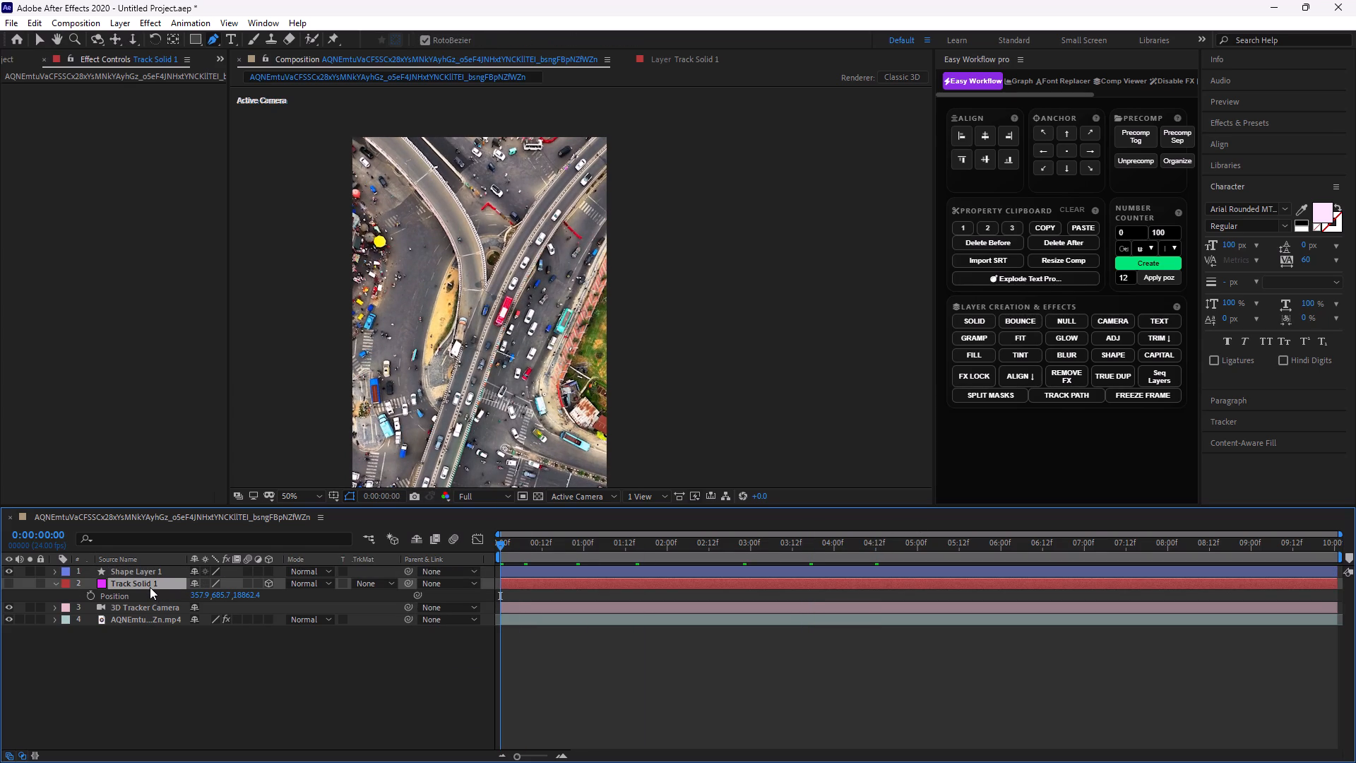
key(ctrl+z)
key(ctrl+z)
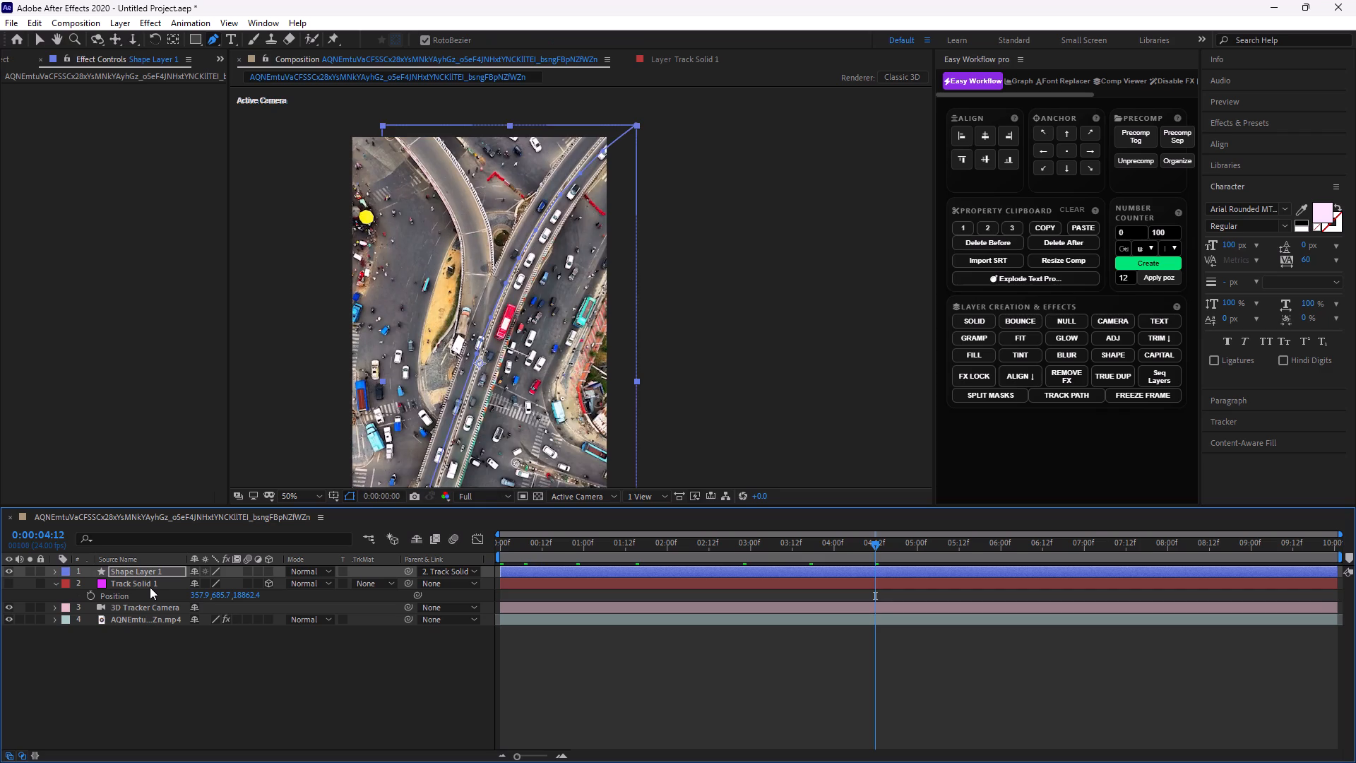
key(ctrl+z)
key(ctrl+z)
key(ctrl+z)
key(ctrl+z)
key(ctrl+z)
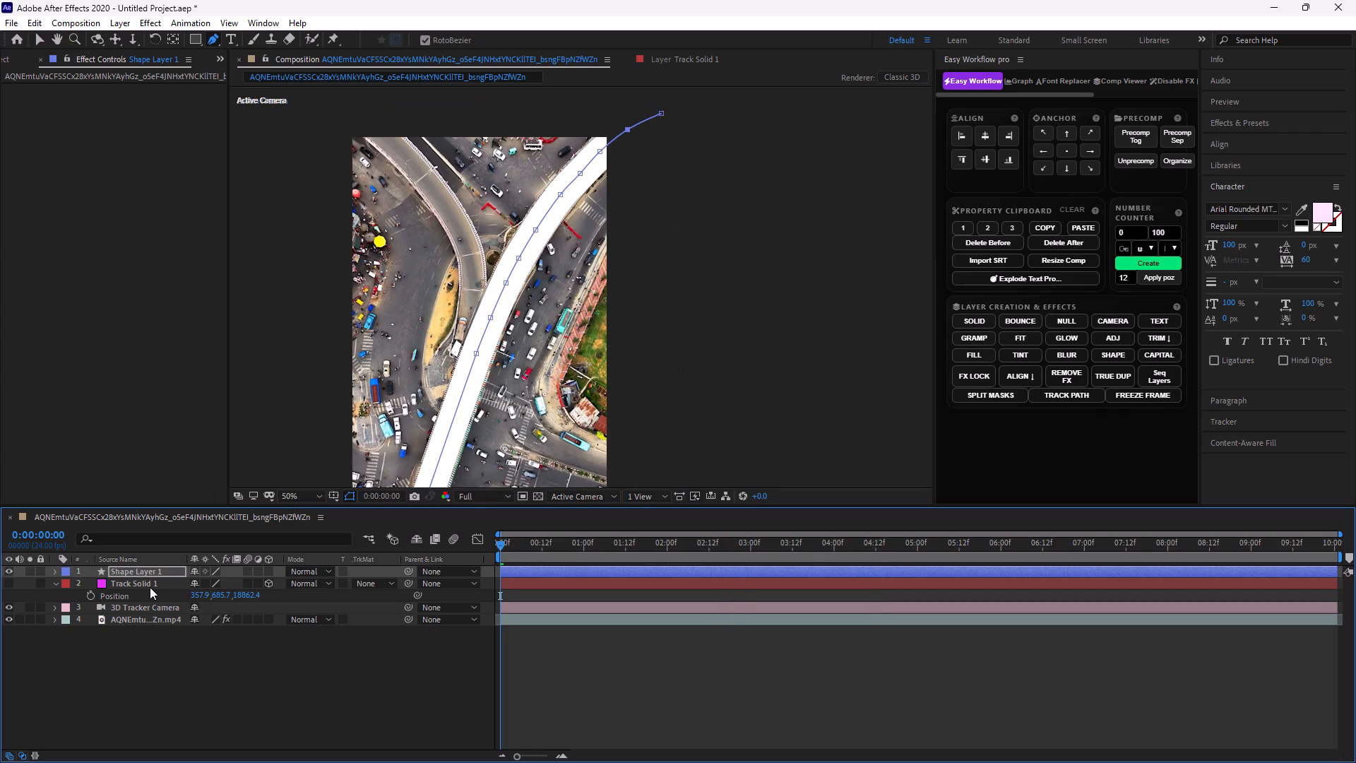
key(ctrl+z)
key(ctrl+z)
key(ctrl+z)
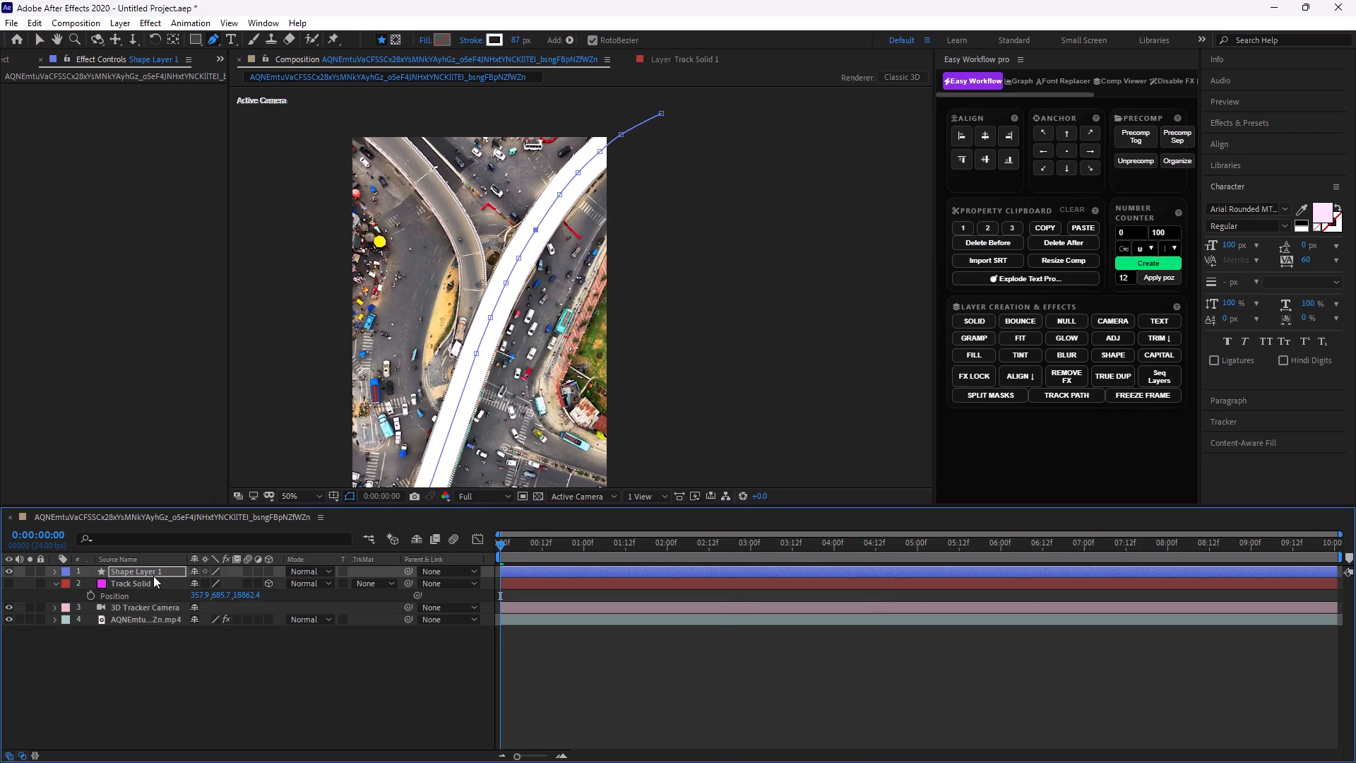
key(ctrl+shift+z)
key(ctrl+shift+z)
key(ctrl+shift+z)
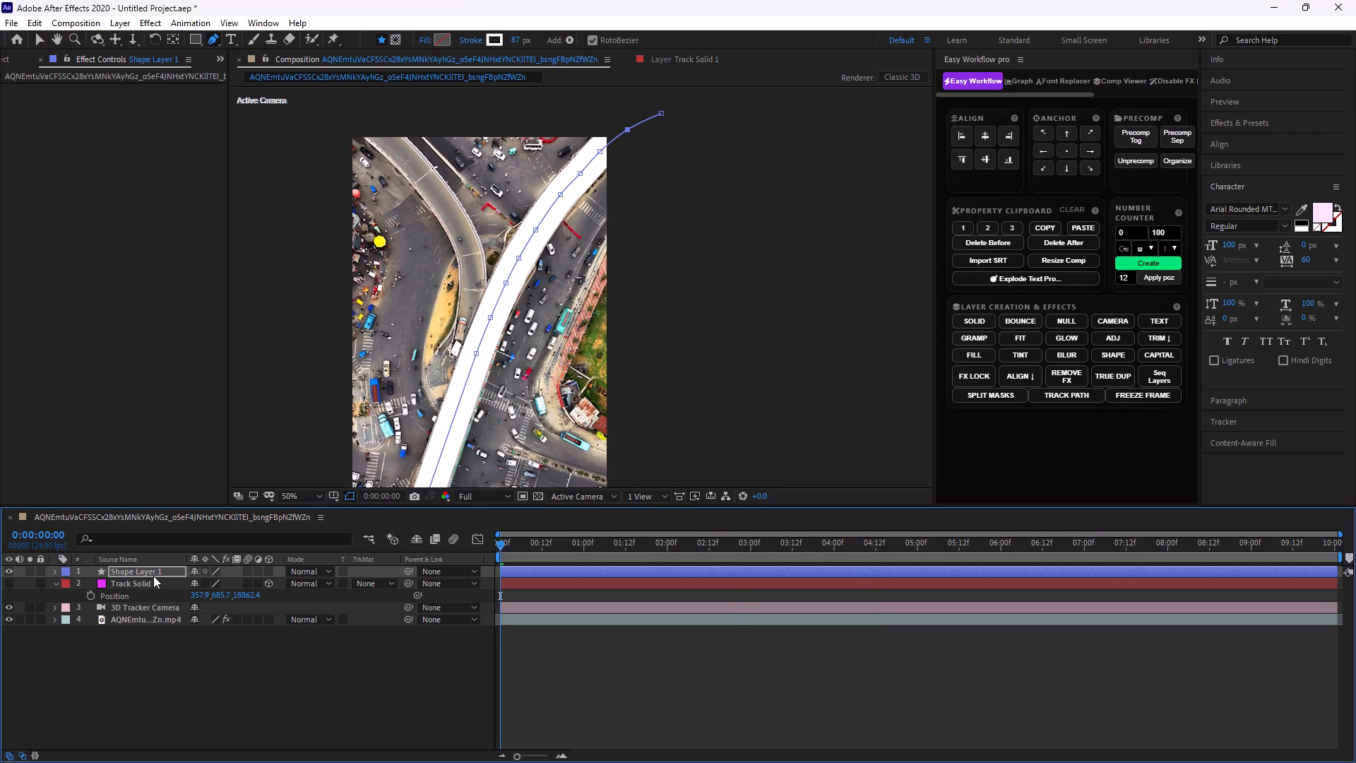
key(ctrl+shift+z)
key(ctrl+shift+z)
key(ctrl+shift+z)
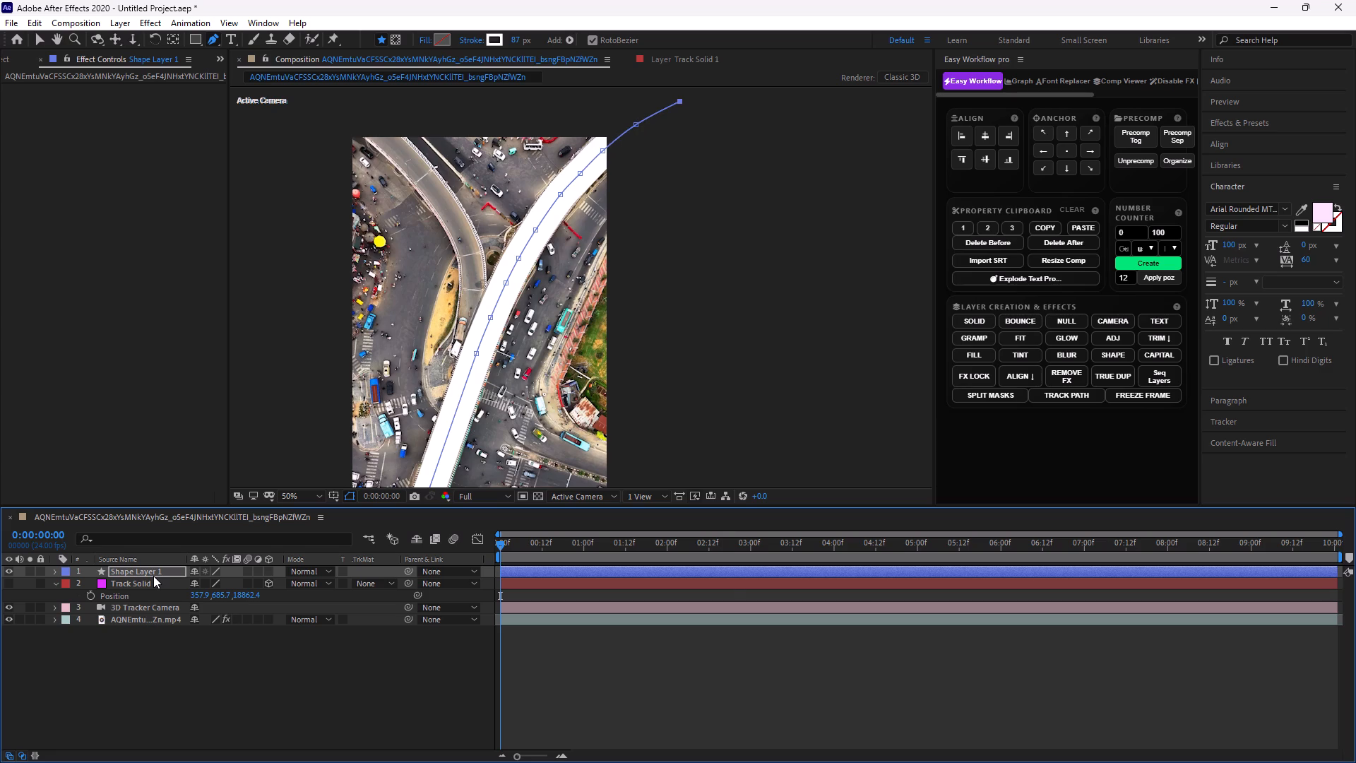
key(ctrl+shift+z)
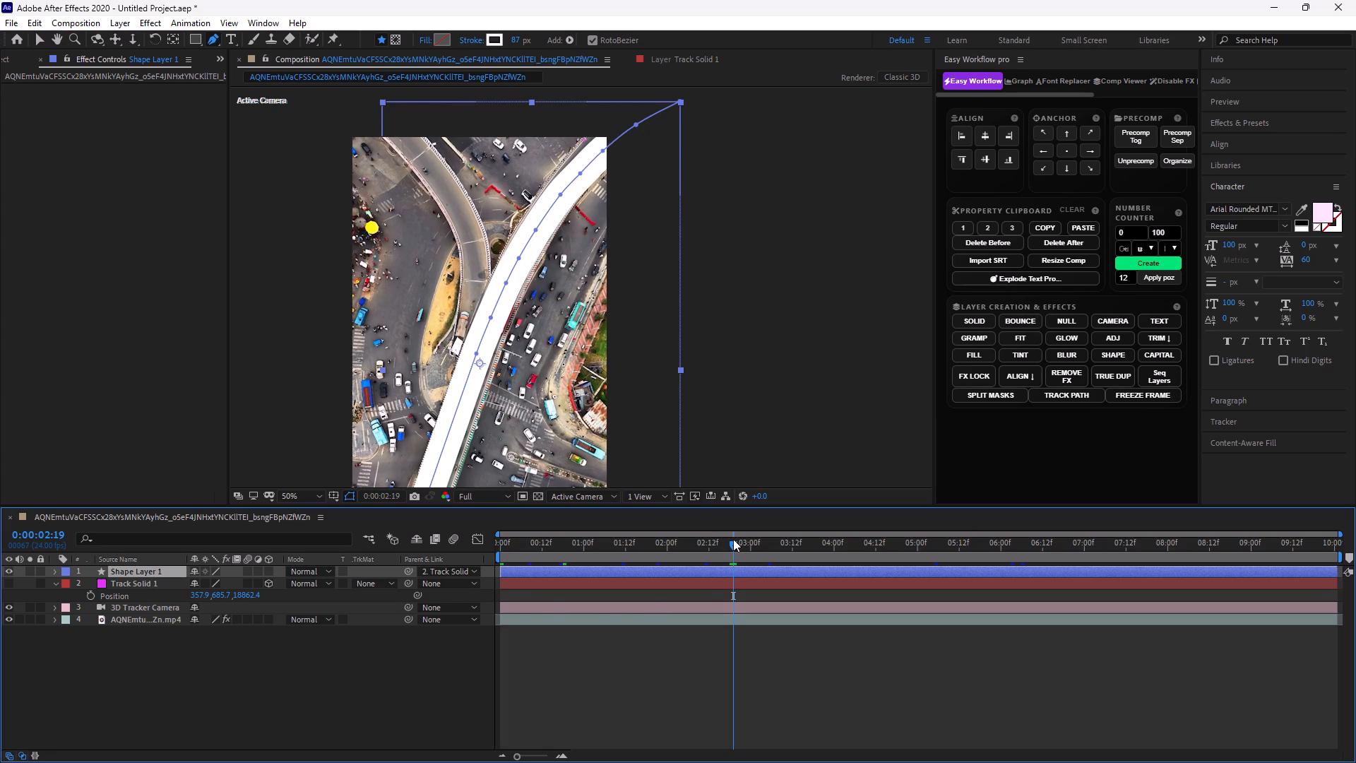
Scrub through the clip to compare the path with the flyover, and return to the first frame.
drag(726, 539, 1004, 539)
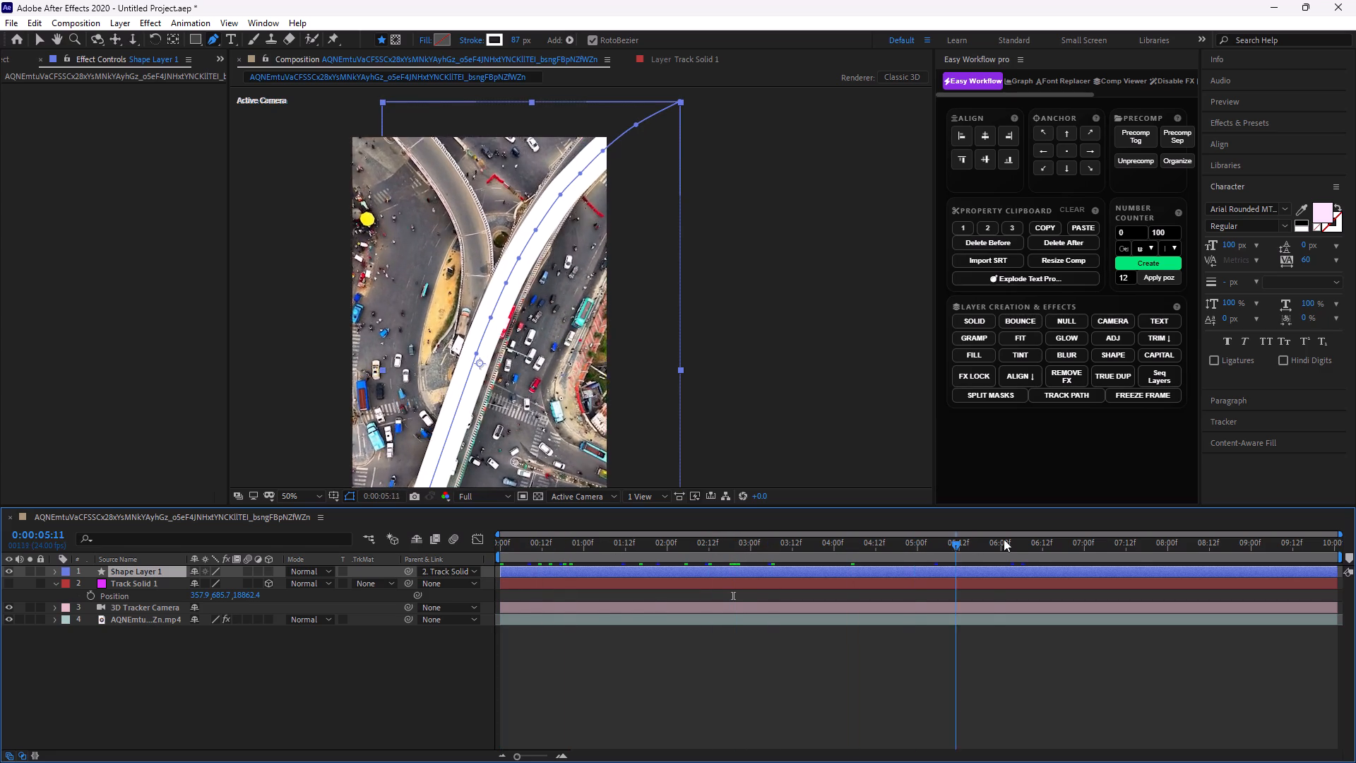
drag(1004, 539, 742, 560)
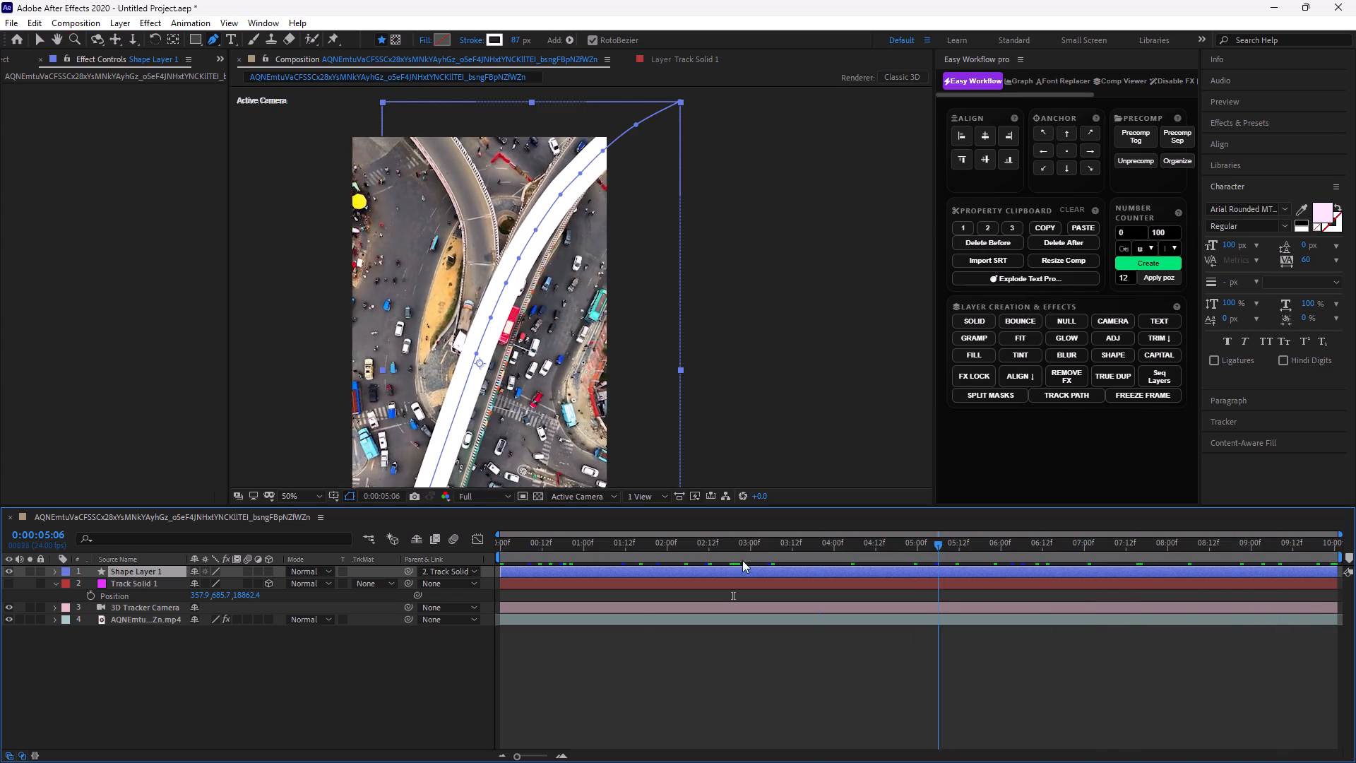
drag(742, 560, 342, 545)
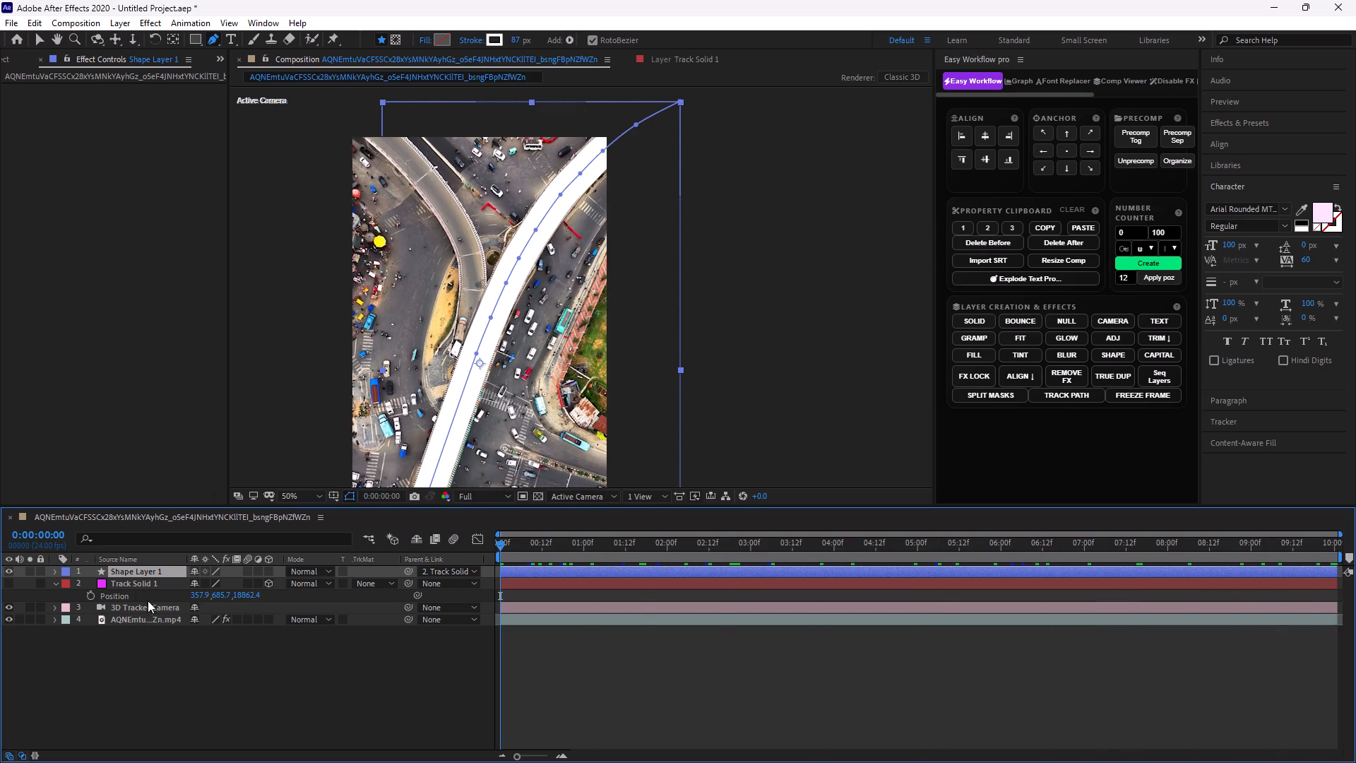
Turn on Track Solid 1's visibility and preview how the solid moves relative to the white path.
click(12, 583)
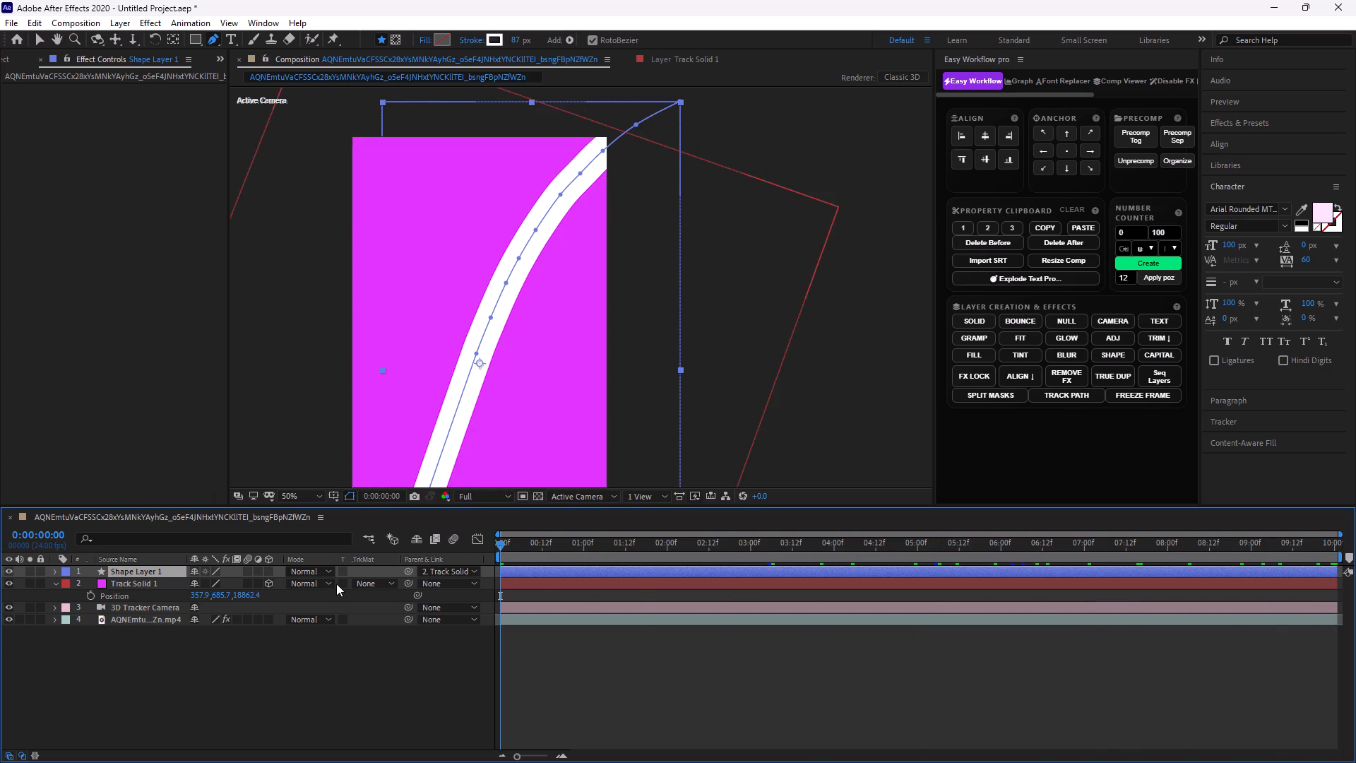
key(space)
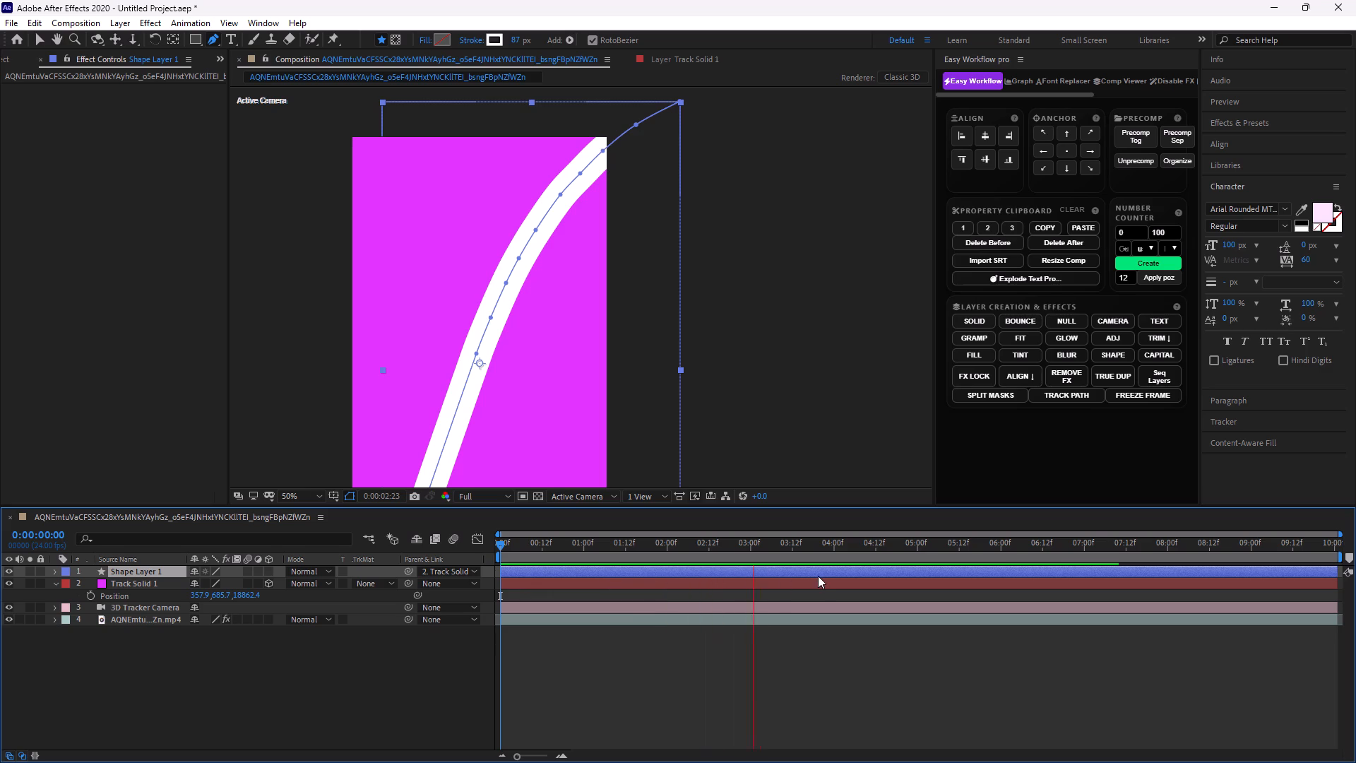
key(space)
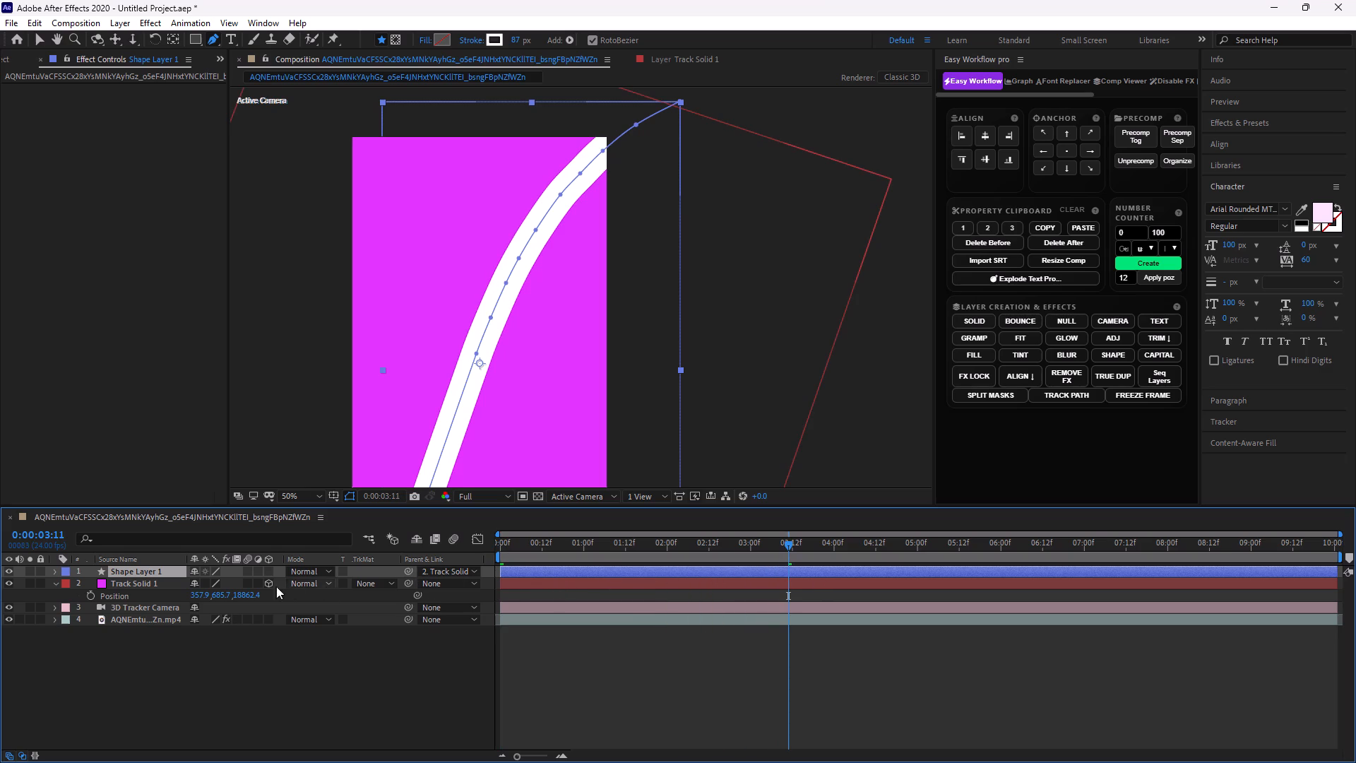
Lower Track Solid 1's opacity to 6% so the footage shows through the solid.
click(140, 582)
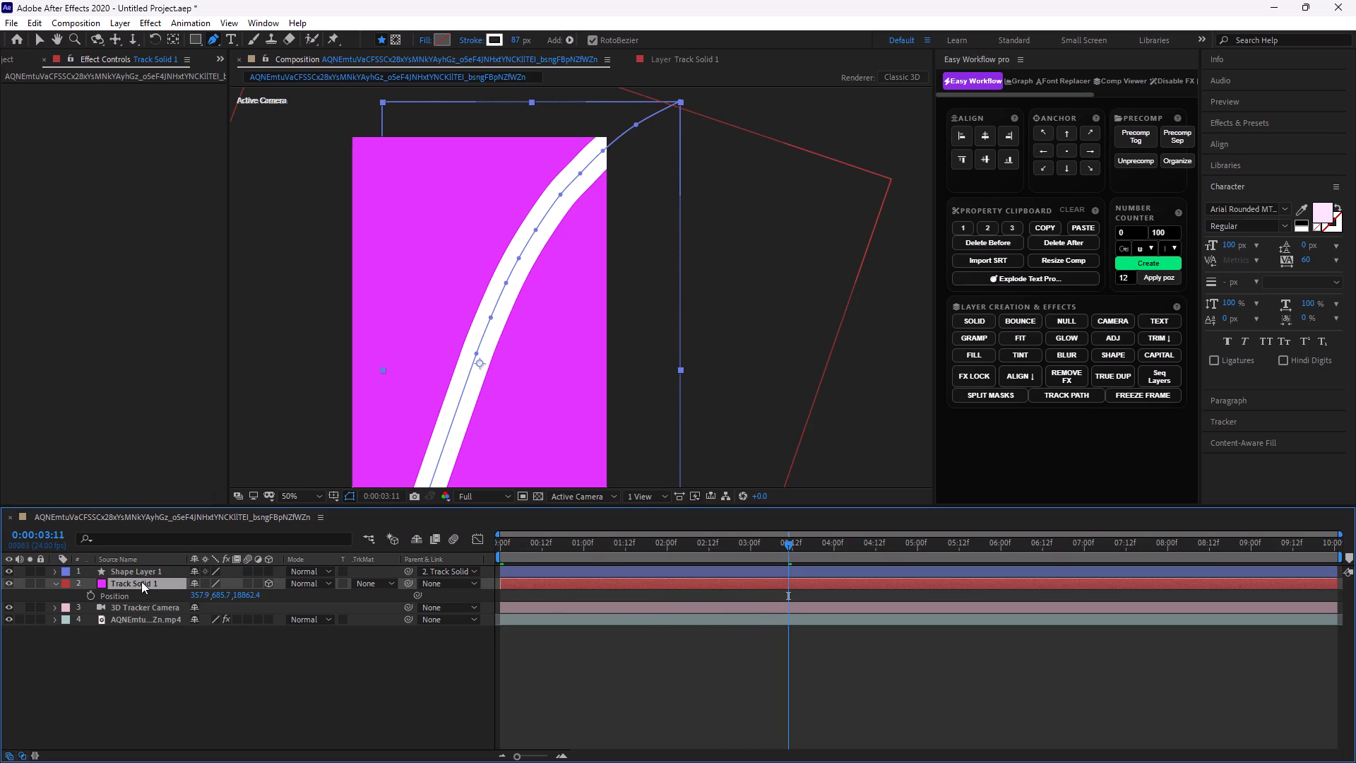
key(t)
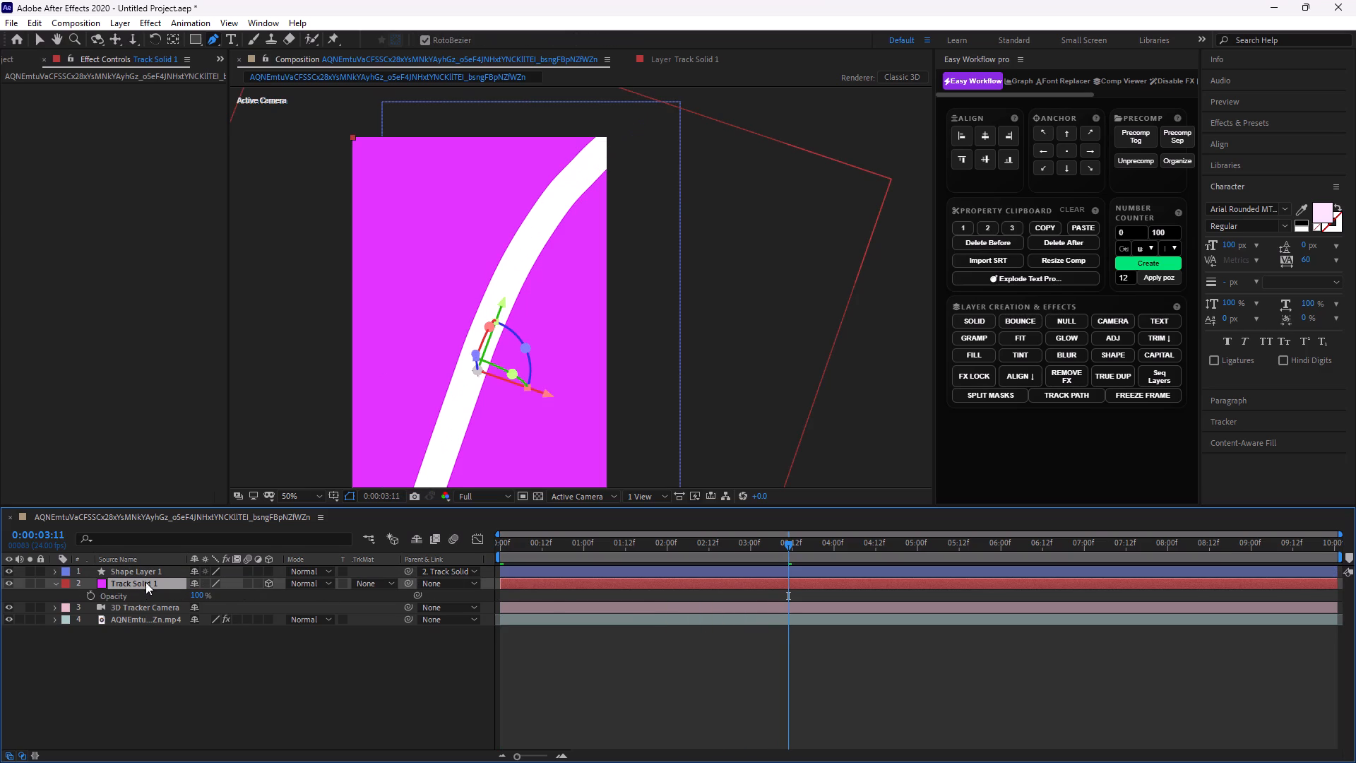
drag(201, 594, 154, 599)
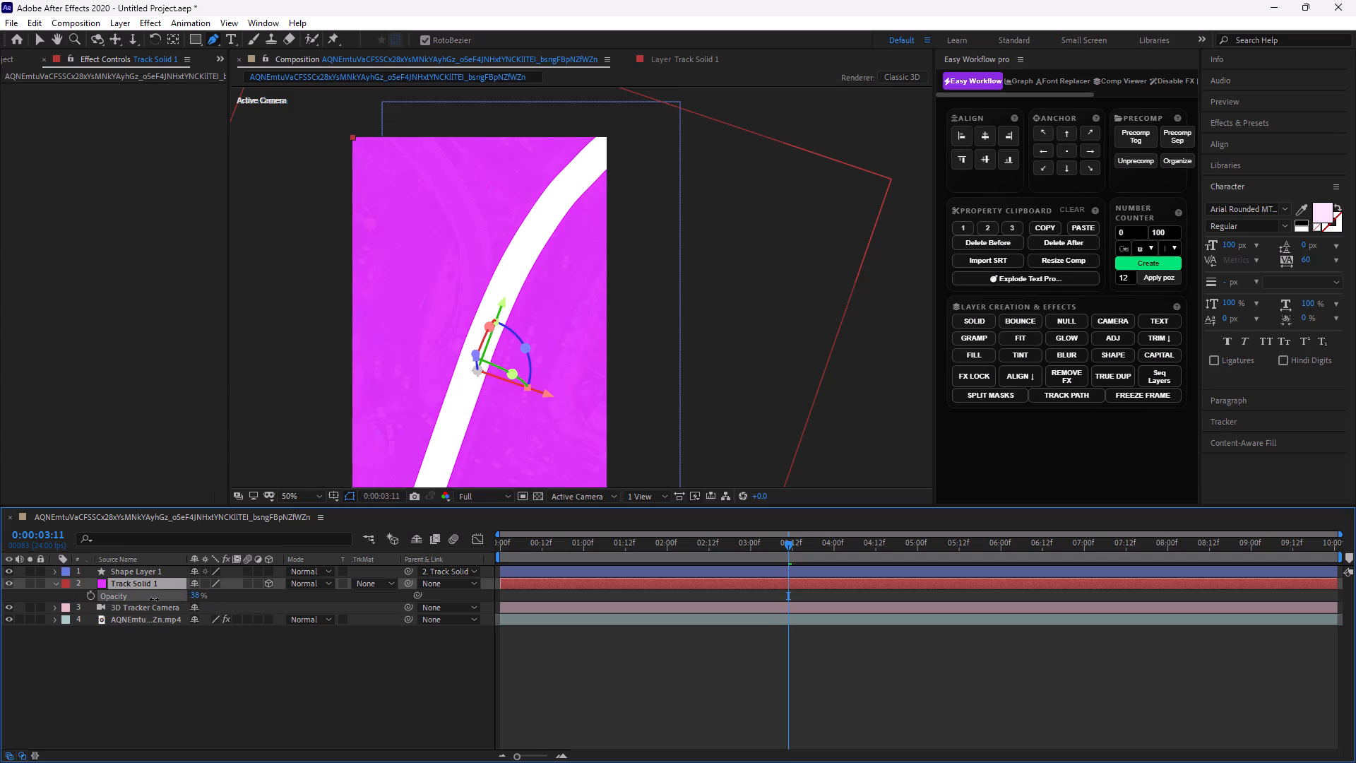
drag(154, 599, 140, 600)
Preview the clip from the first frame to check how the white path follows the flyover.
drag(789, 548, 725, 545)
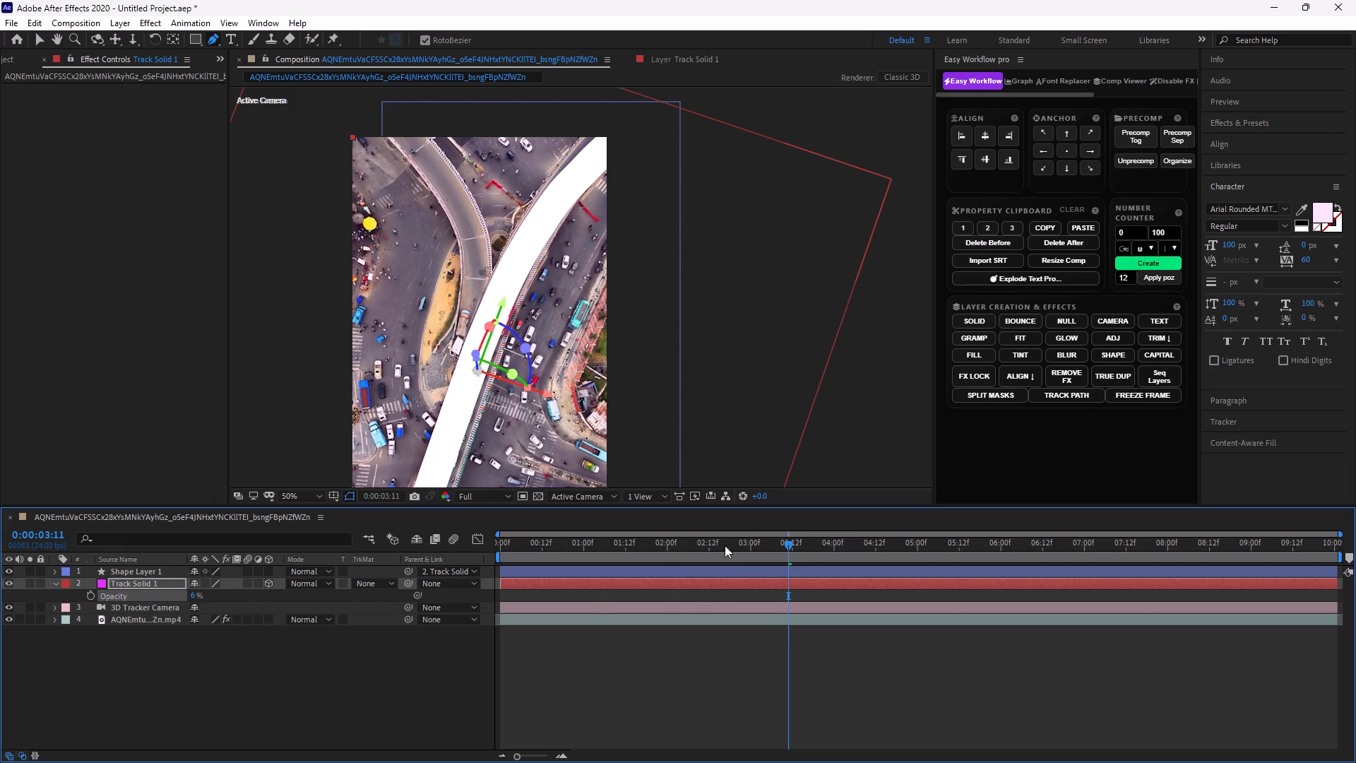
drag(725, 545, 353, 560)
key(space)
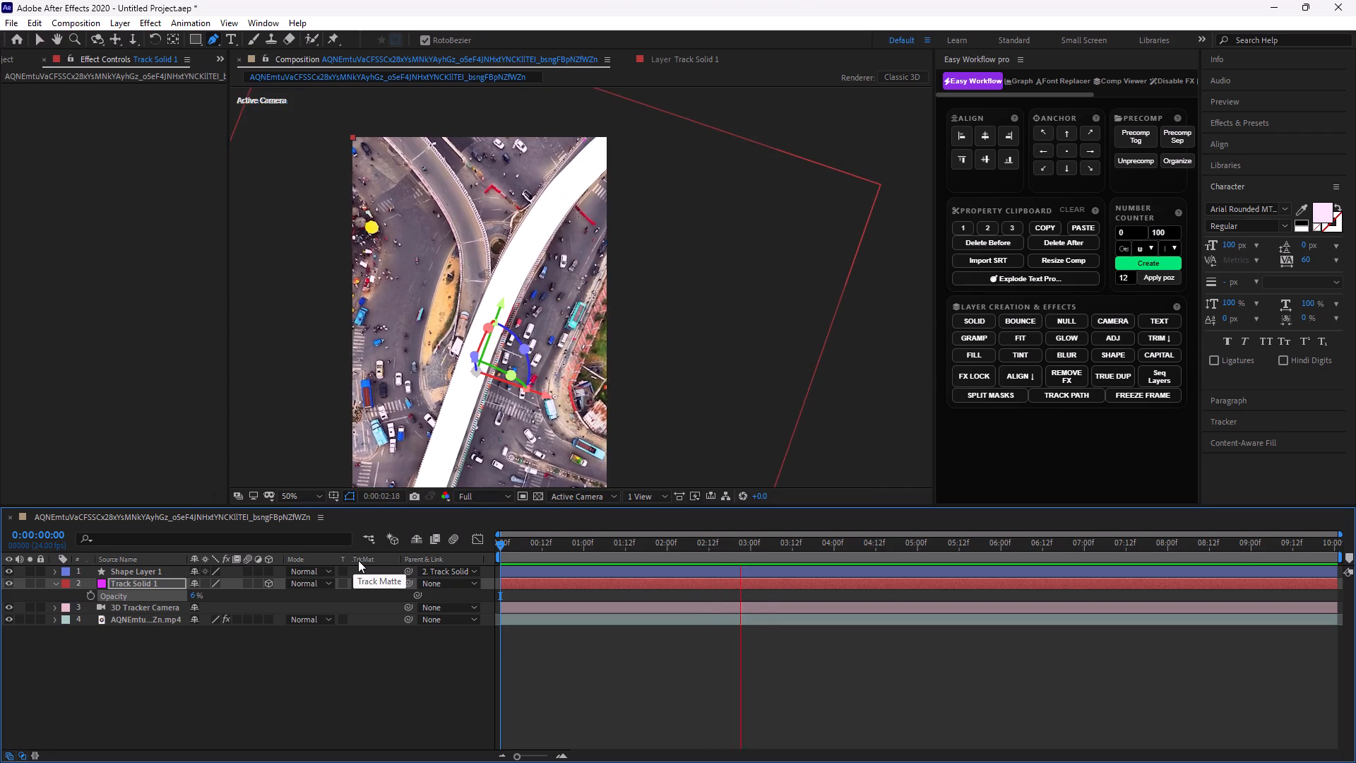
key(space)
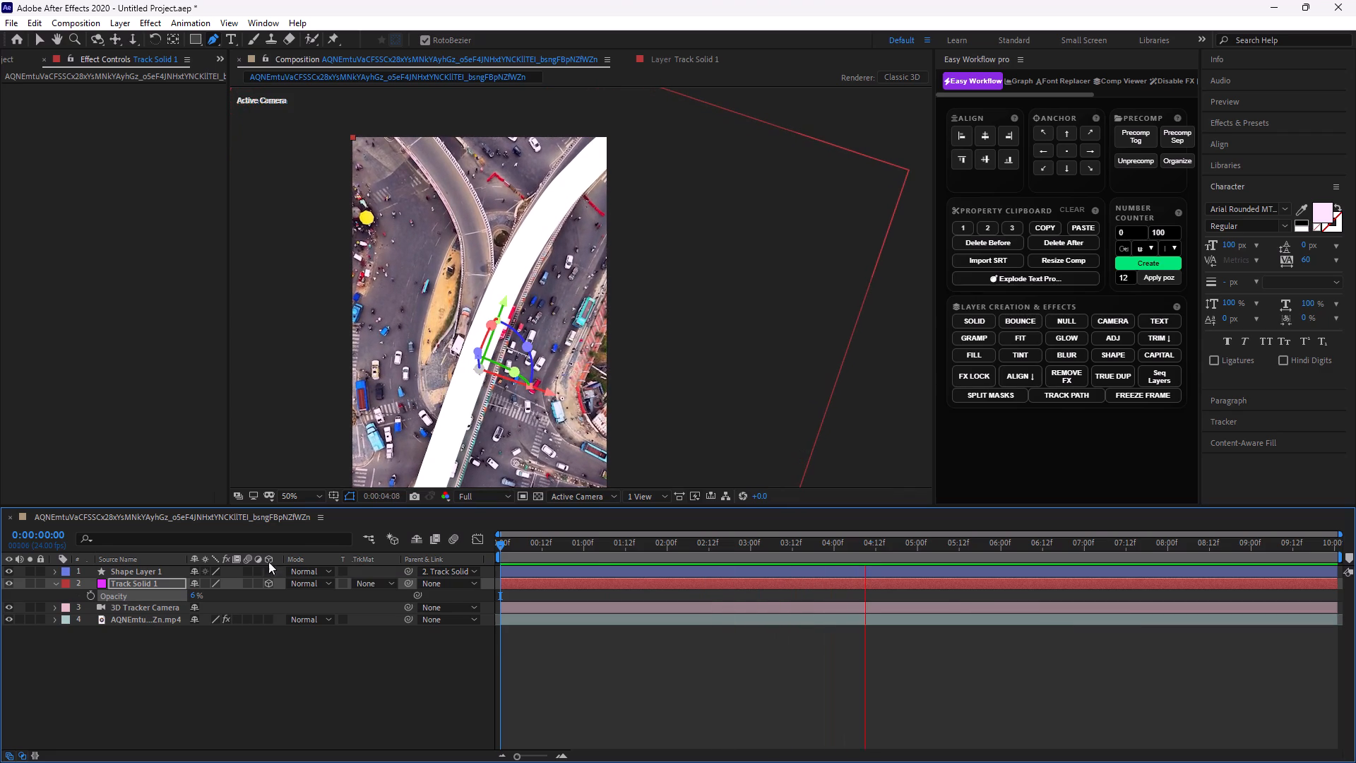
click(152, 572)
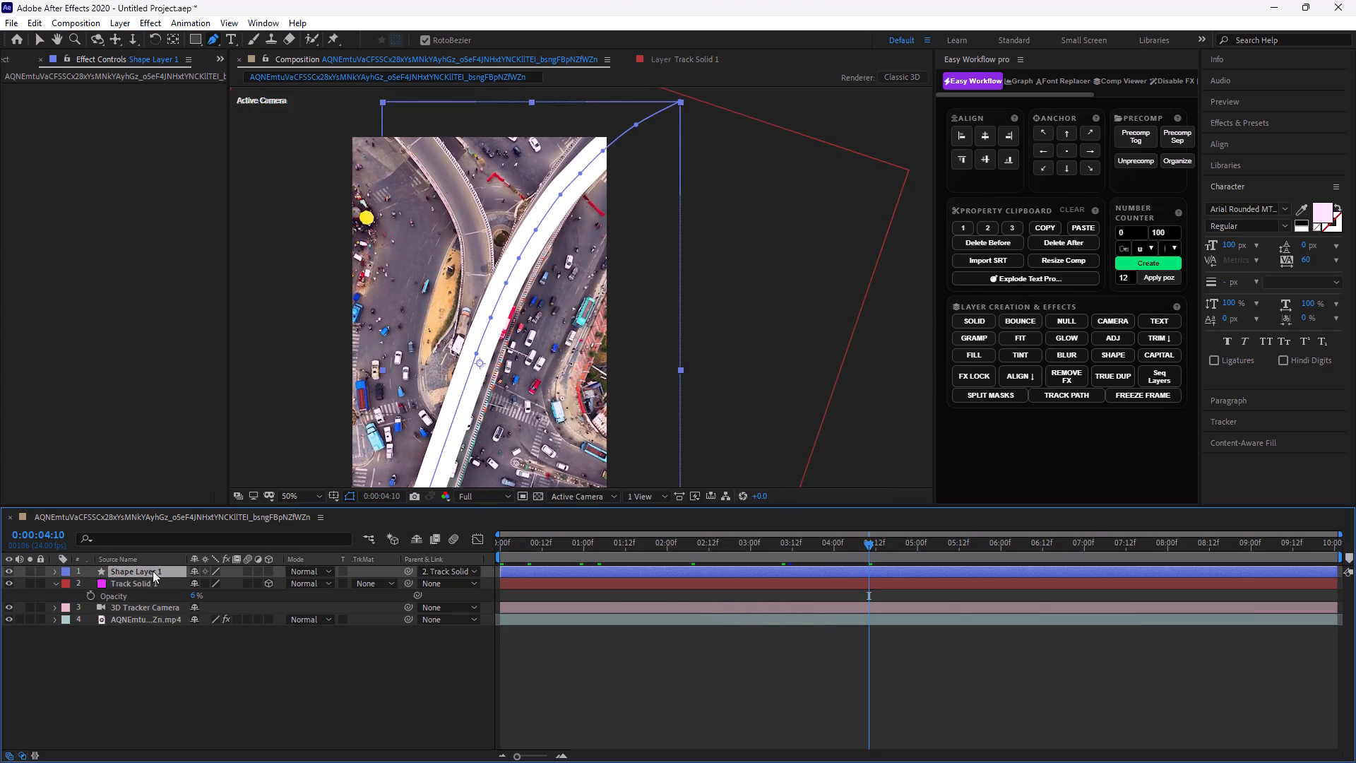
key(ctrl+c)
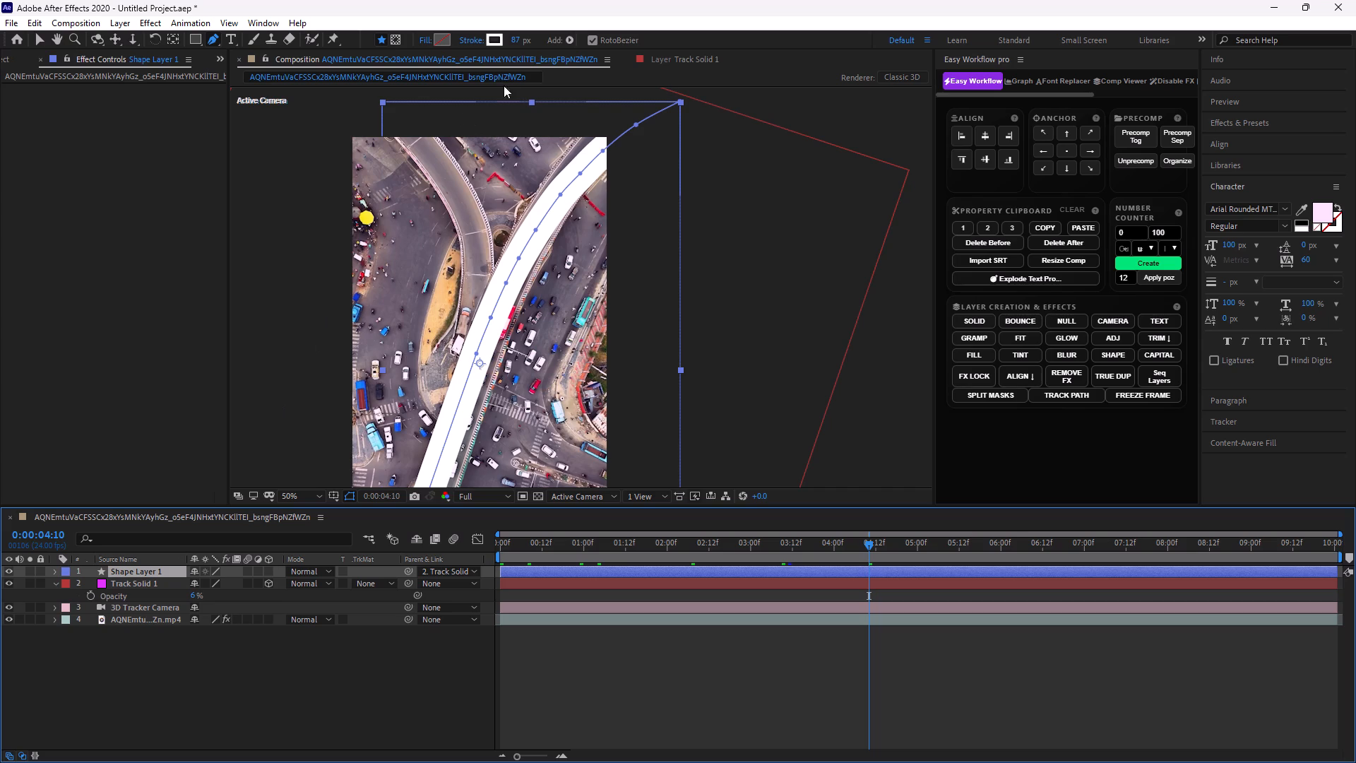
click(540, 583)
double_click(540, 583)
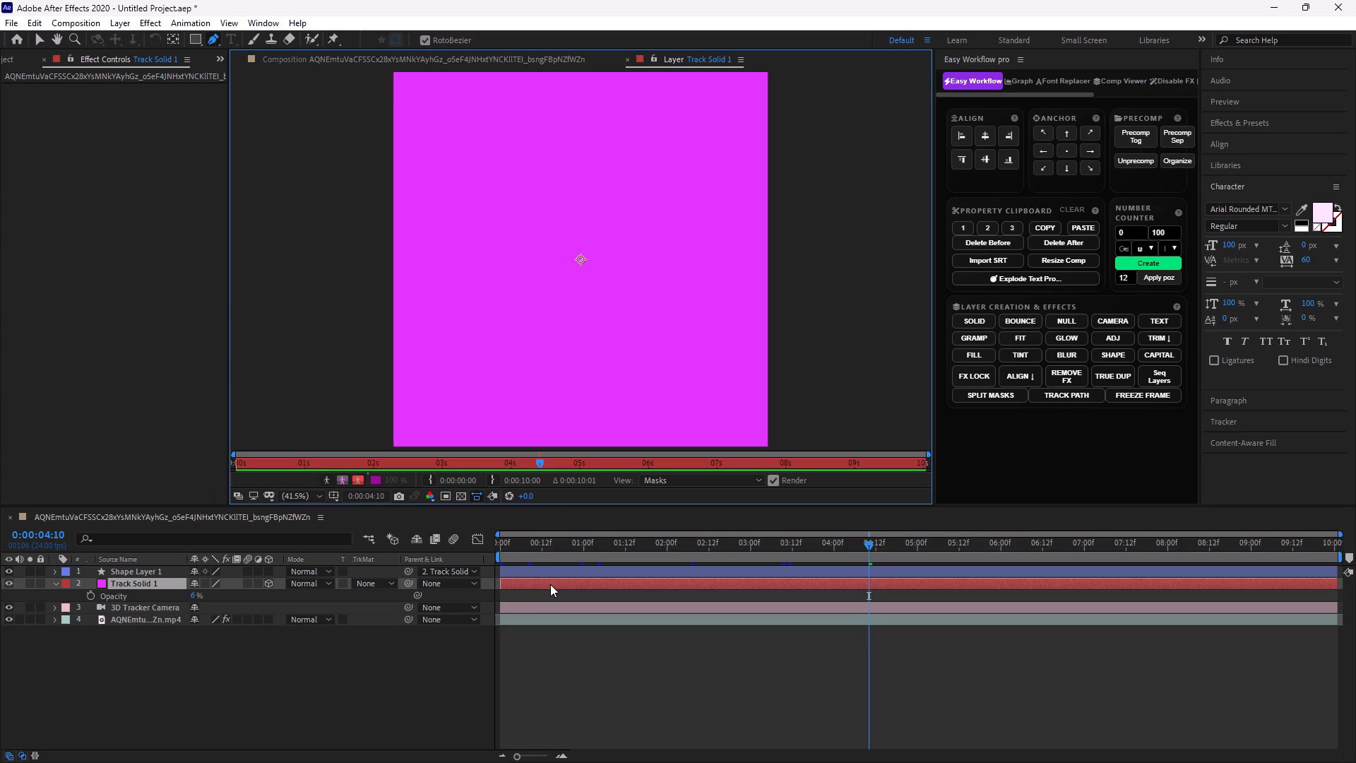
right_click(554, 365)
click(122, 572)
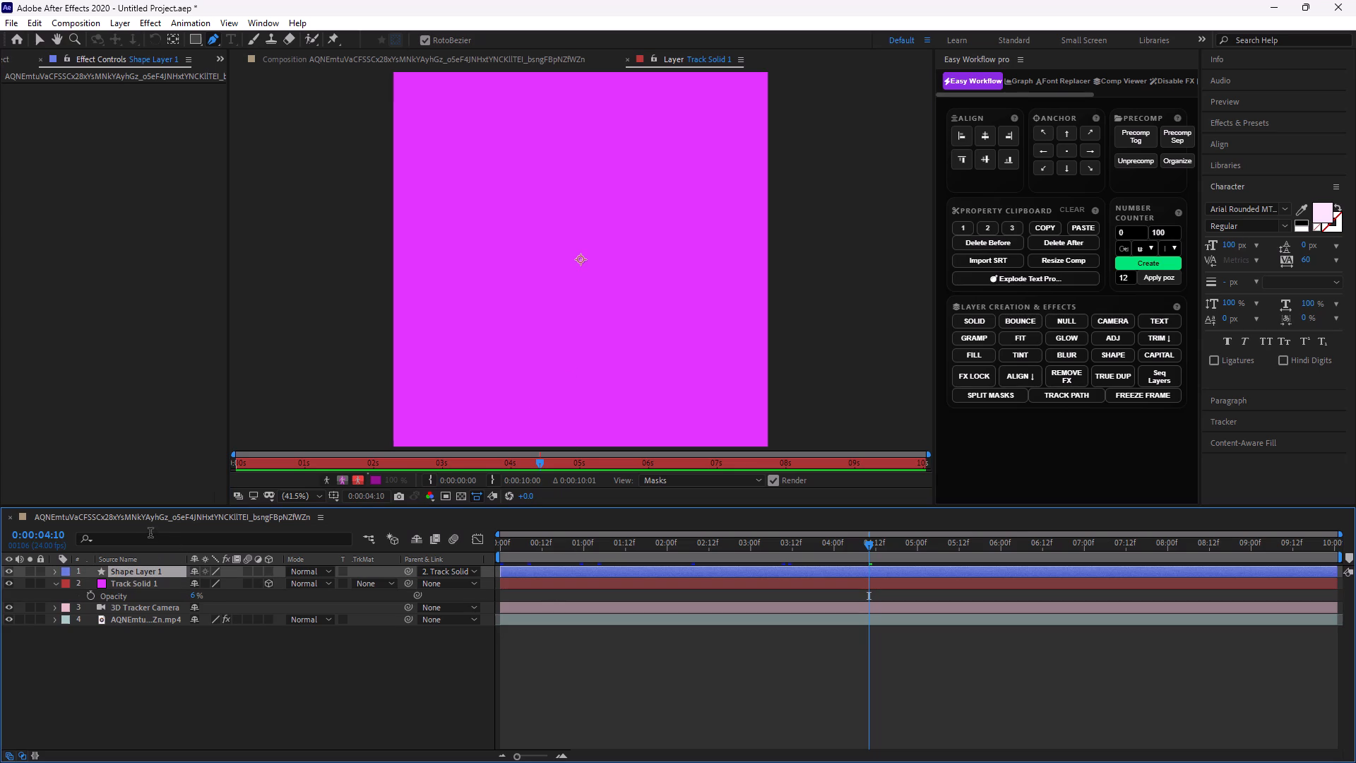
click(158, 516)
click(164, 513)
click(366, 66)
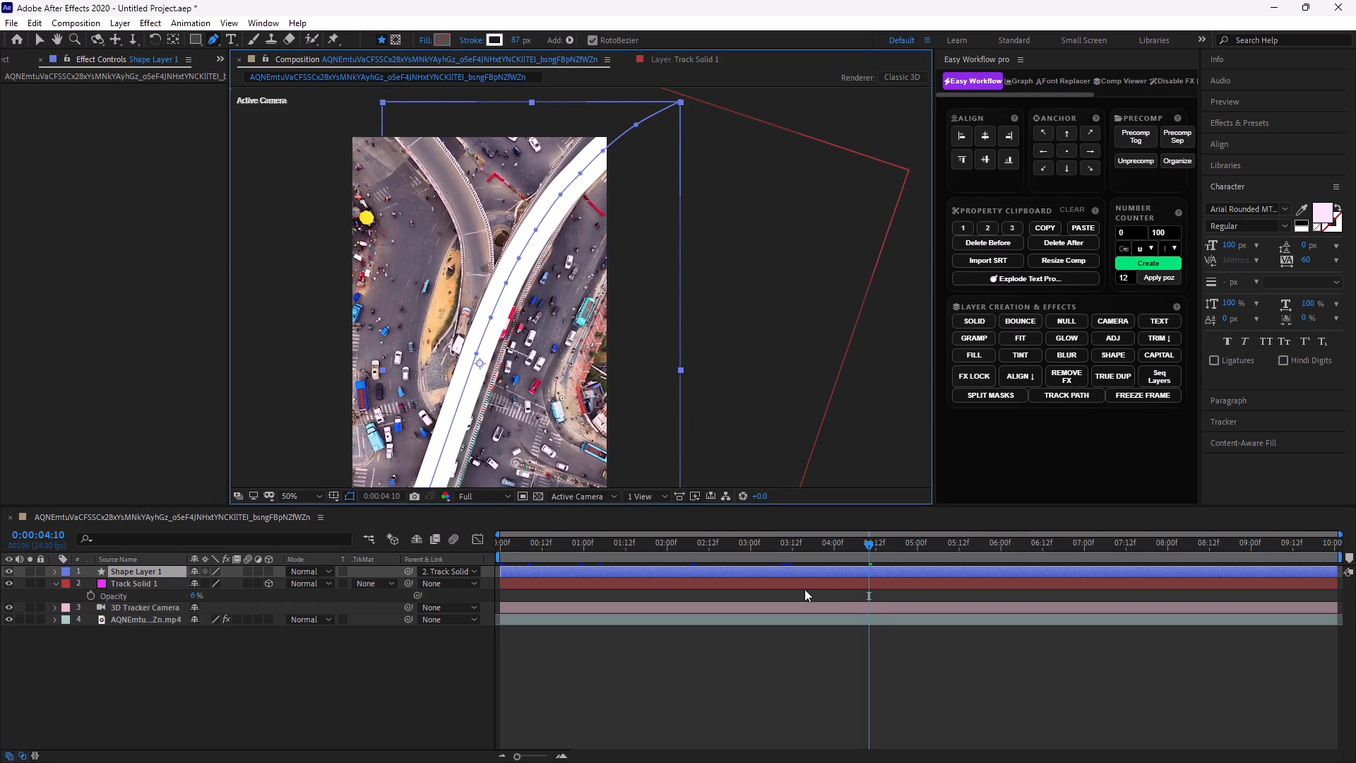
At the first frame, copy Track Solid 1's Position and paste it onto Shape Layer 1's Position.
drag(845, 542, 331, 555)
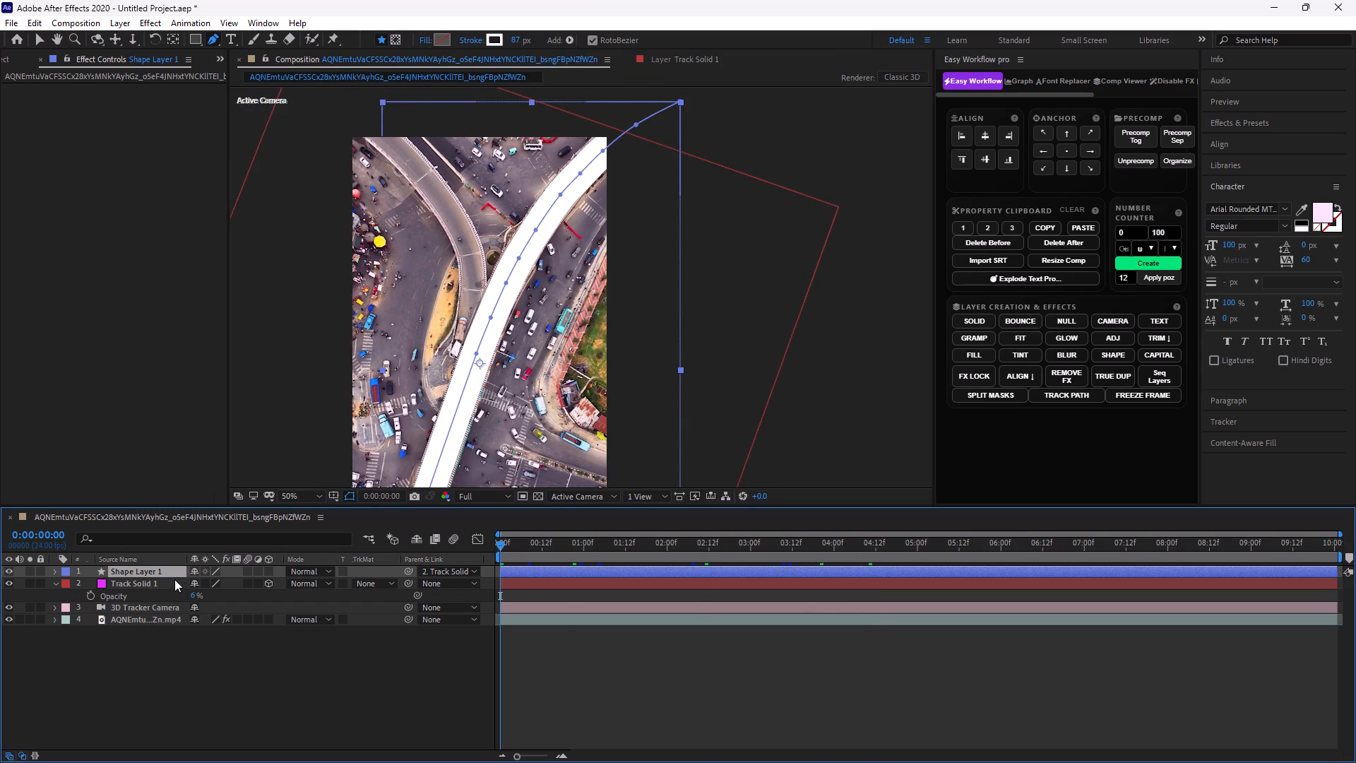
click(164, 583)
key(p)
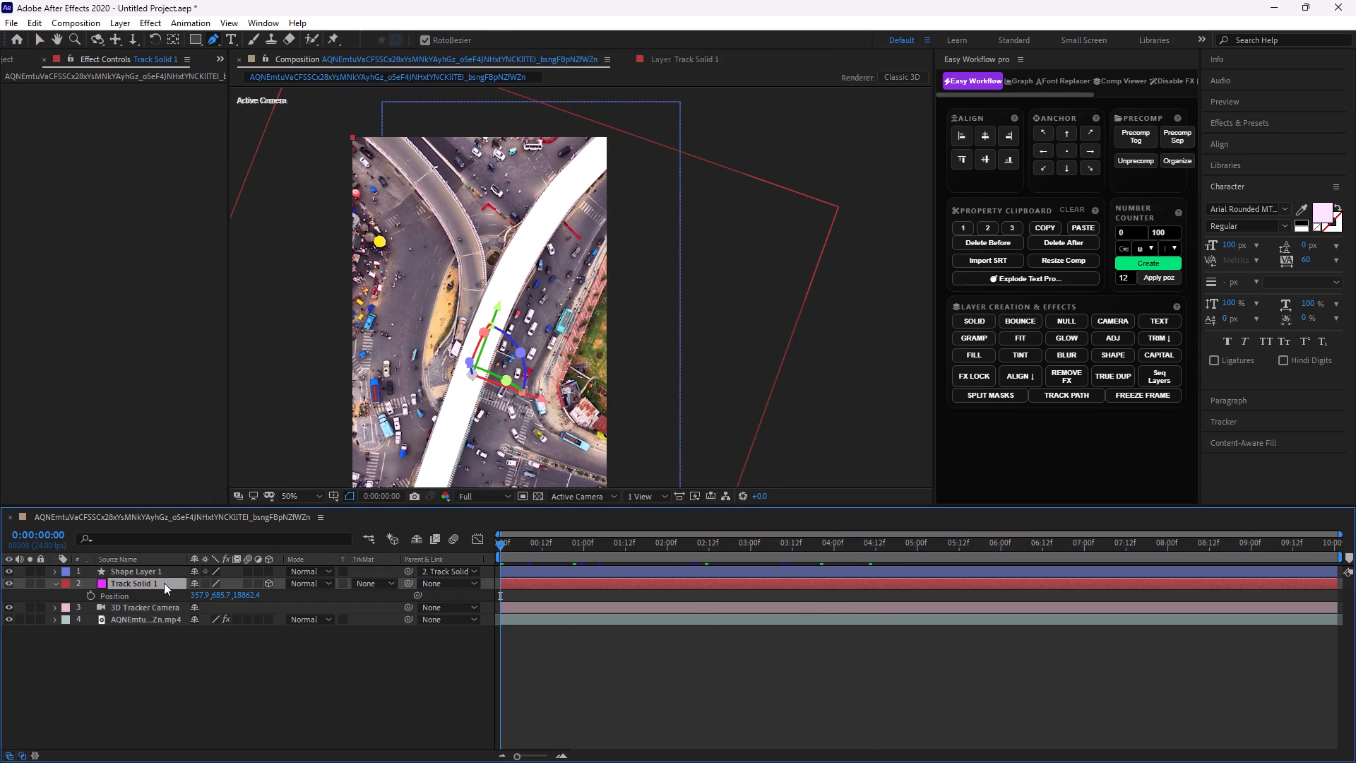
key(ctrl+c)
click(160, 599)
key(ctrl+c)
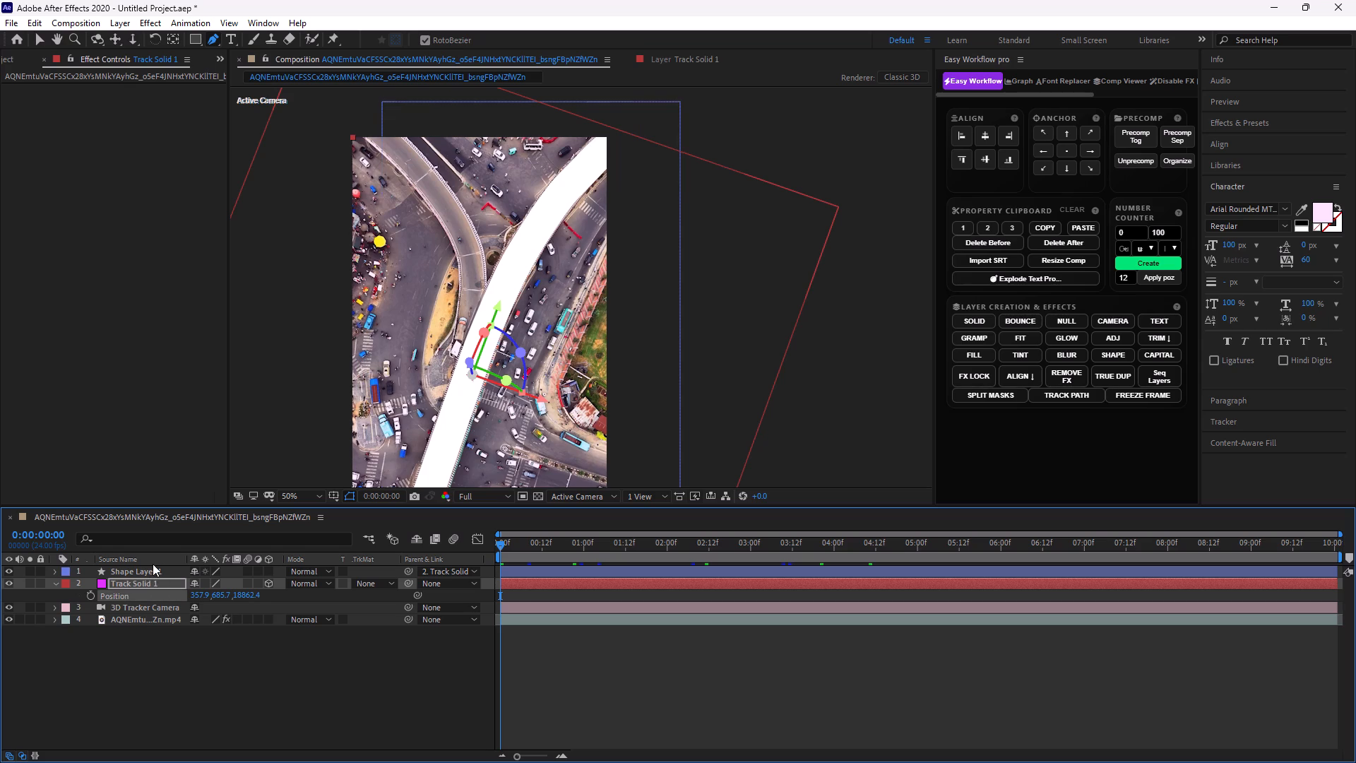
click(153, 564)
click(154, 569)
key(p)
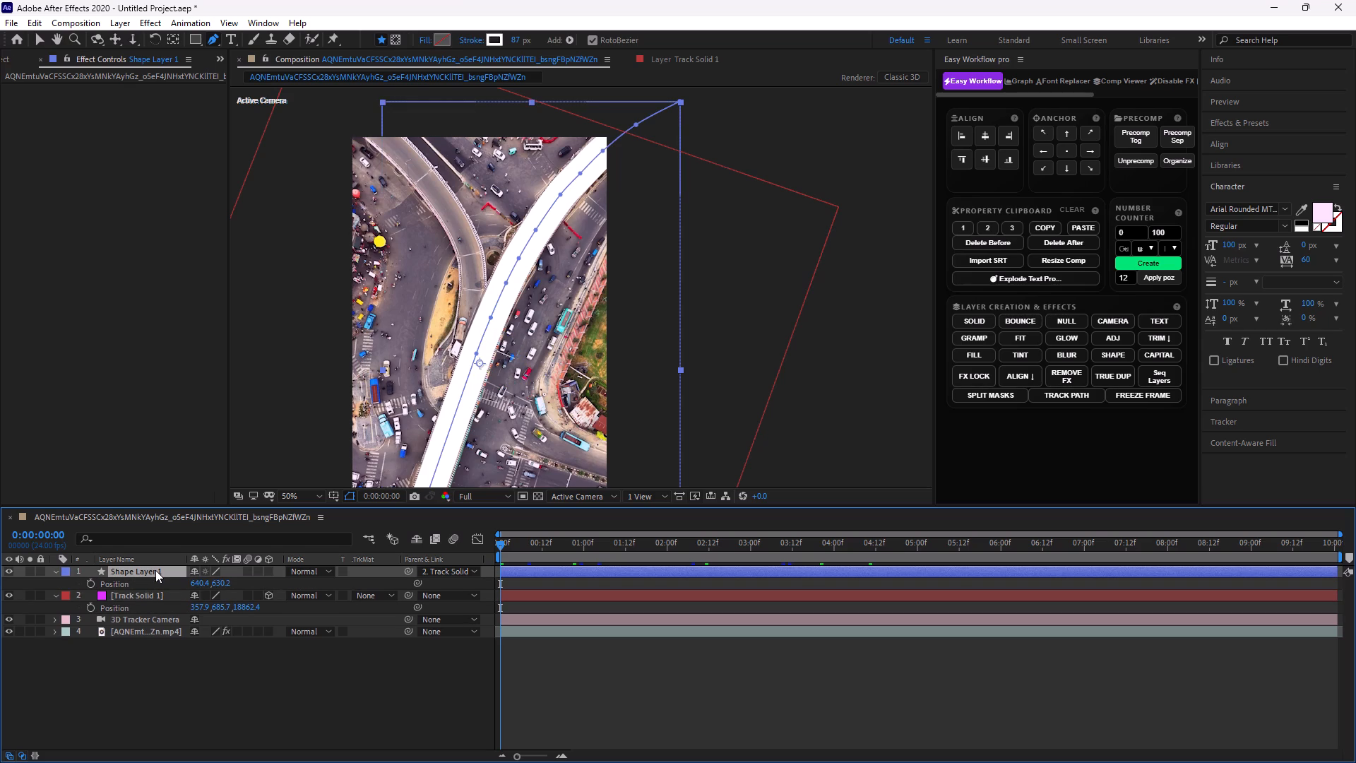
ctrl+click(152, 588)
key(ctrl+v)
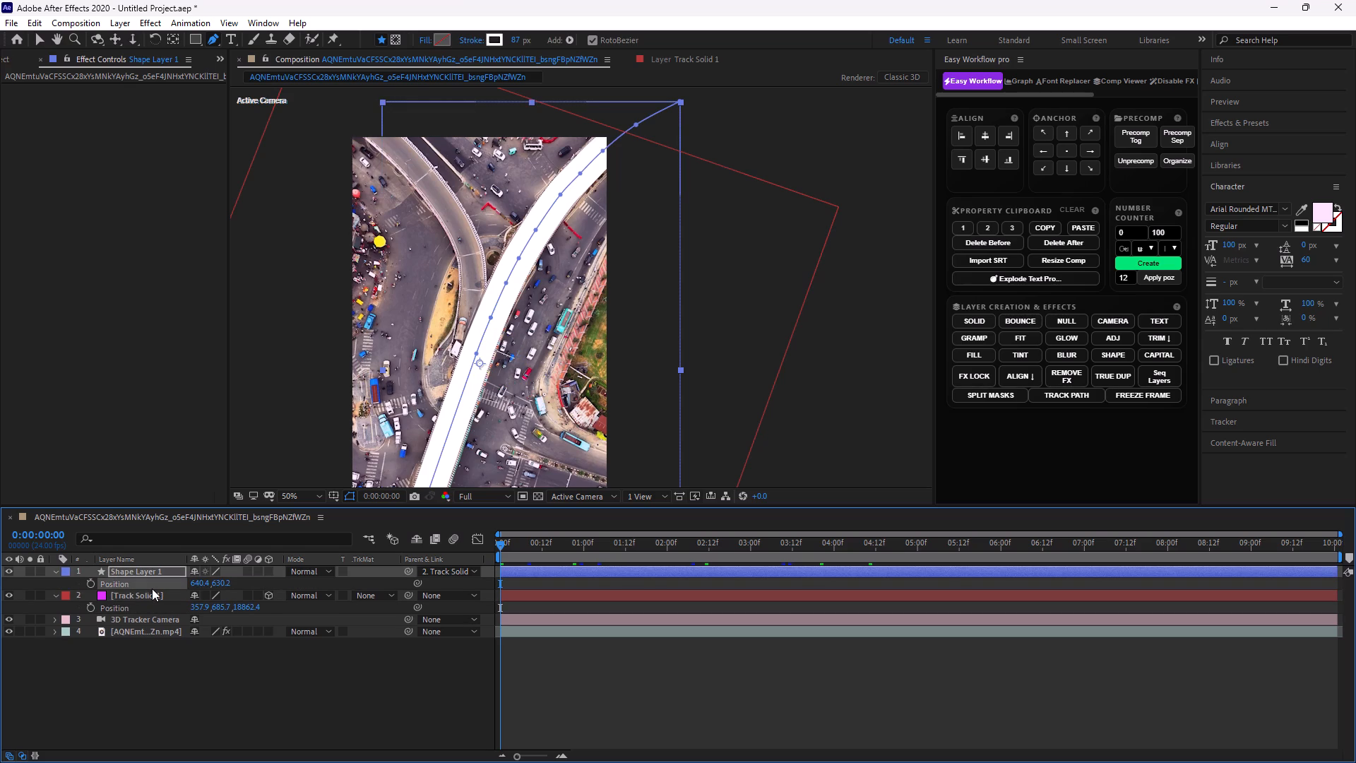
Make Shape Layer 1 a 3D layer and paste the solid's Position onto it again, giving 357.9, 685.7, 18862.4.
click(272, 571)
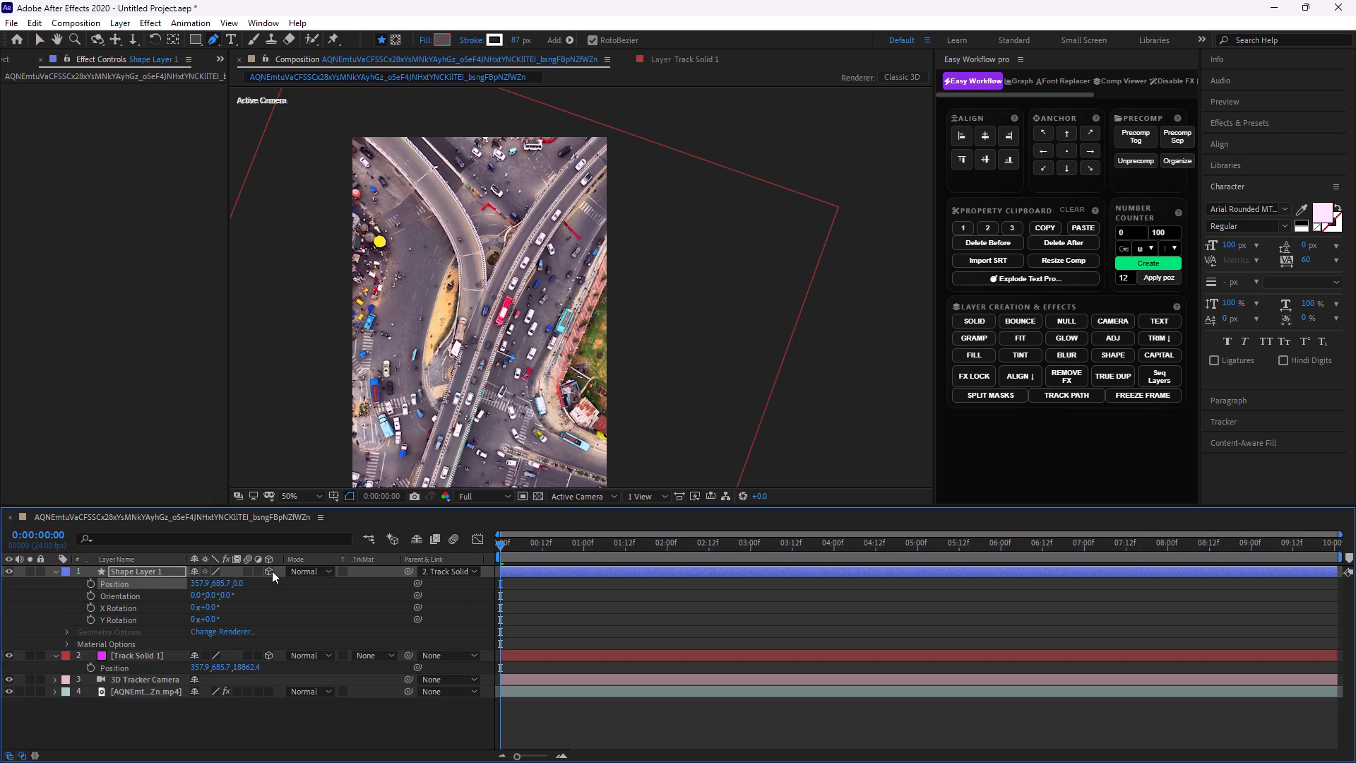
click(141, 586)
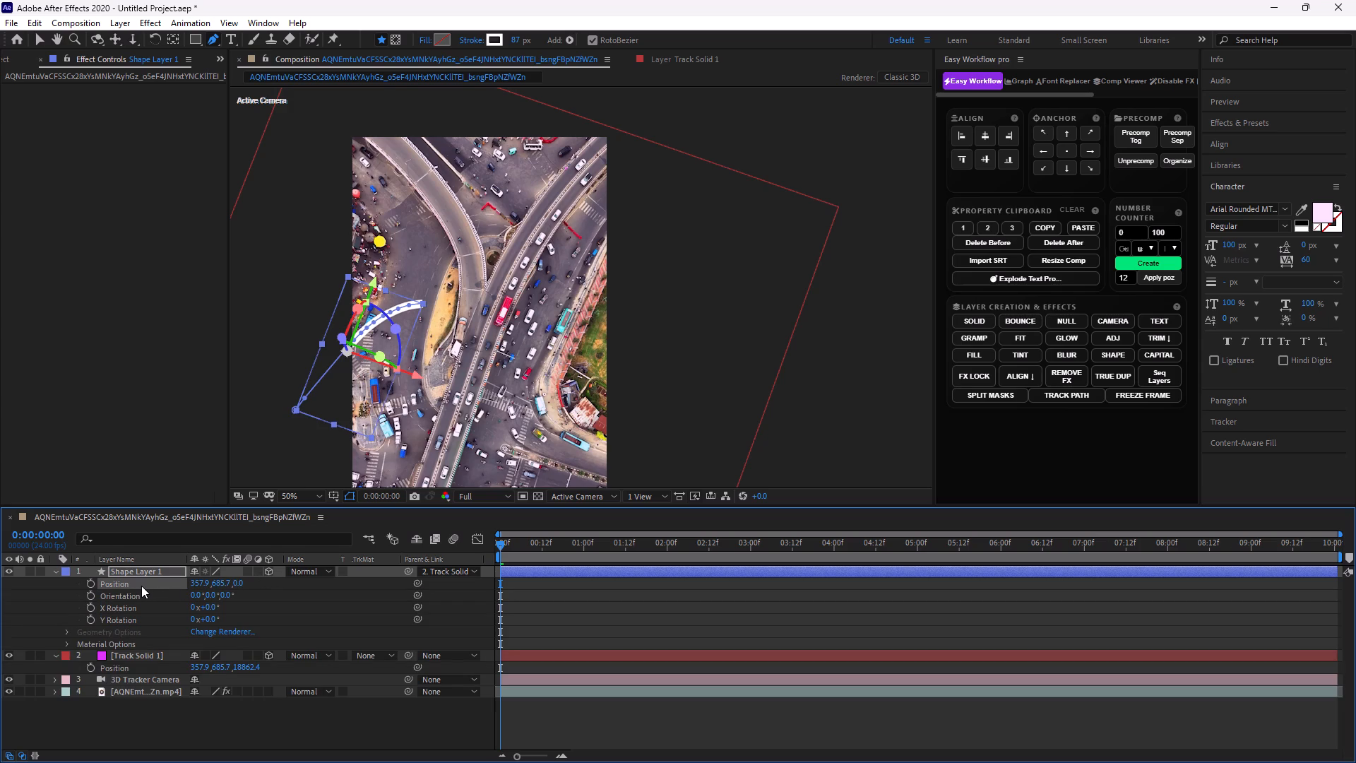
key(ctrl+v)
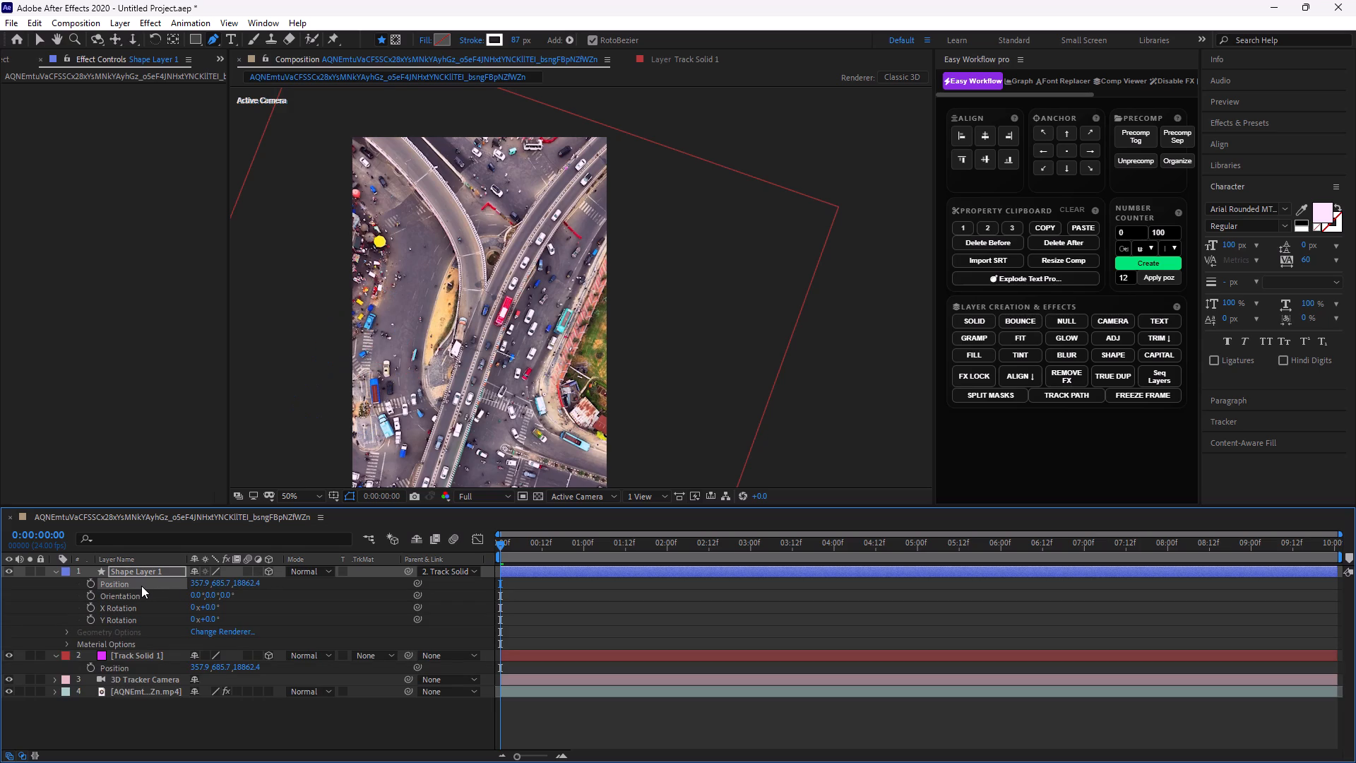
Preview and scrub the clip to check where Shape Layer 1 sits, collapse its properties, and return to the first frame.
key(space)
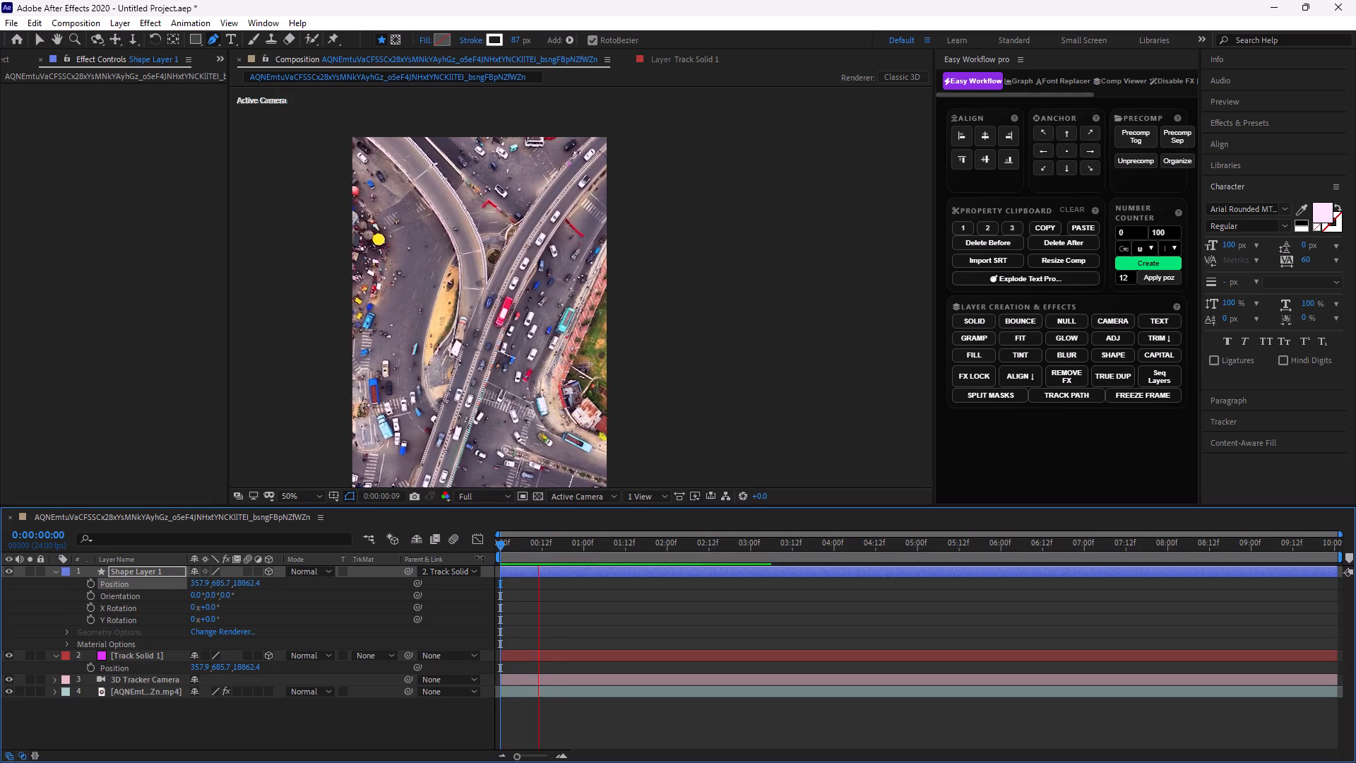
key(space)
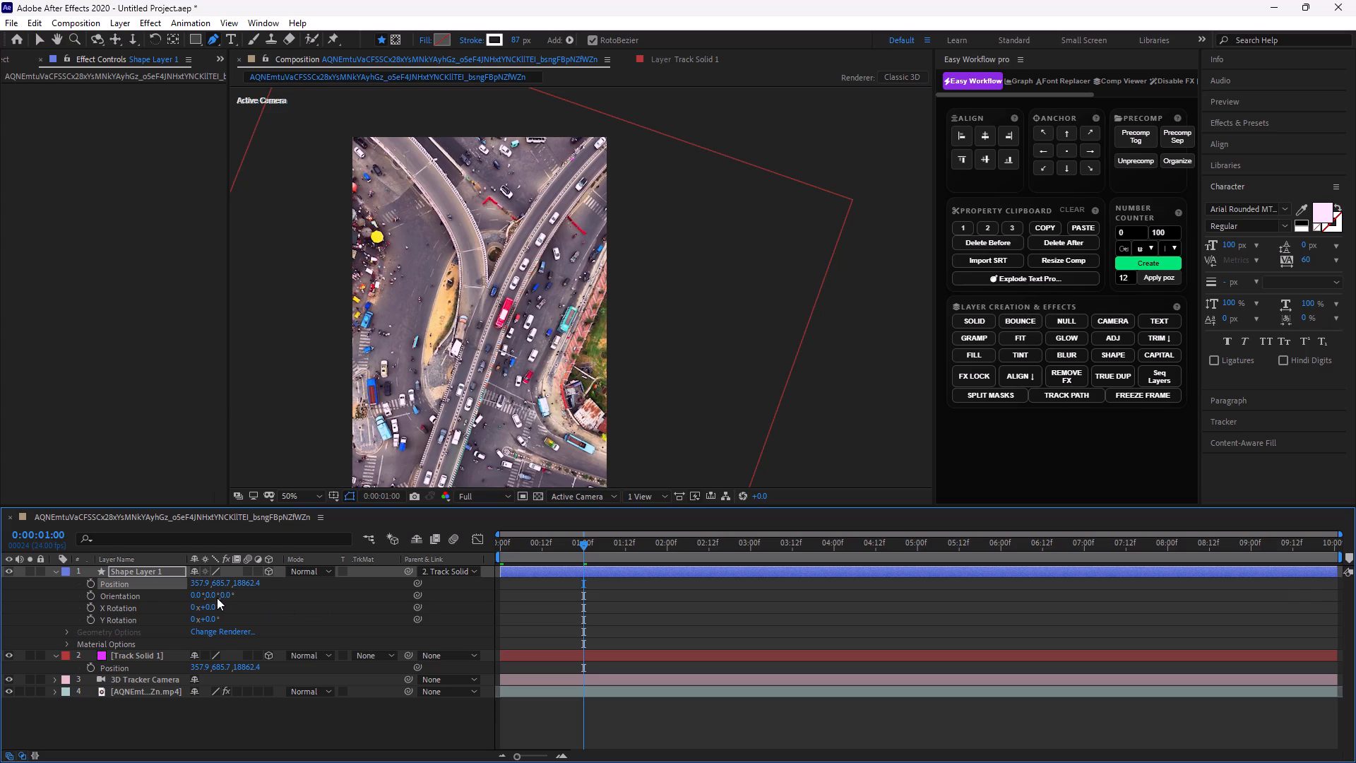
click(54, 569)
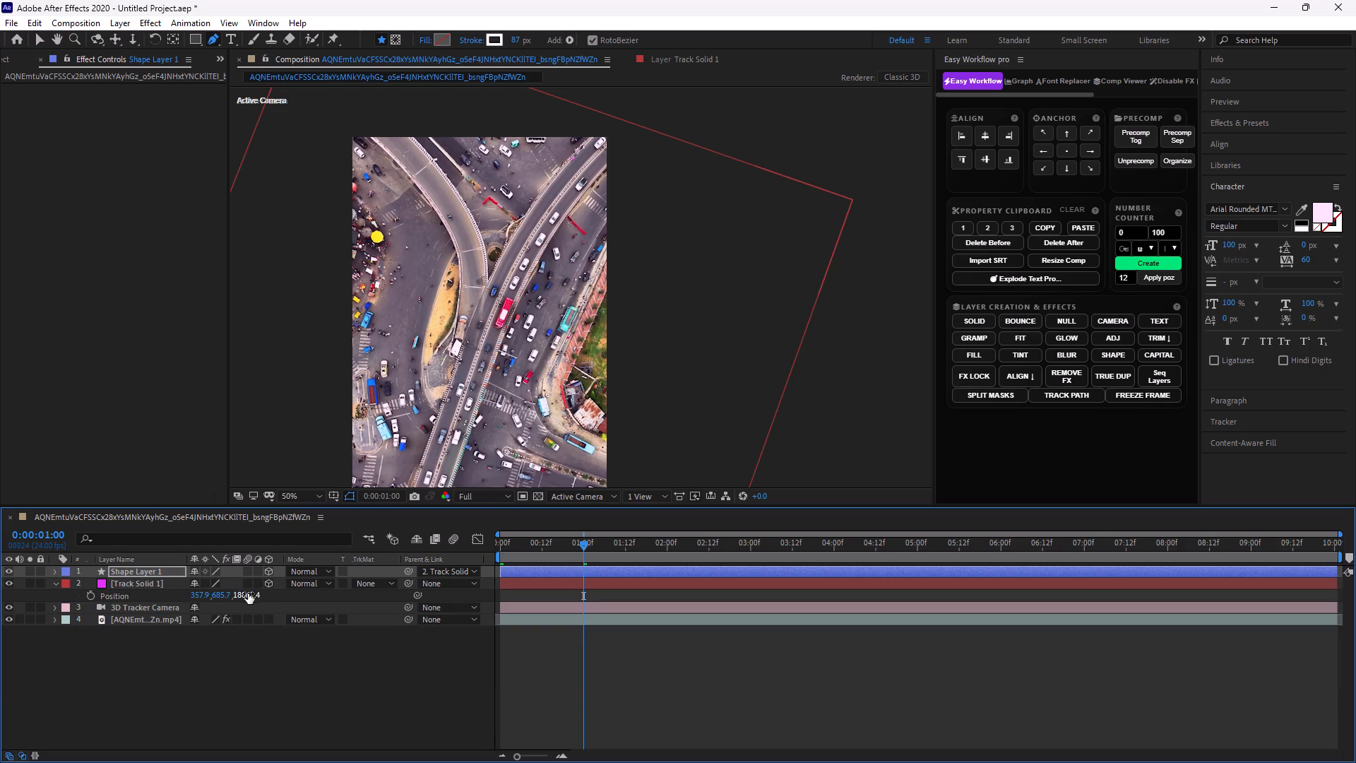
drag(586, 543, 531, 555)
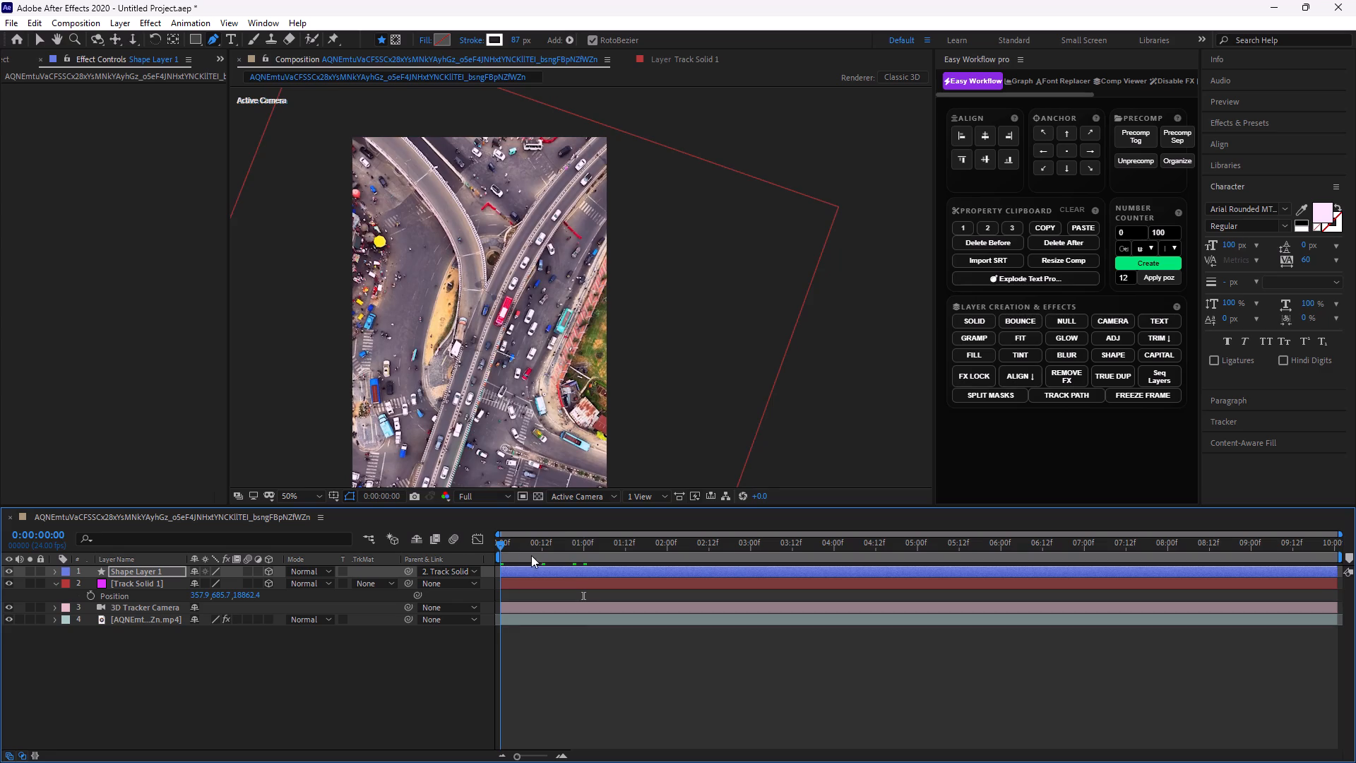
drag(531, 555, 367, 567)
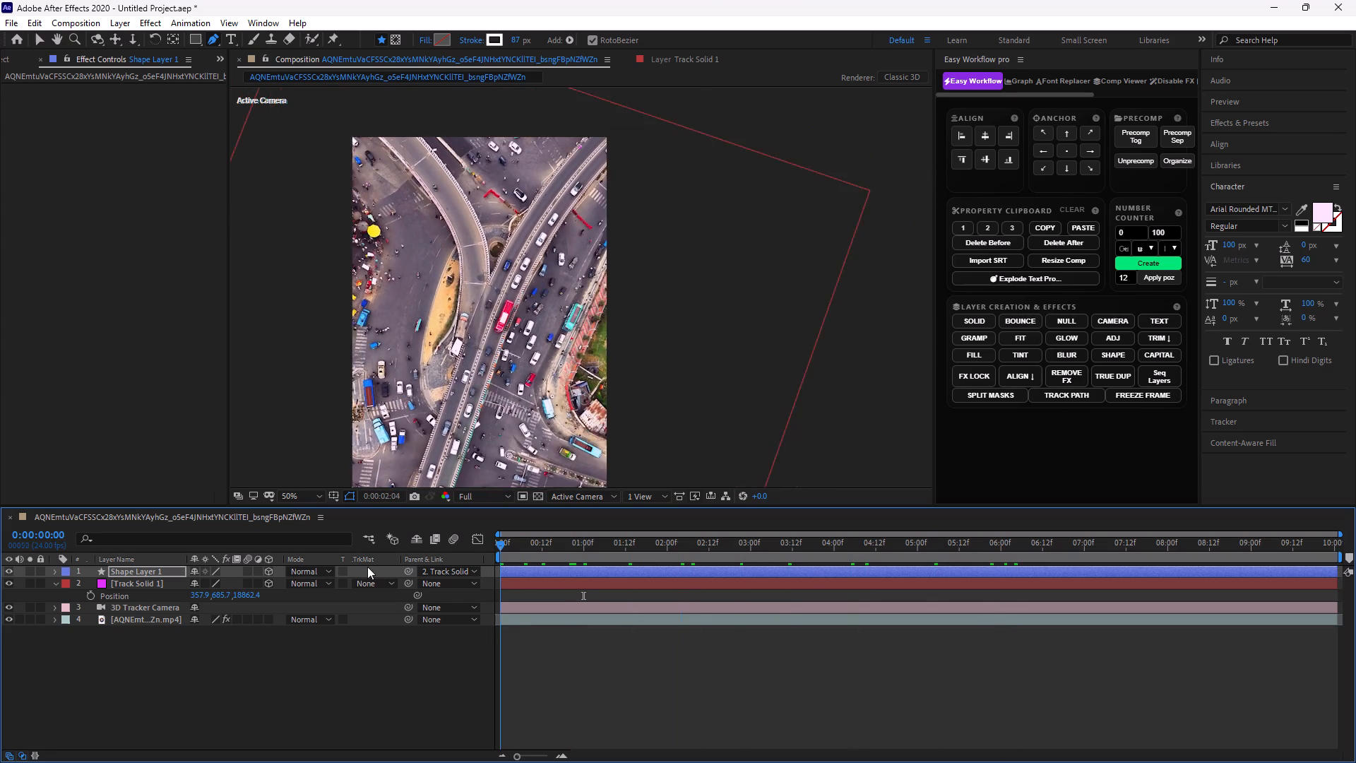
drag(367, 567, 155, 567)
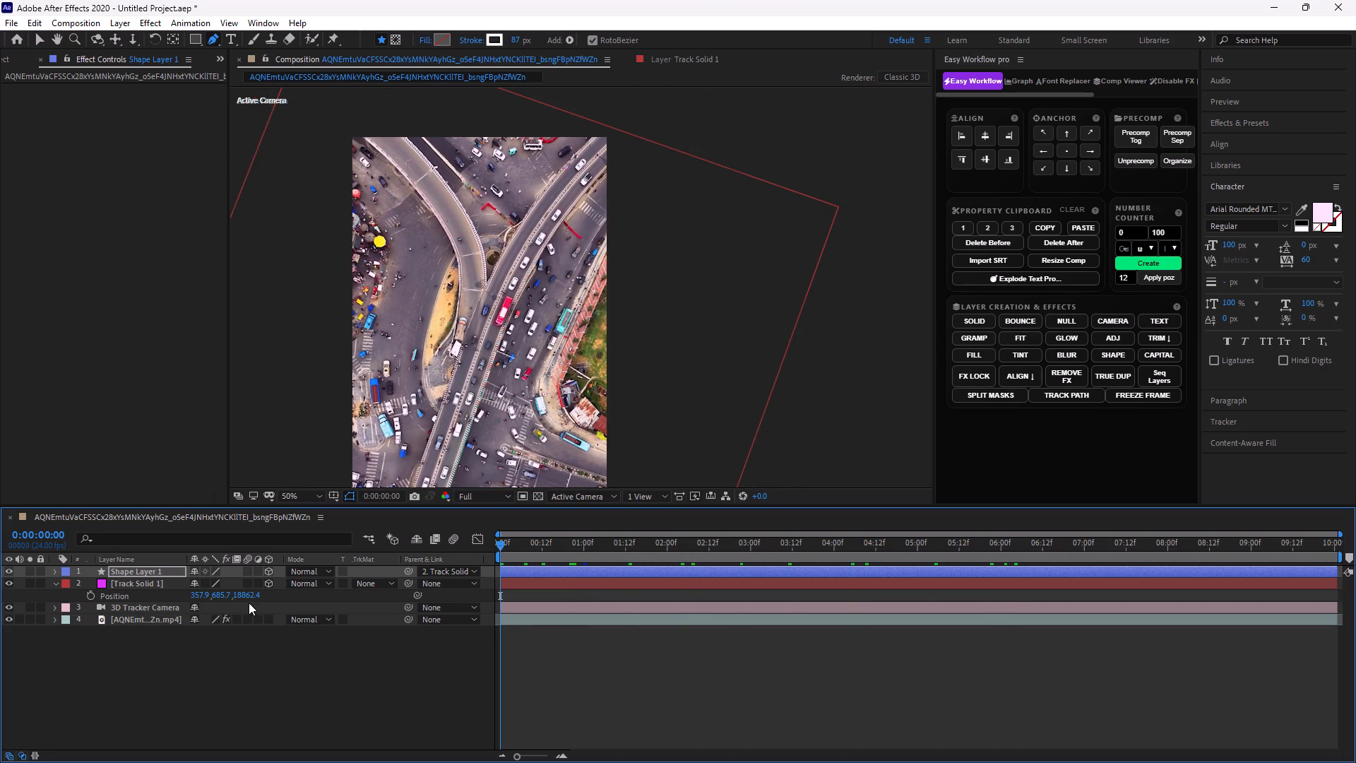
Set Track Solid 1's opacity to 51%.
click(155, 581)
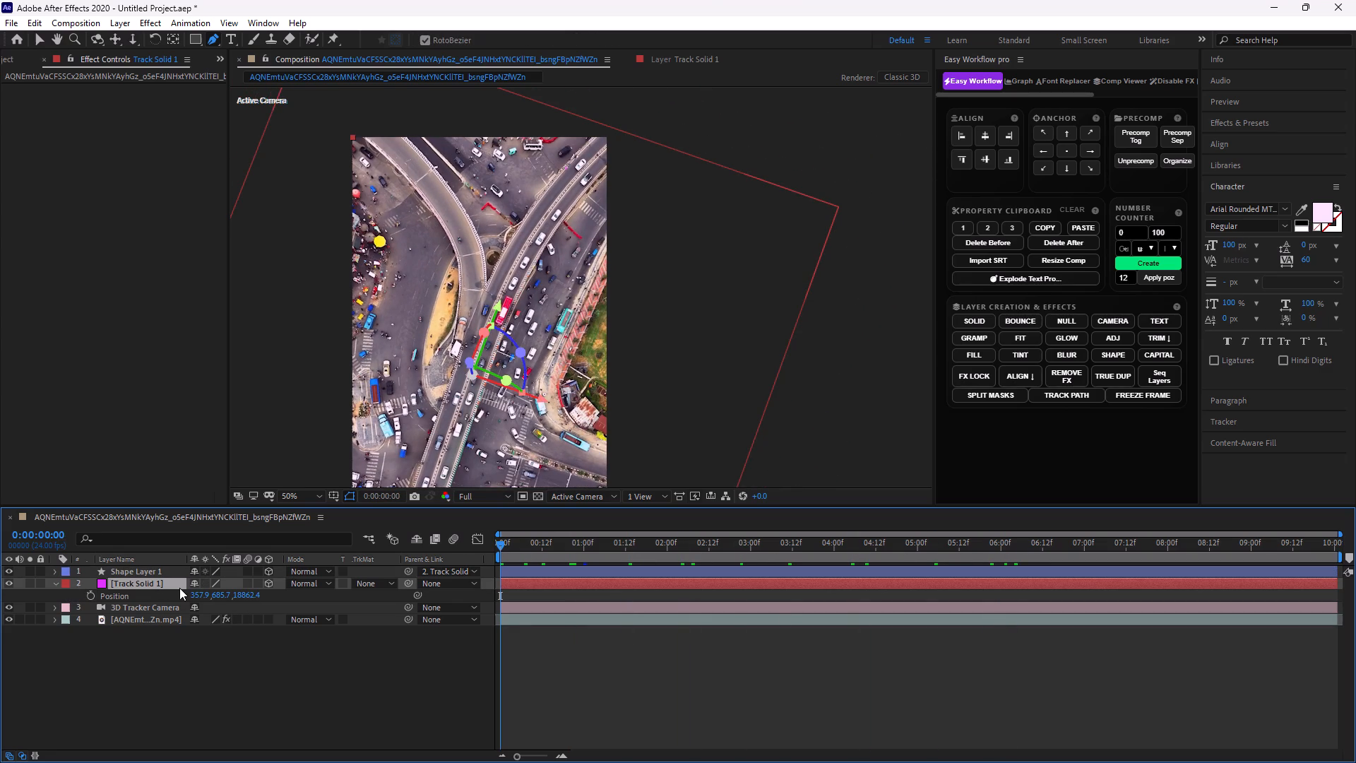
key(t)
drag(196, 595, 247, 593)
drag(195, 597, 249, 600)
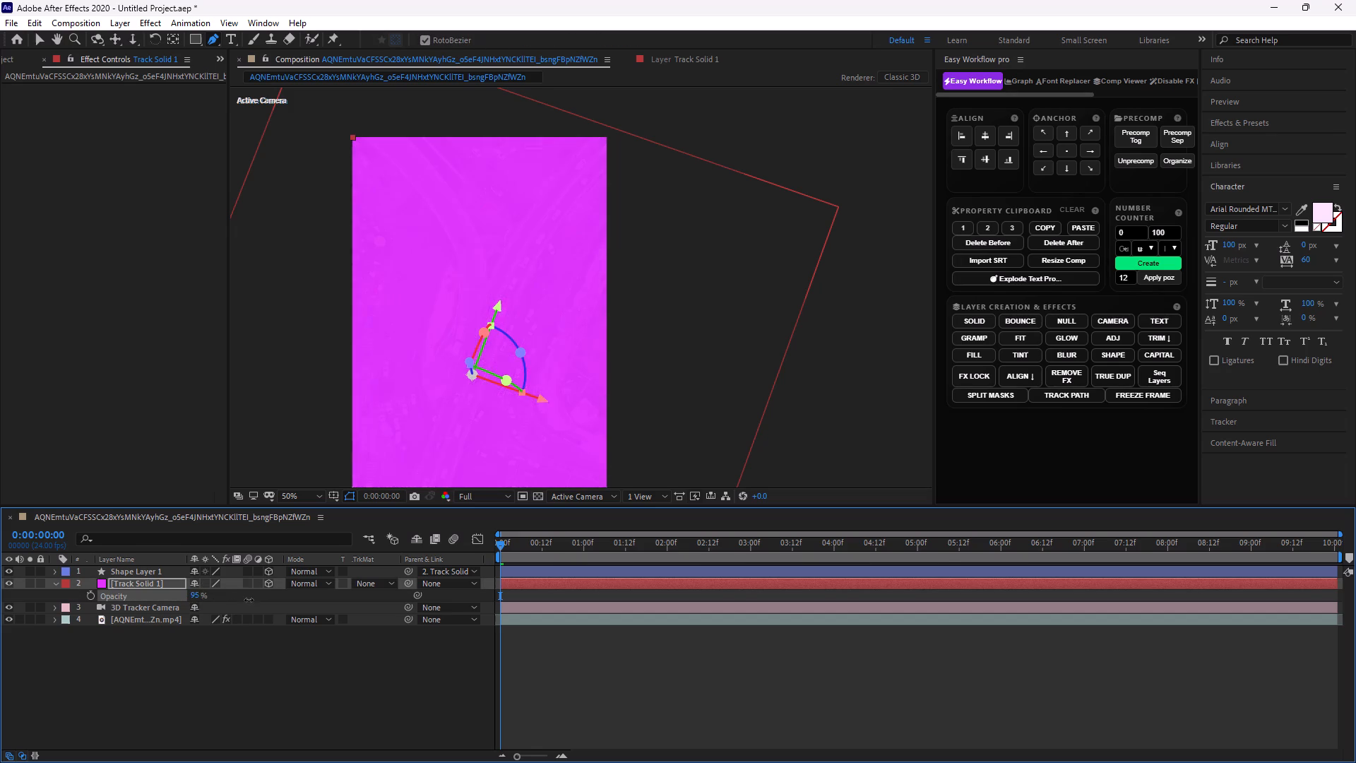
drag(249, 600, 230, 601)
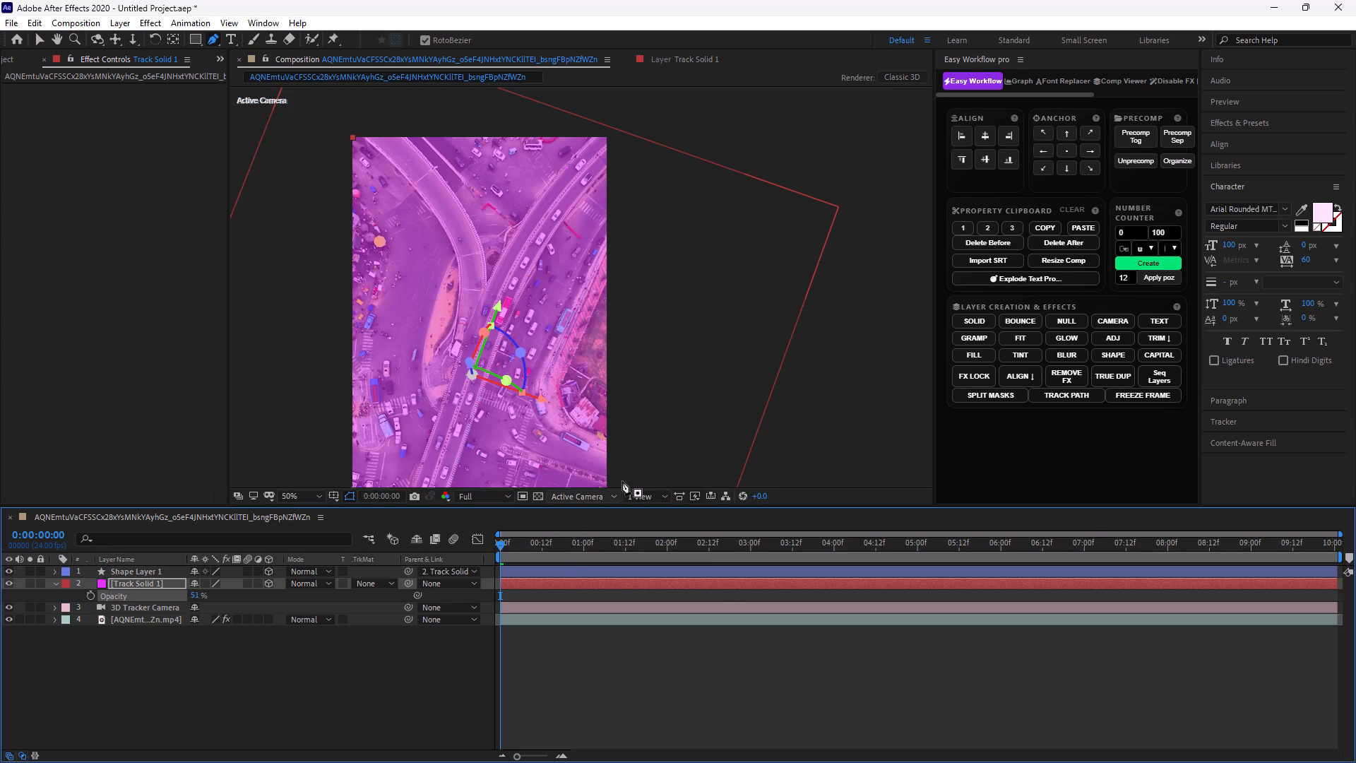
Use the Selection tool to narrow Track Solid 1 to a slanted strip about as wide as the flyover road.
click(569, 581)
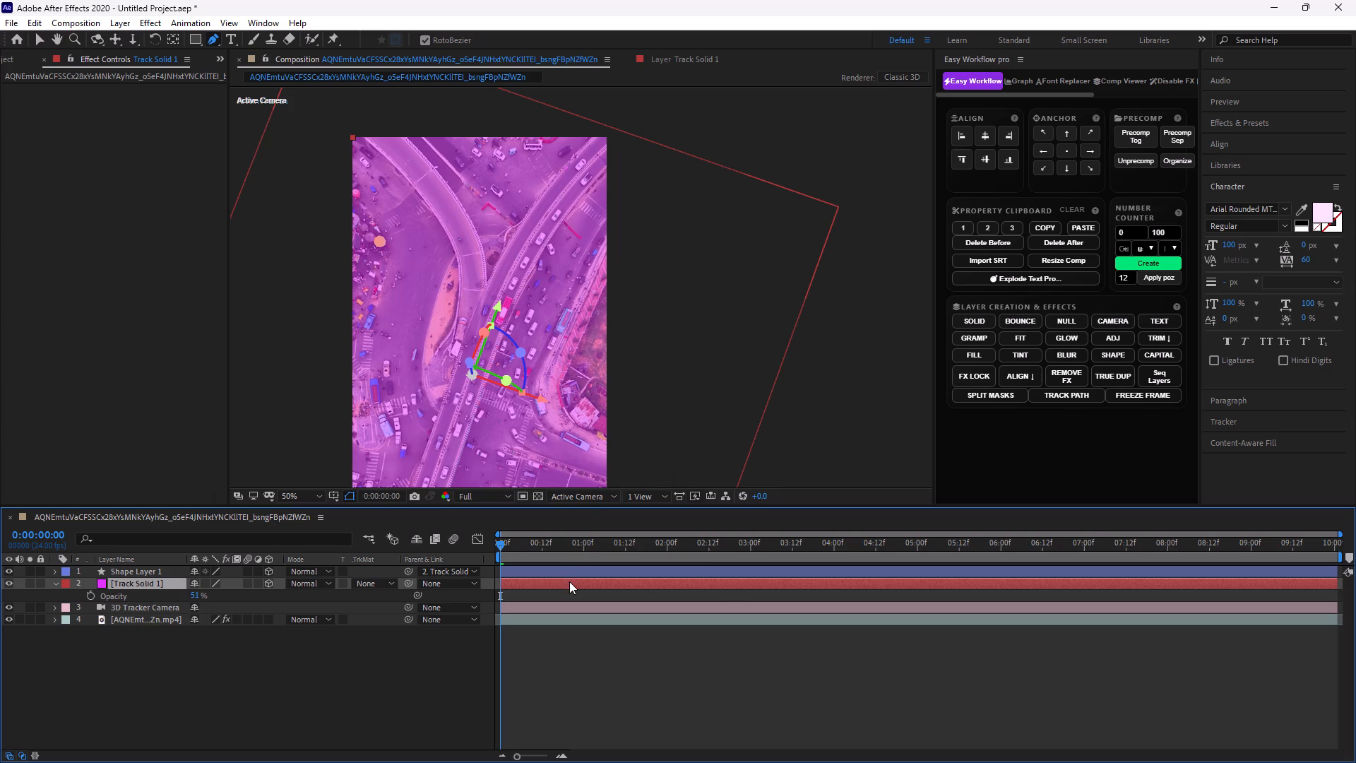
click(569, 581)
click(37, 38)
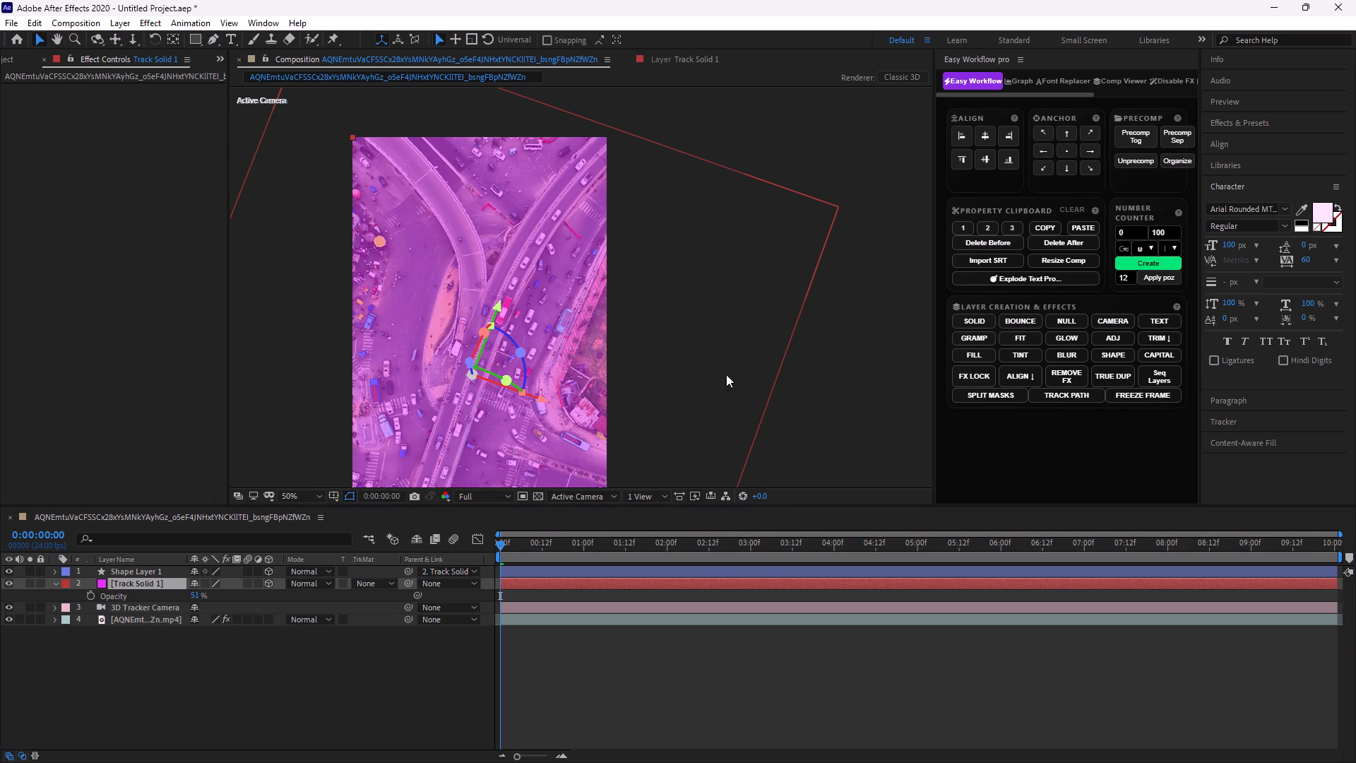
click(616, 583)
click(693, 362)
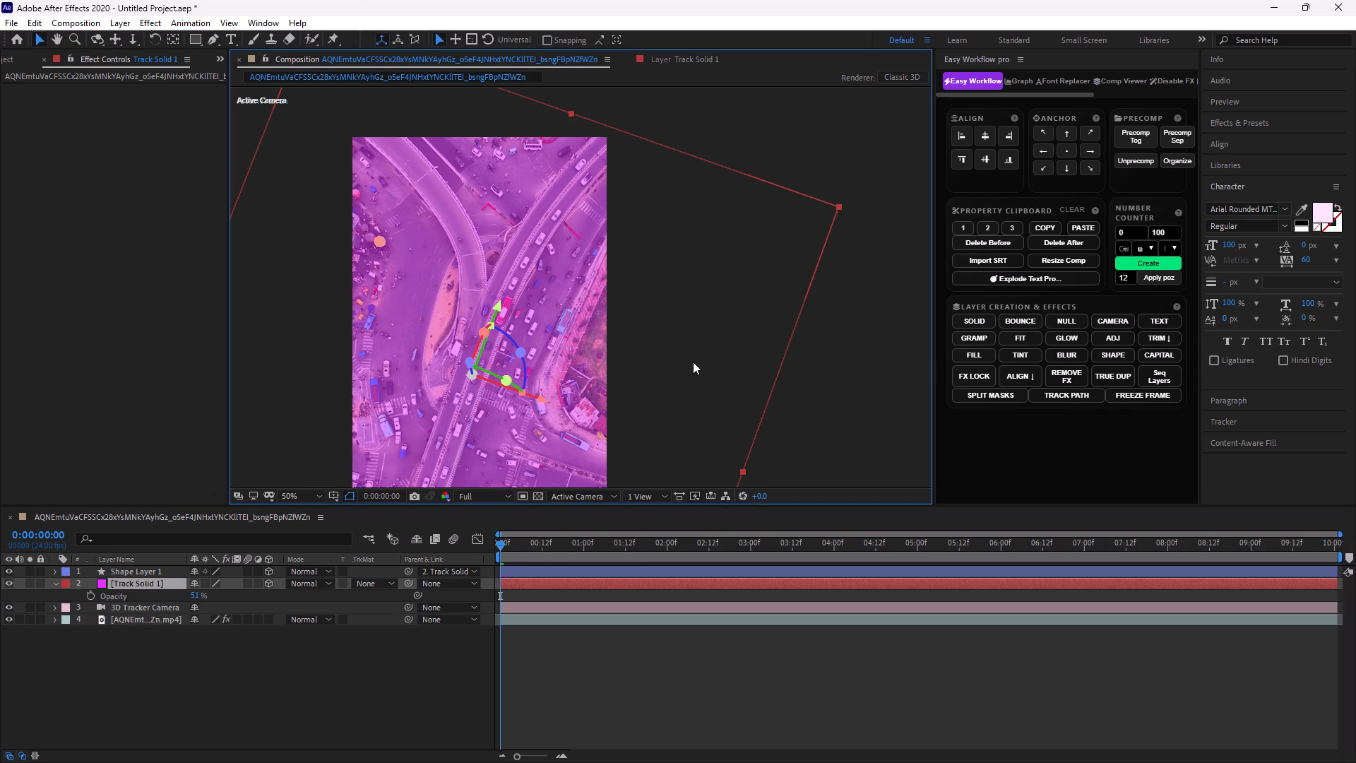
drag(743, 472, 554, 383)
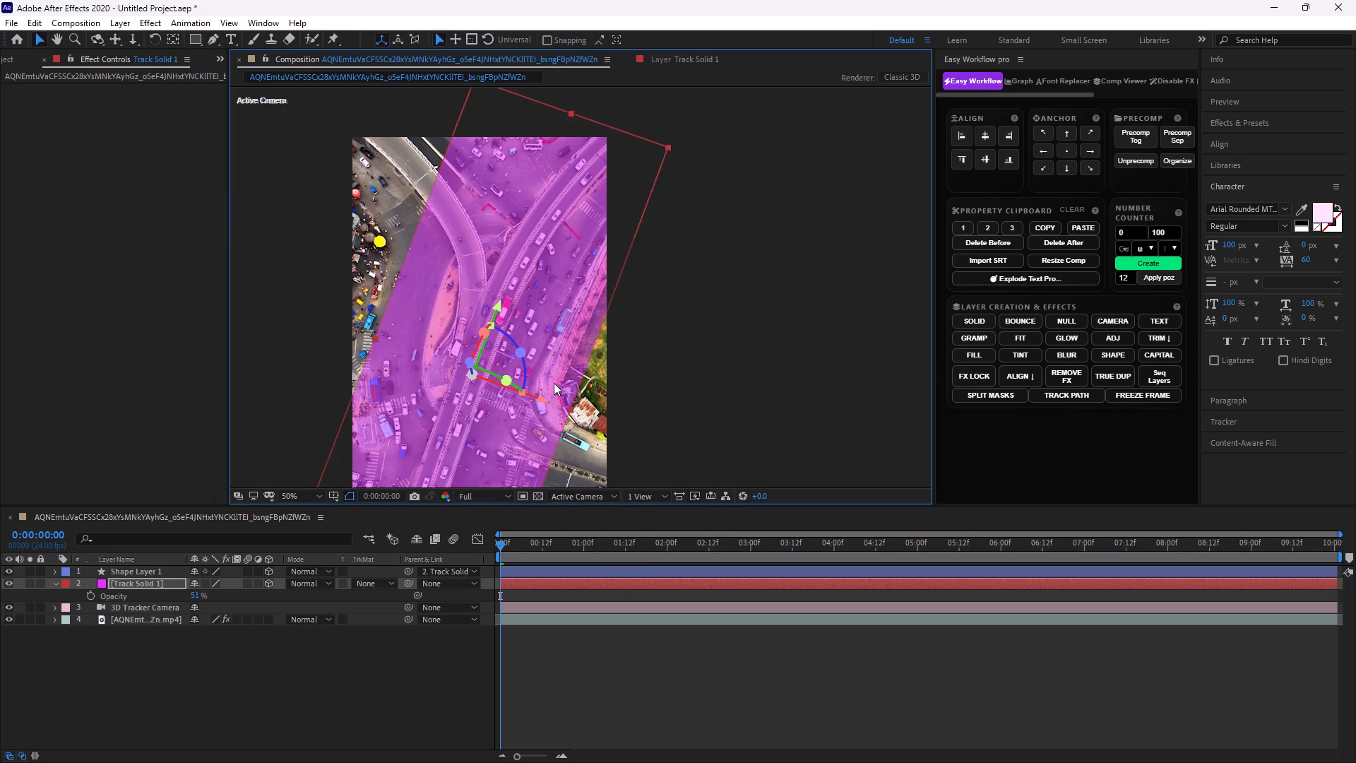
drag(554, 383, 525, 367)
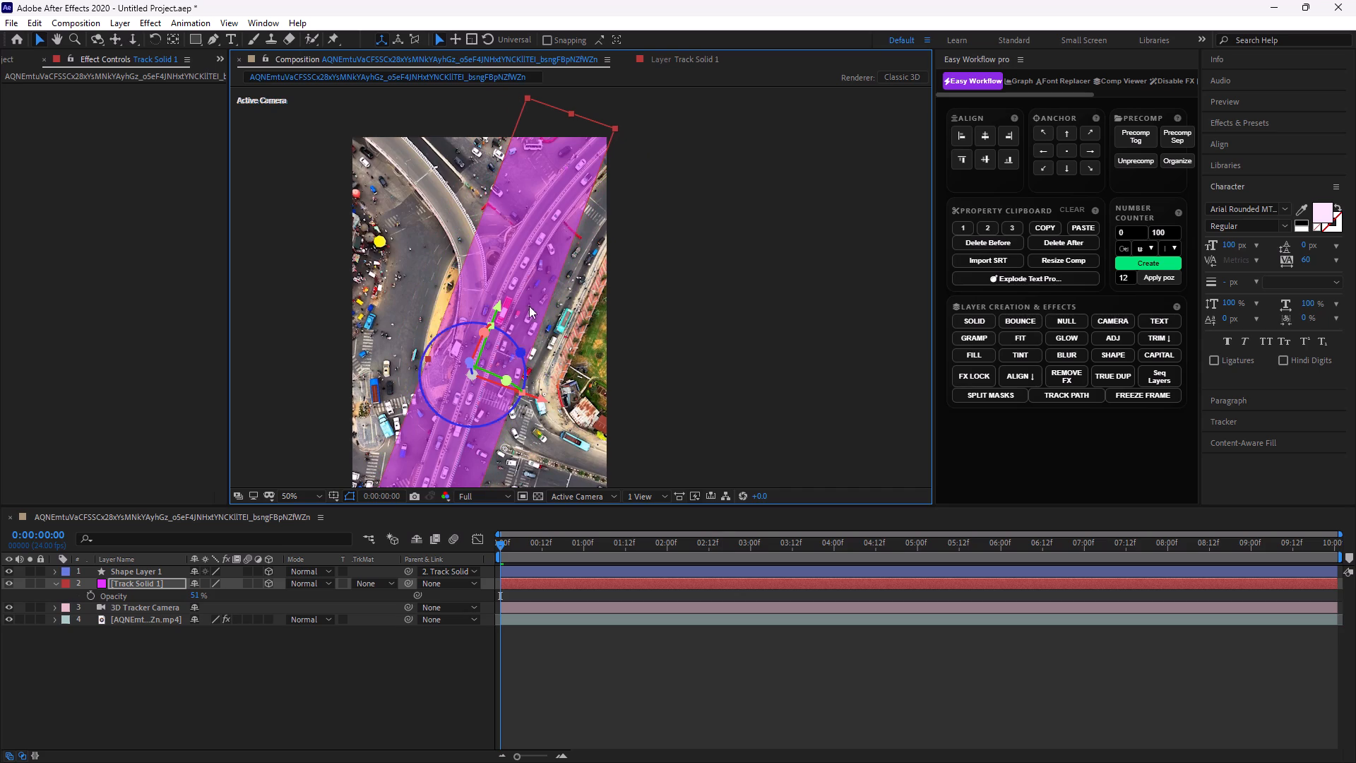
Nudge the narrowed Track Solid 1 into line with the curved flyover, playing the clip to check how it follows the road.
drag(566, 118, 571, 118)
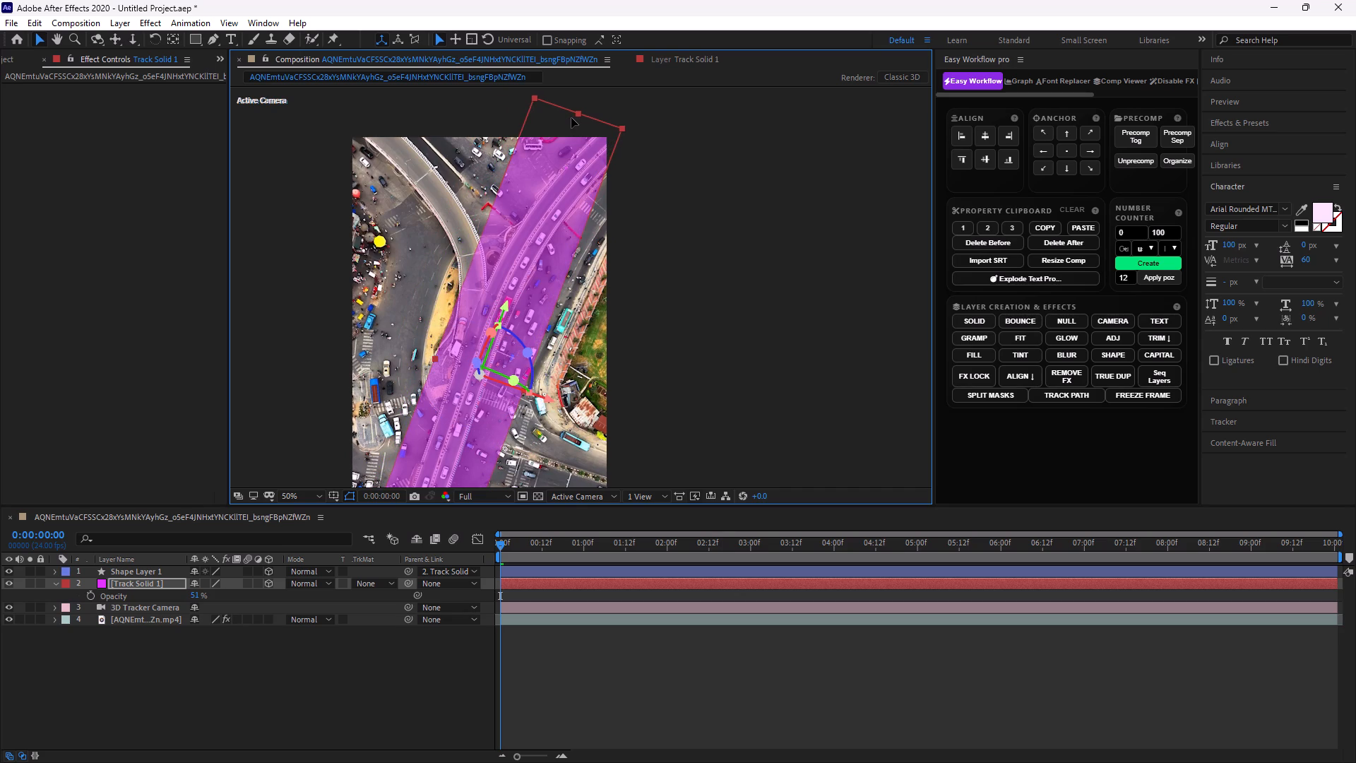
drag(571, 118, 582, 119)
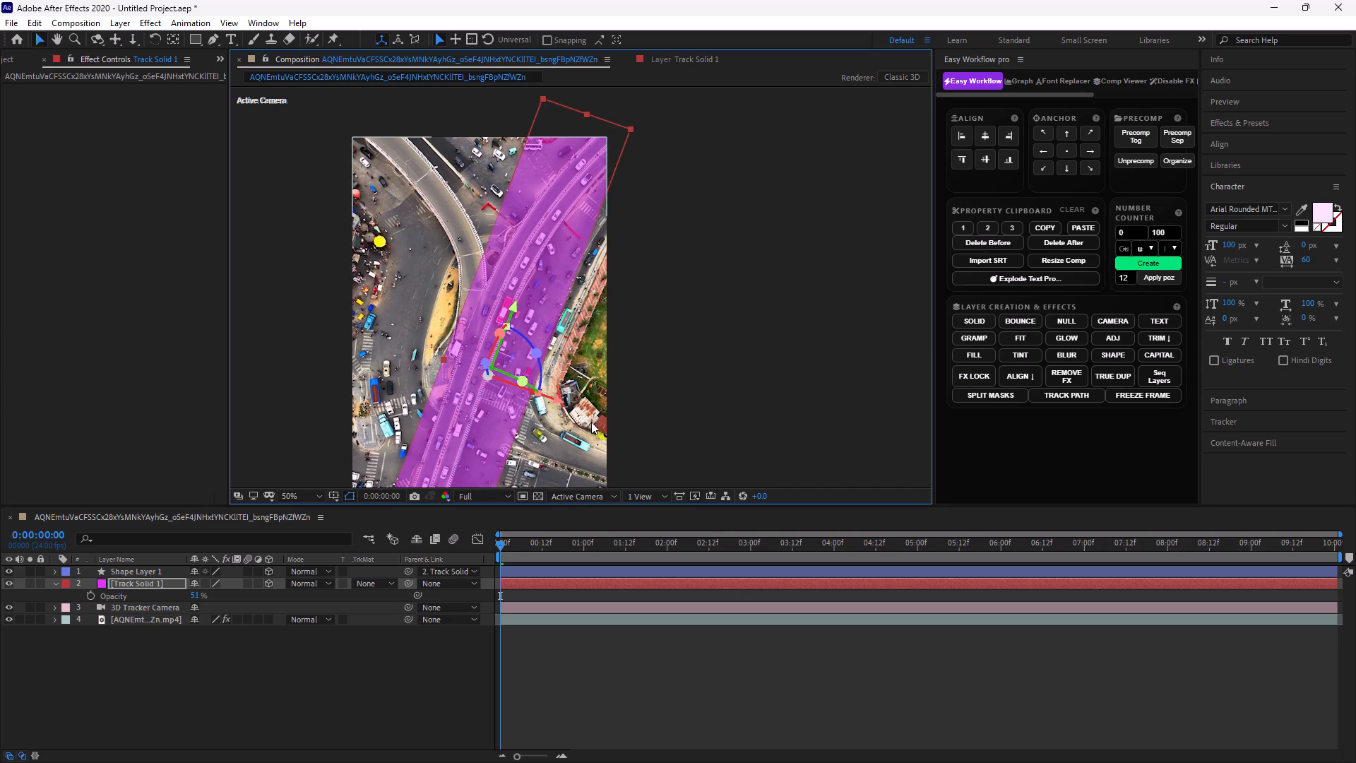
key(space)
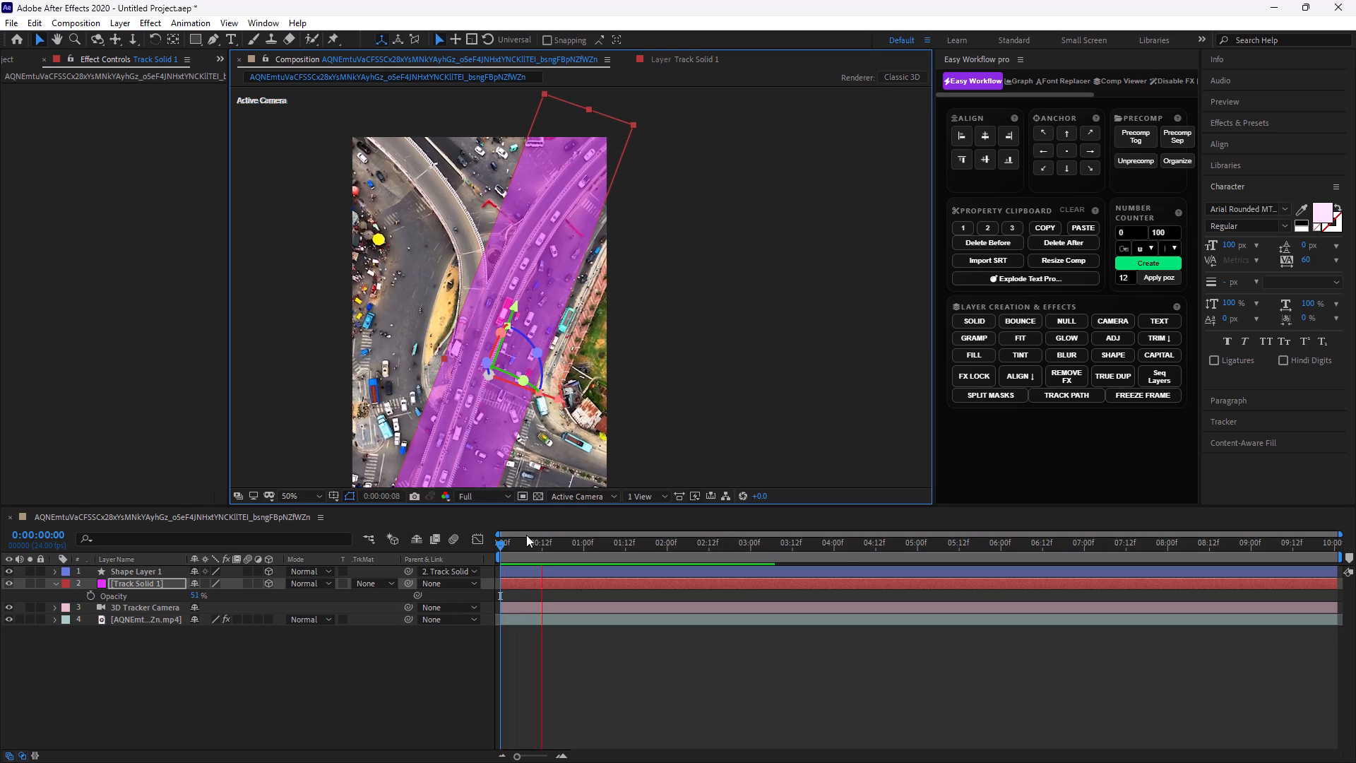
key(space)
drag(533, 270, 525, 270)
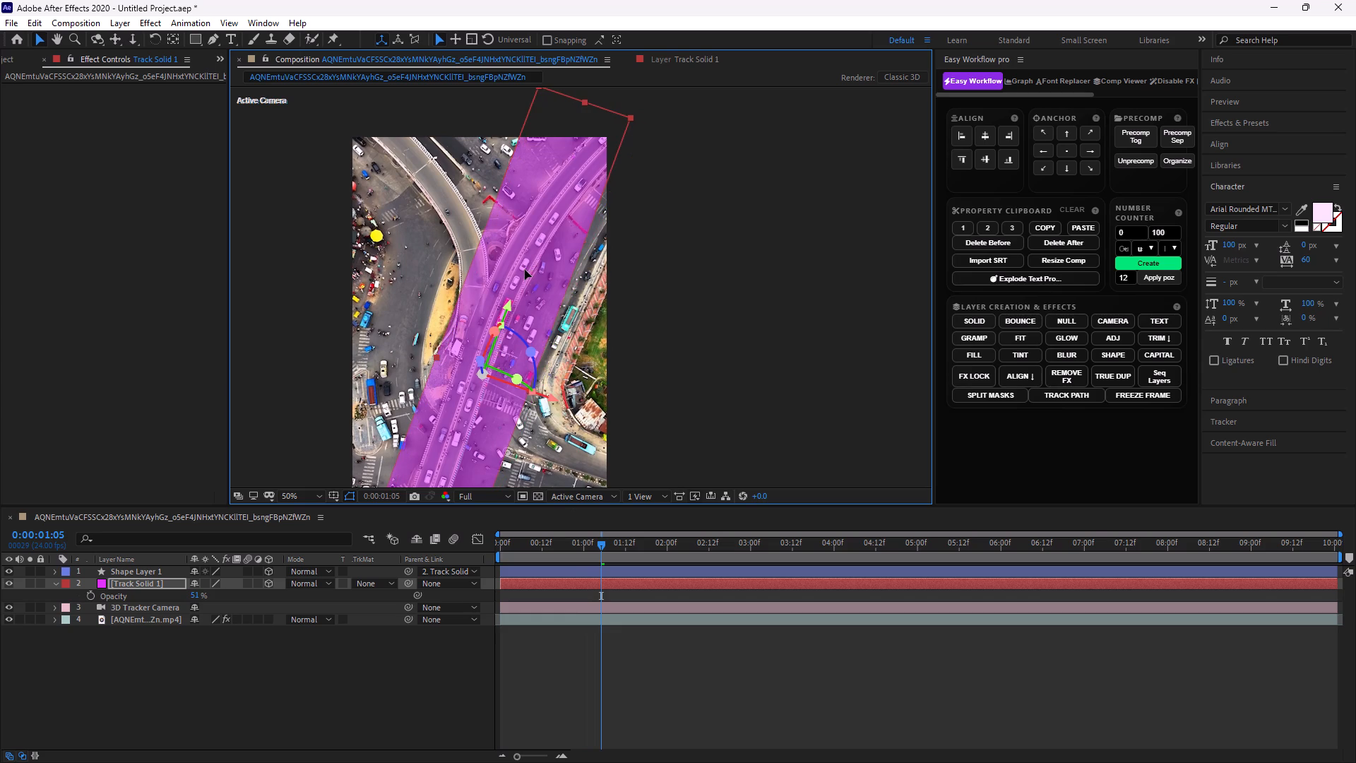
drag(525, 270, 523, 279)
key(space)
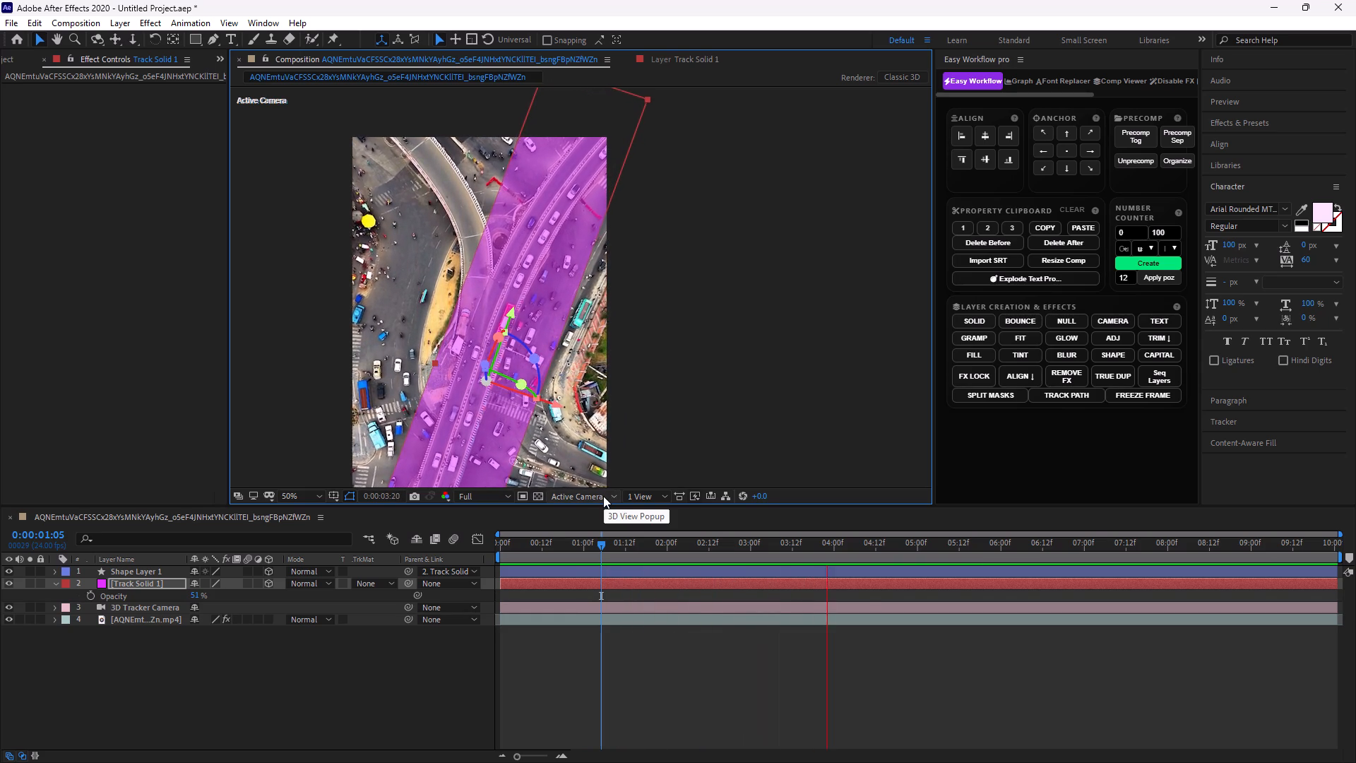
key(space)
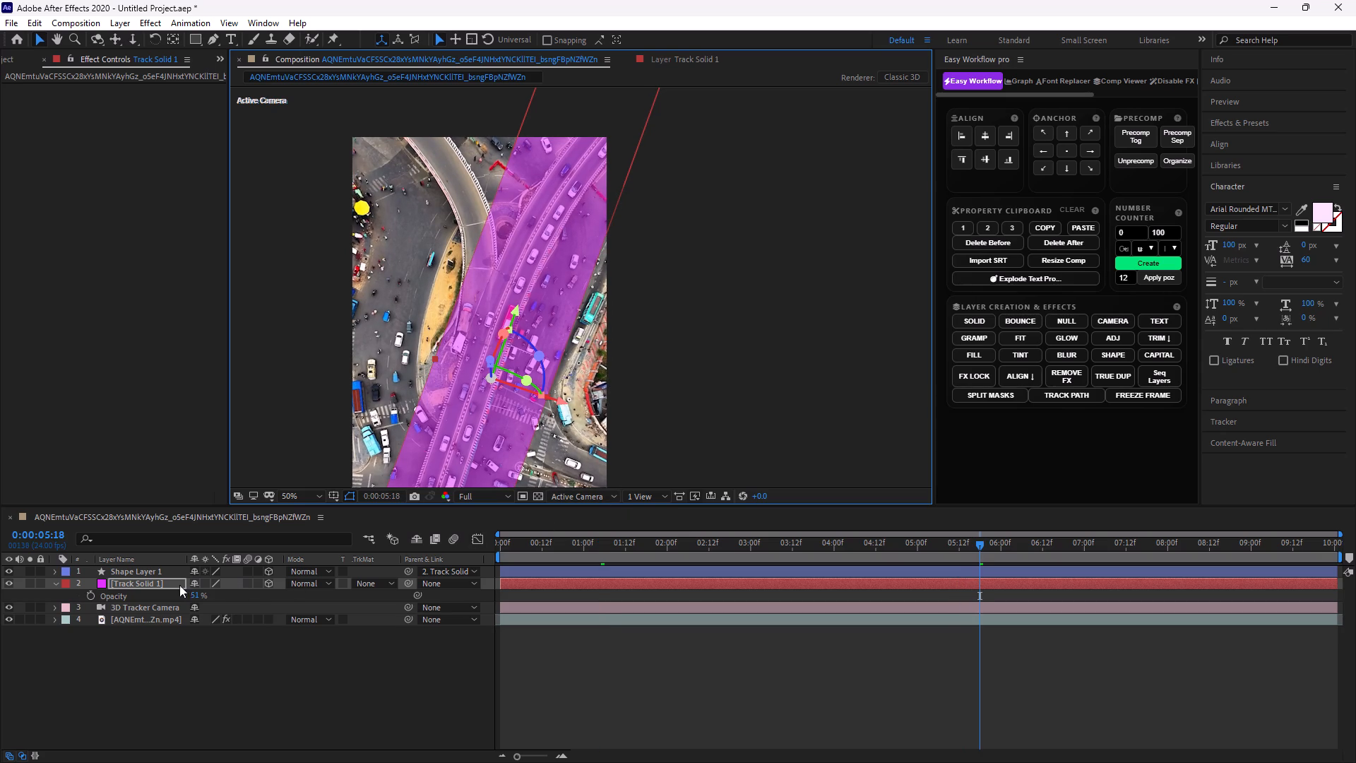
Select Shape Layer 1 in the timeline.
click(116, 573)
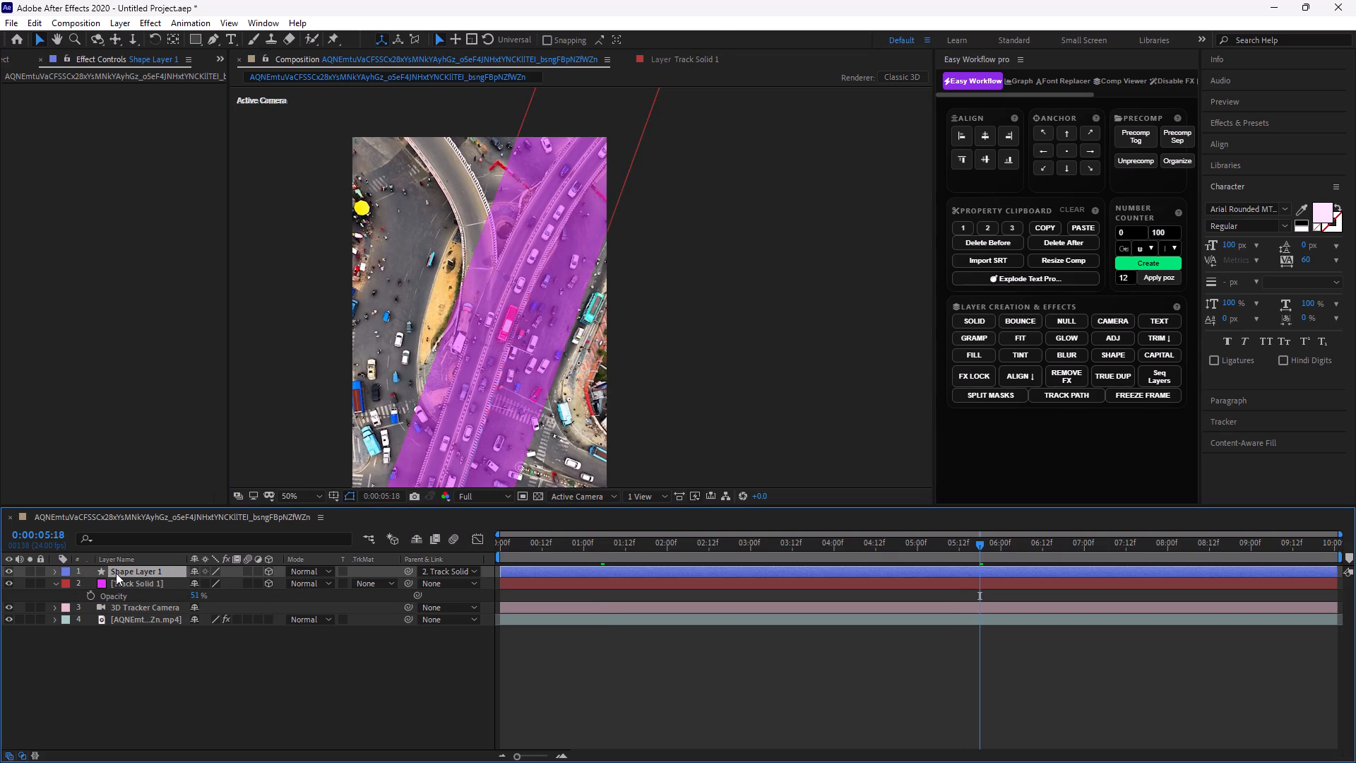
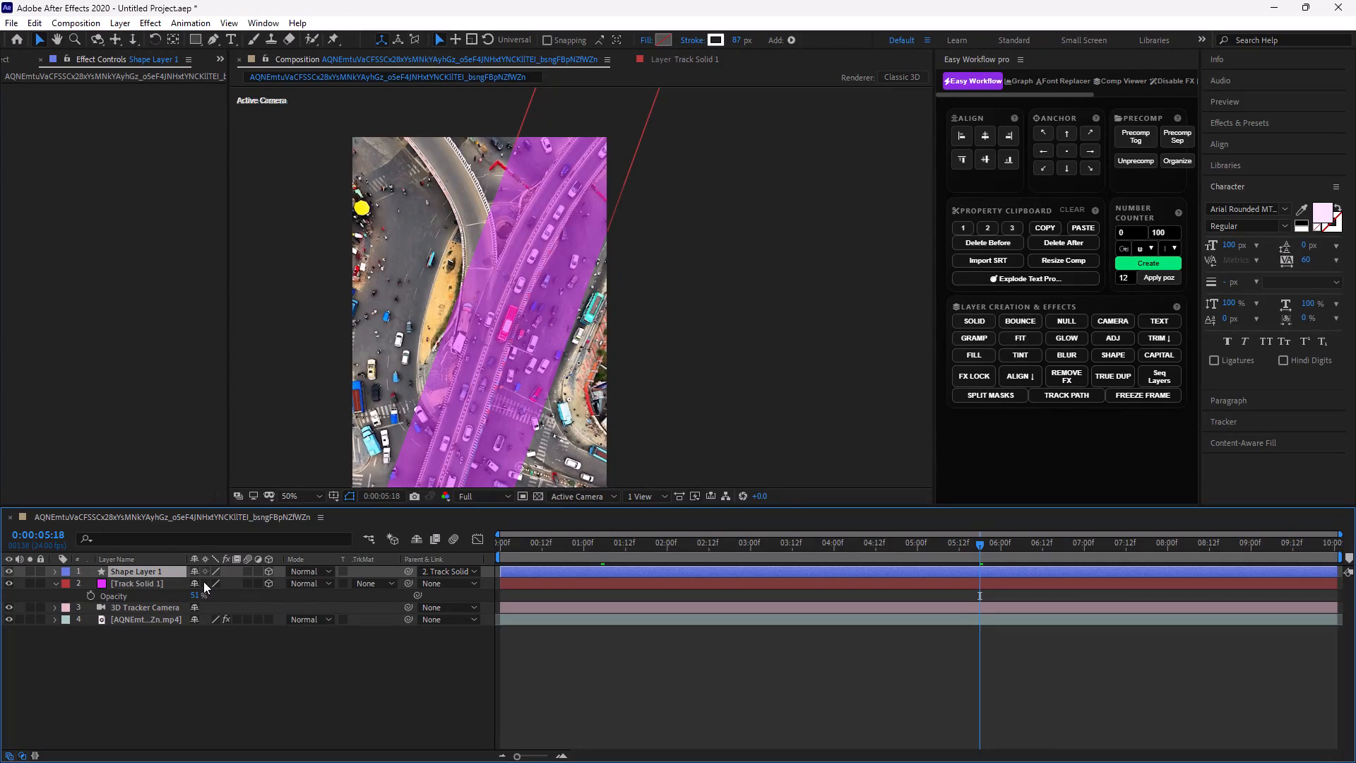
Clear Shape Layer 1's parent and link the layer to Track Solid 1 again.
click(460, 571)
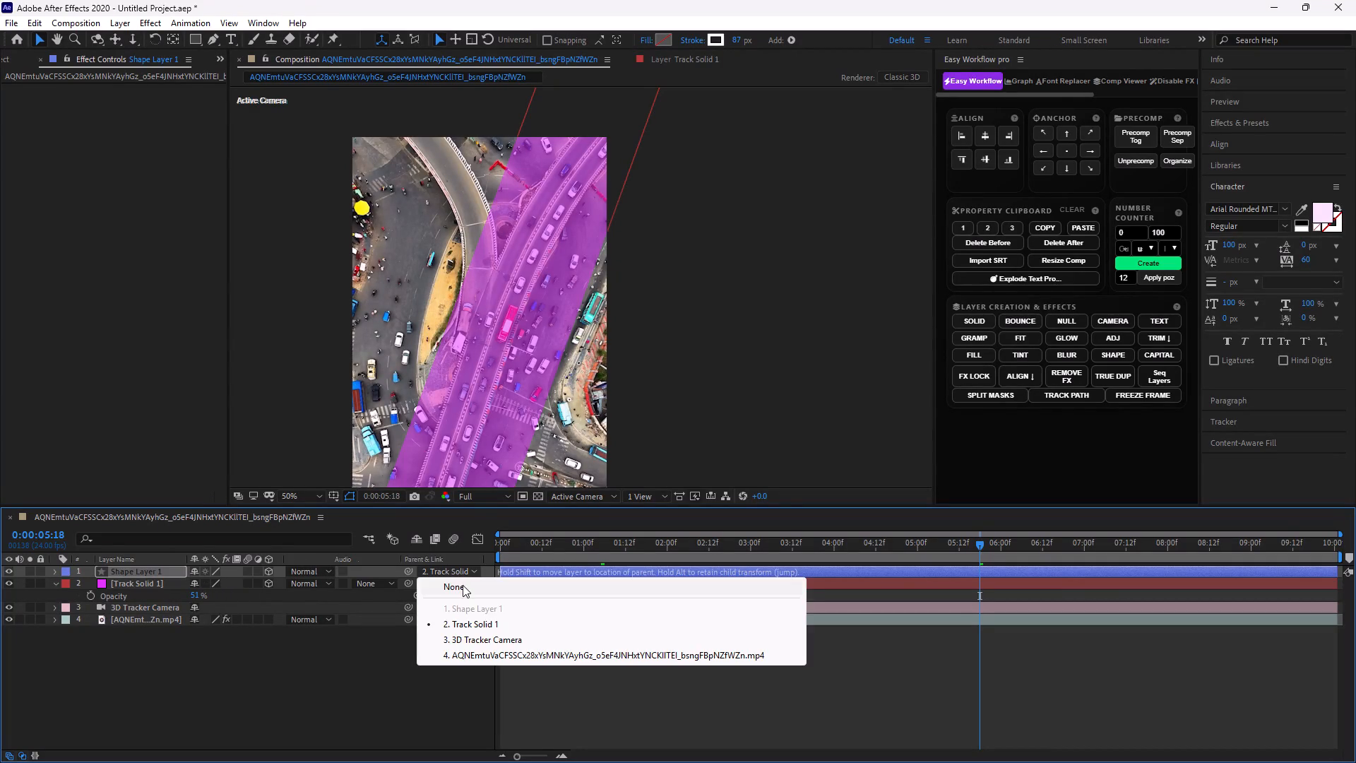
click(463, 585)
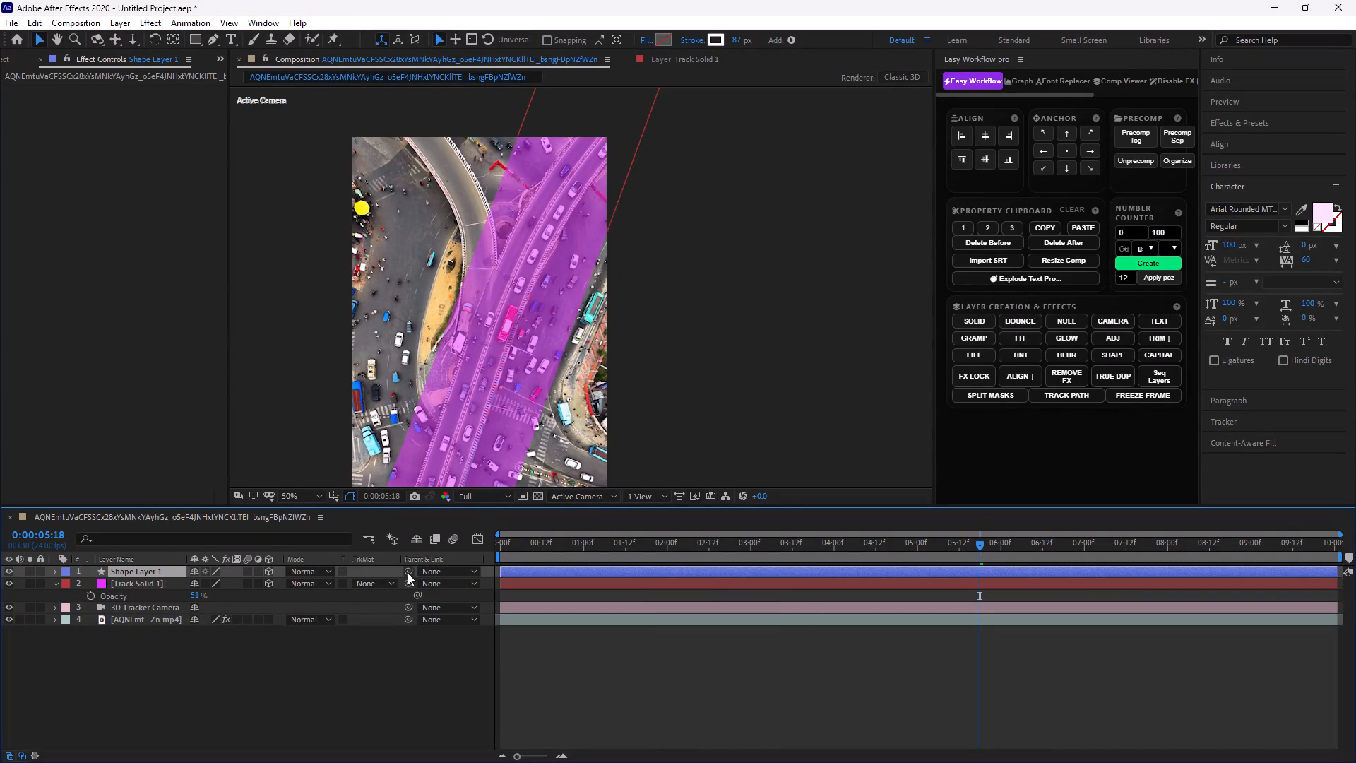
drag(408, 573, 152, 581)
Return to the start of the clip and delete Shape Layer 1.
drag(978, 547, 239, 555)
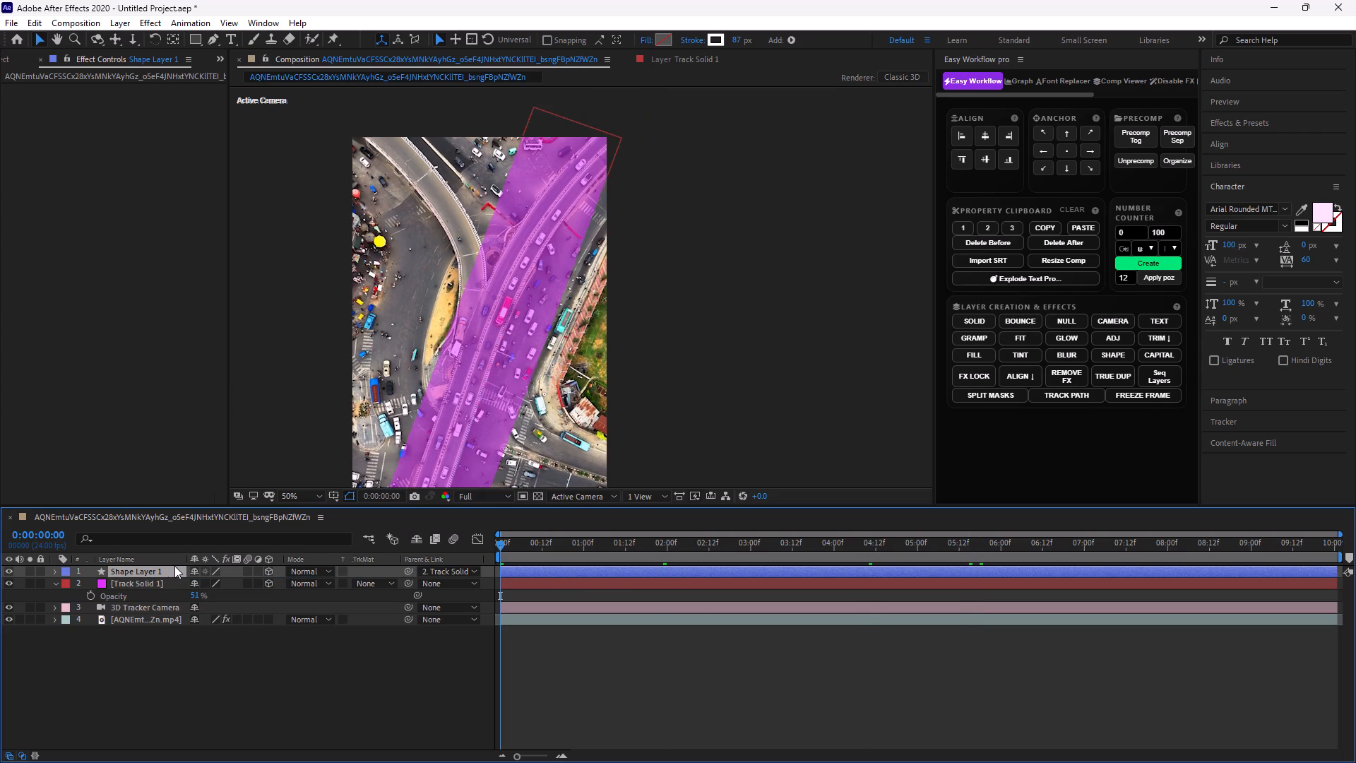
click(160, 566)
key(BackSpace)
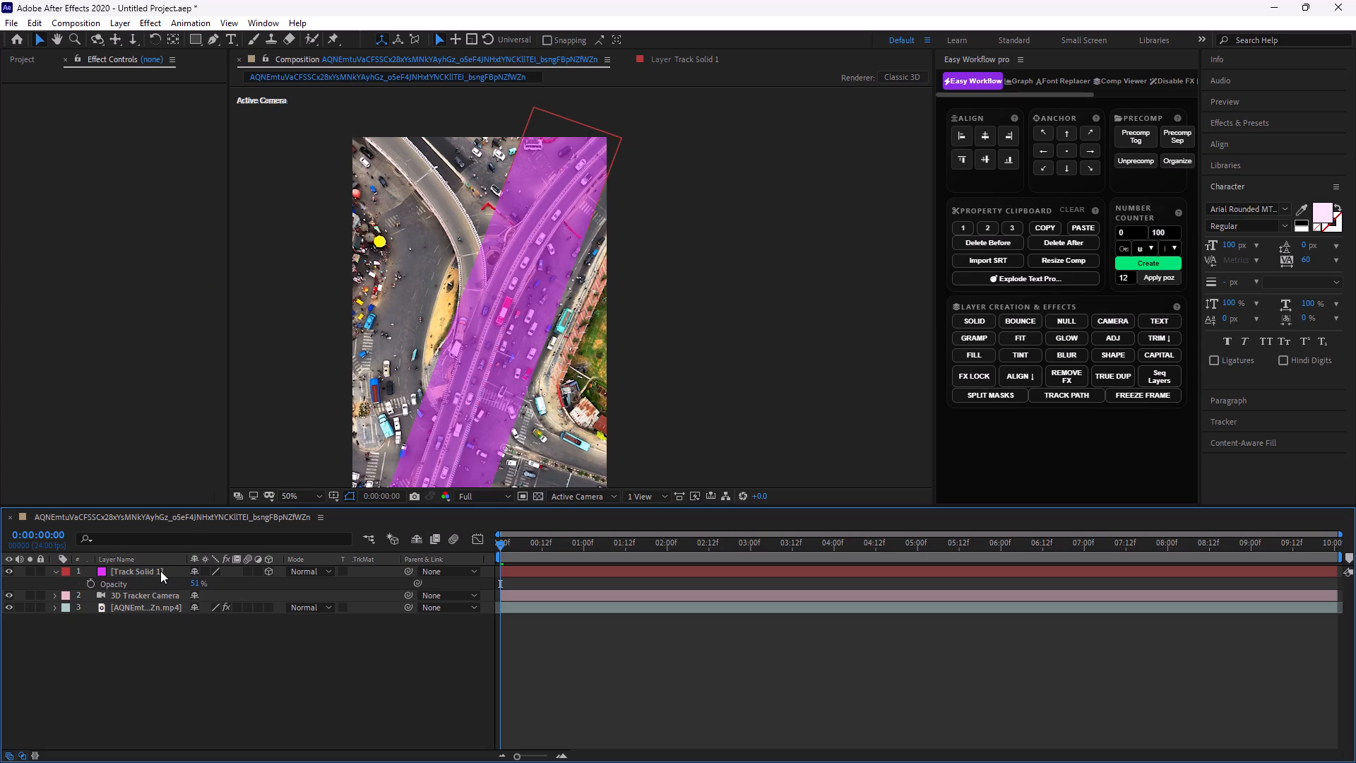
Select Track Solid 1 for masking with the Pen tool in the composition view and play the clip to 0:00:03:09.
double_click(509, 567)
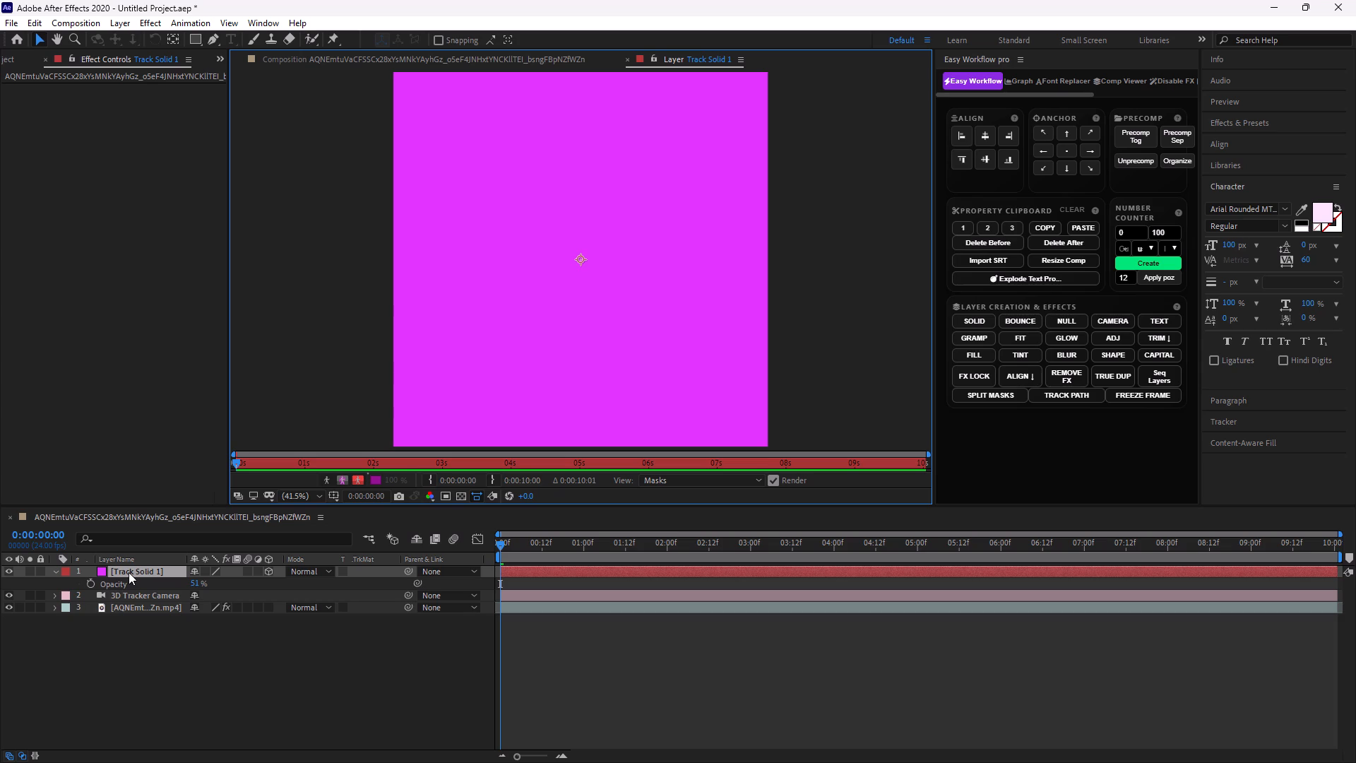
click(120, 517)
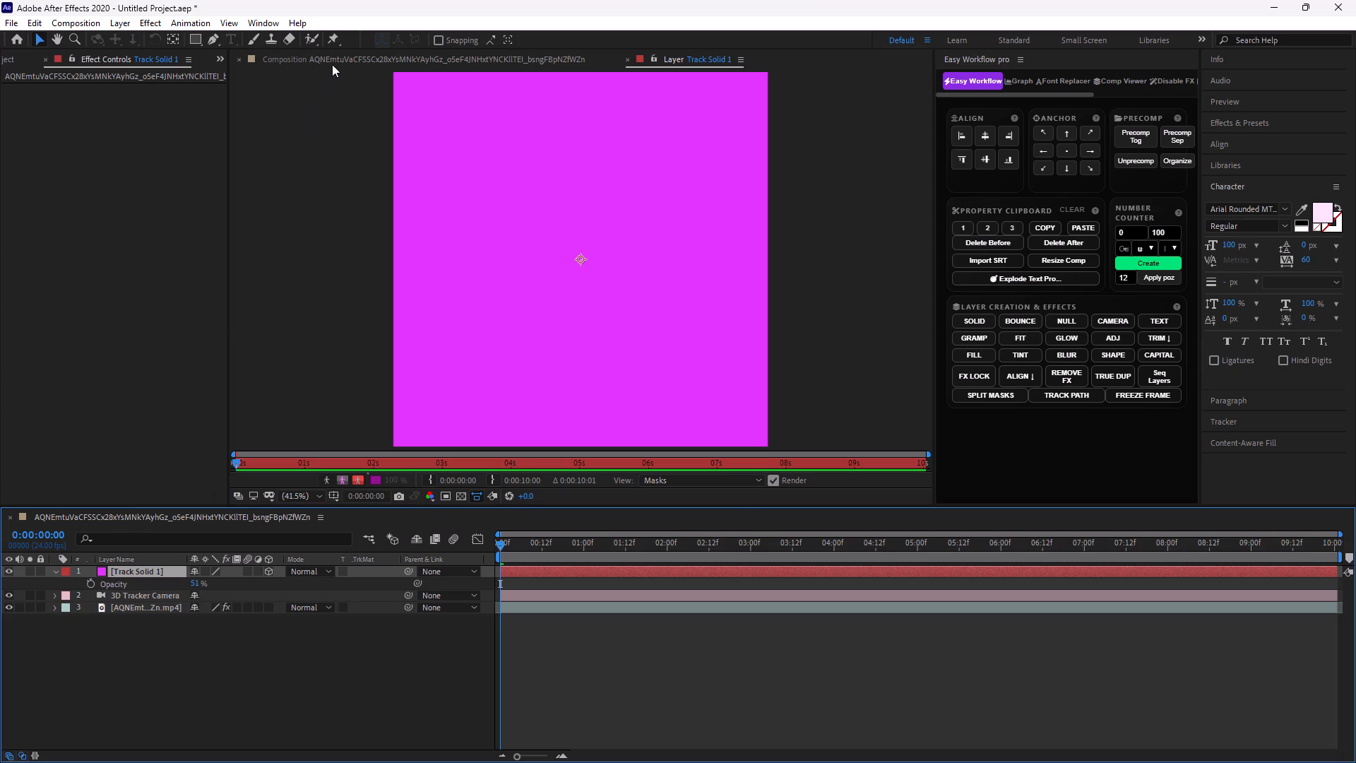
click(335, 57)
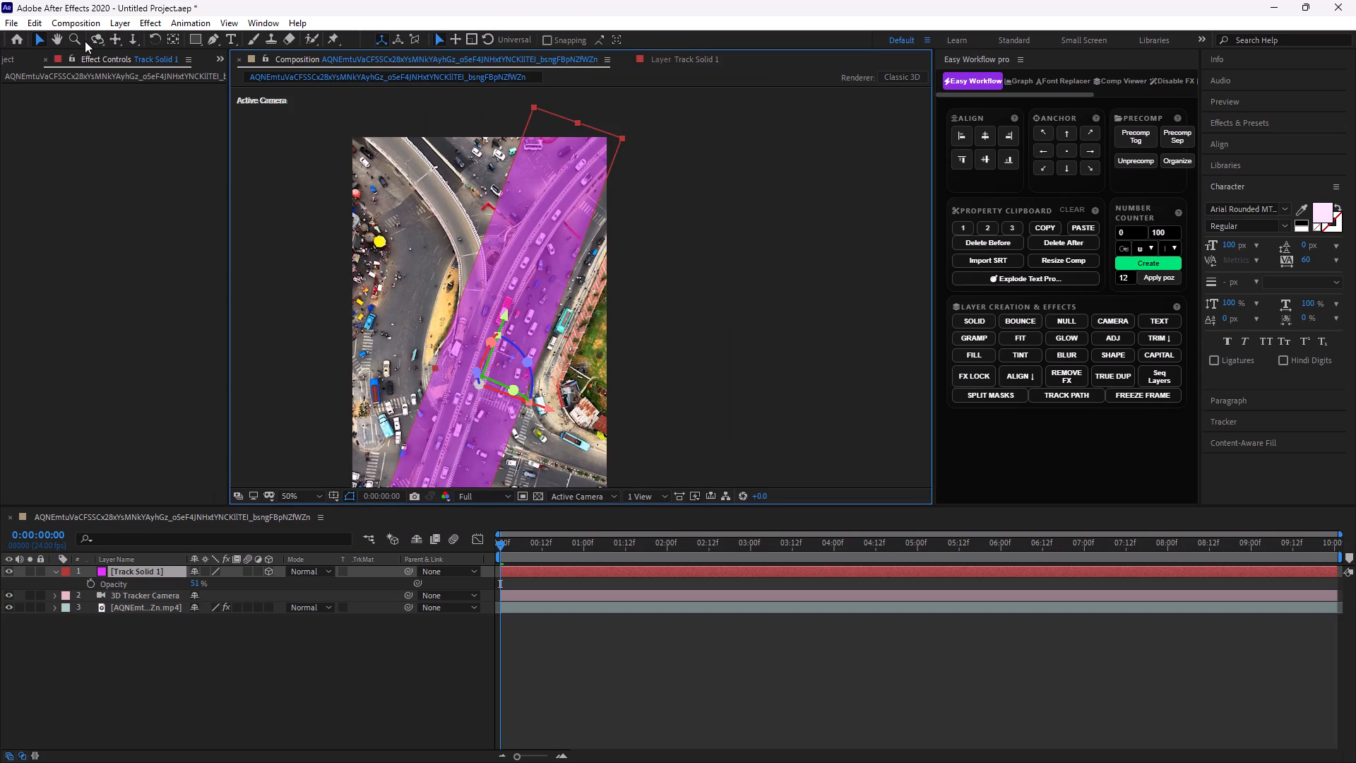
click(210, 39)
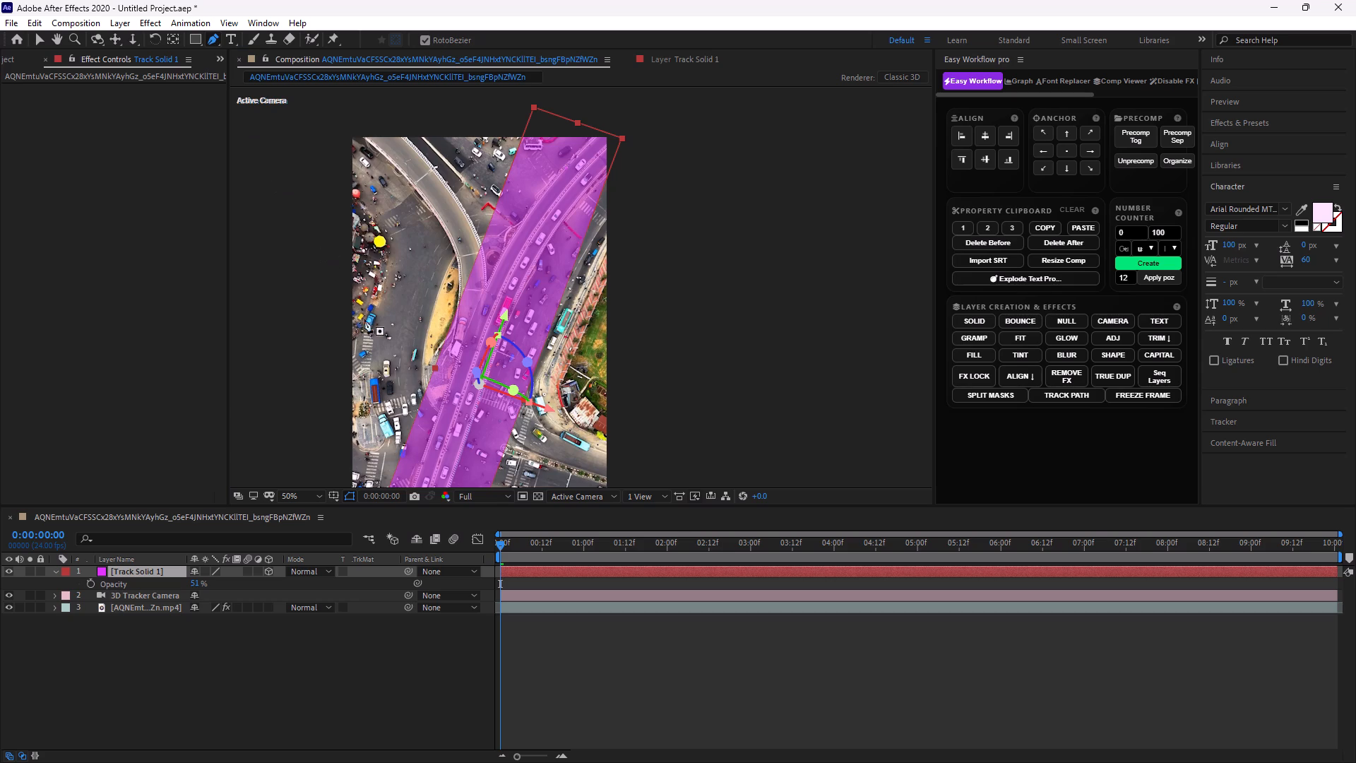
click(423, 522)
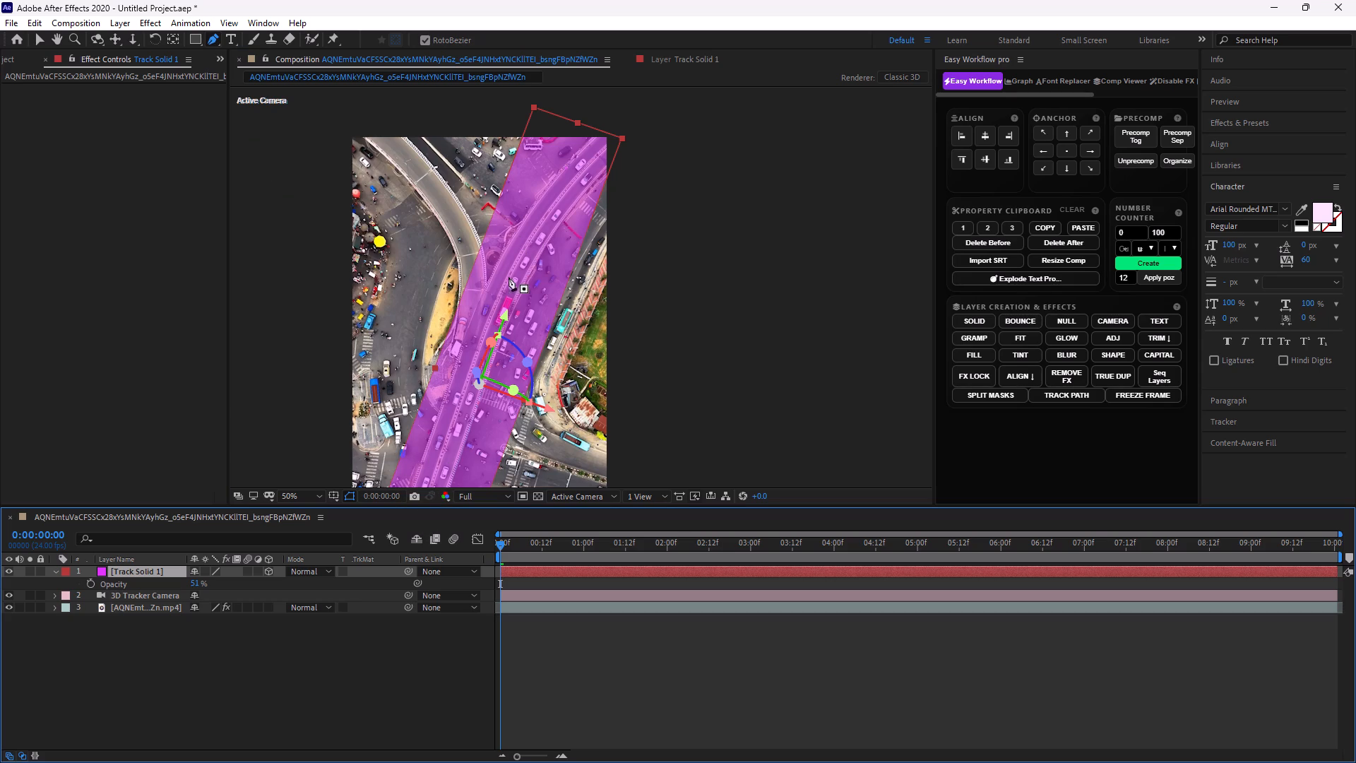
click(472, 376)
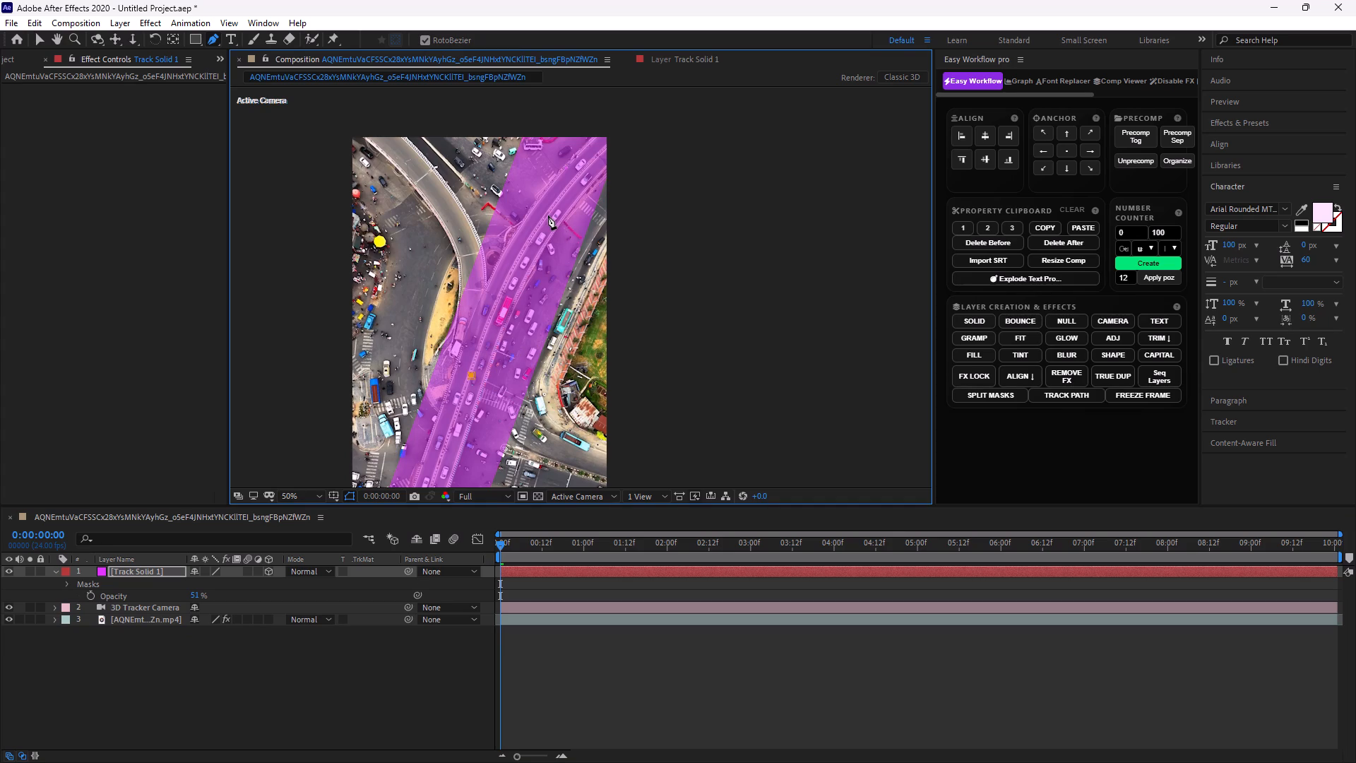
key(ctrl+z)
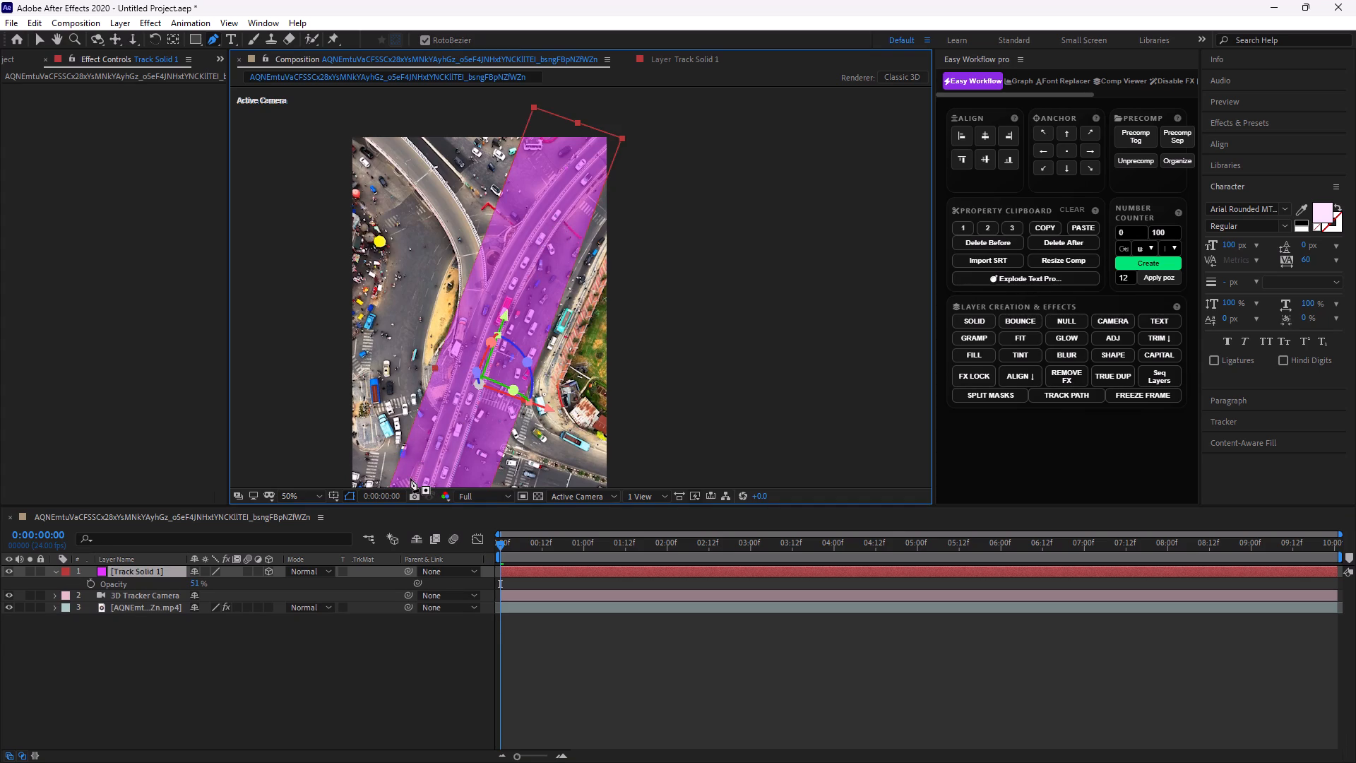
key(space)
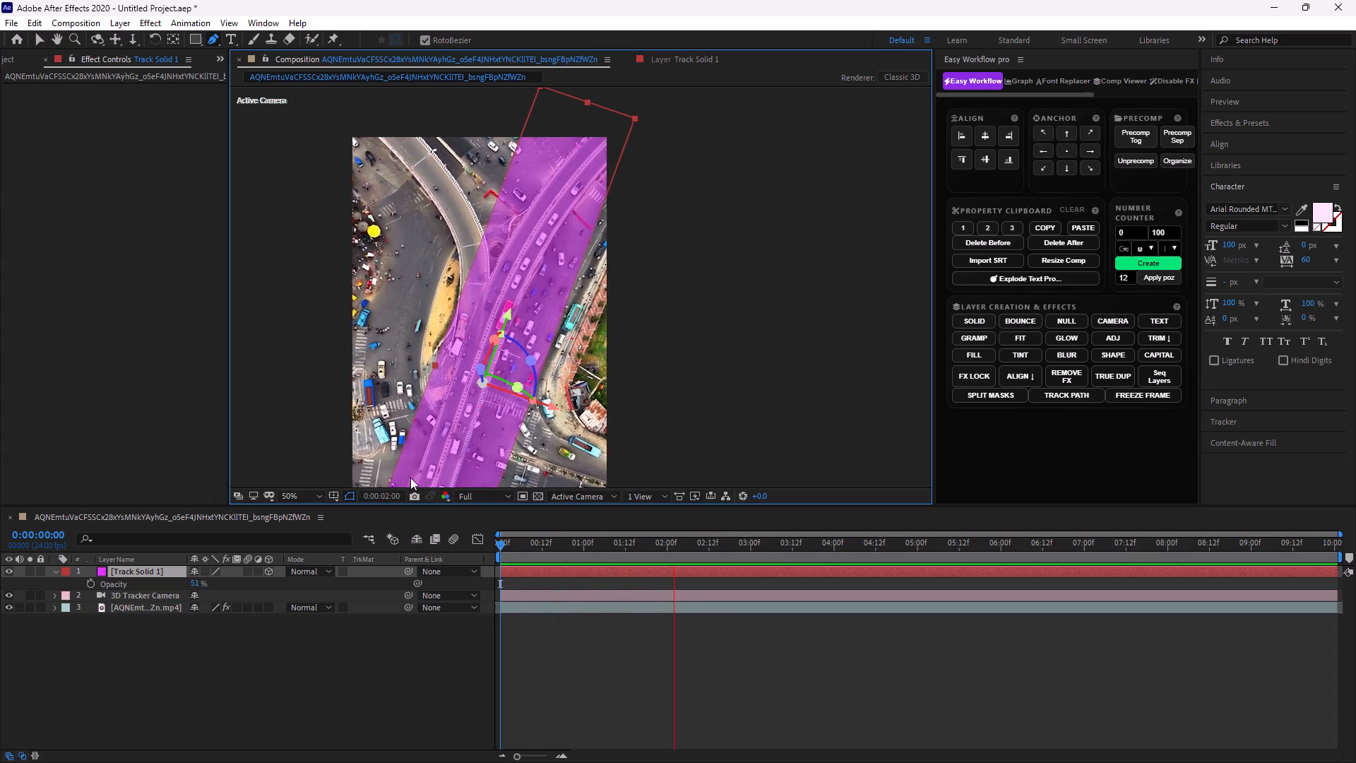
key(space)
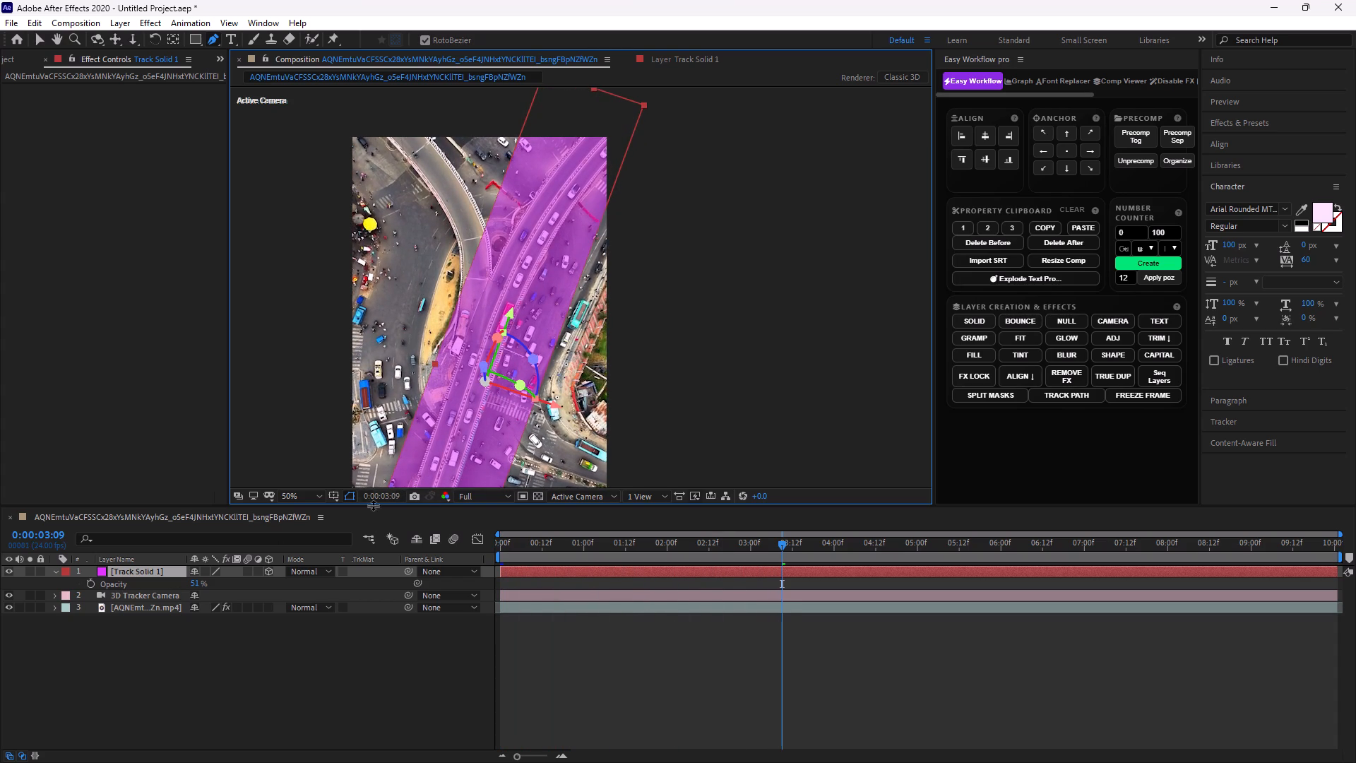
Trace a Pen mask on Track Solid 1 up the flyover's left edge, from the lower road to beyond the frame's top-right corner.
click(411, 487)
click(444, 407)
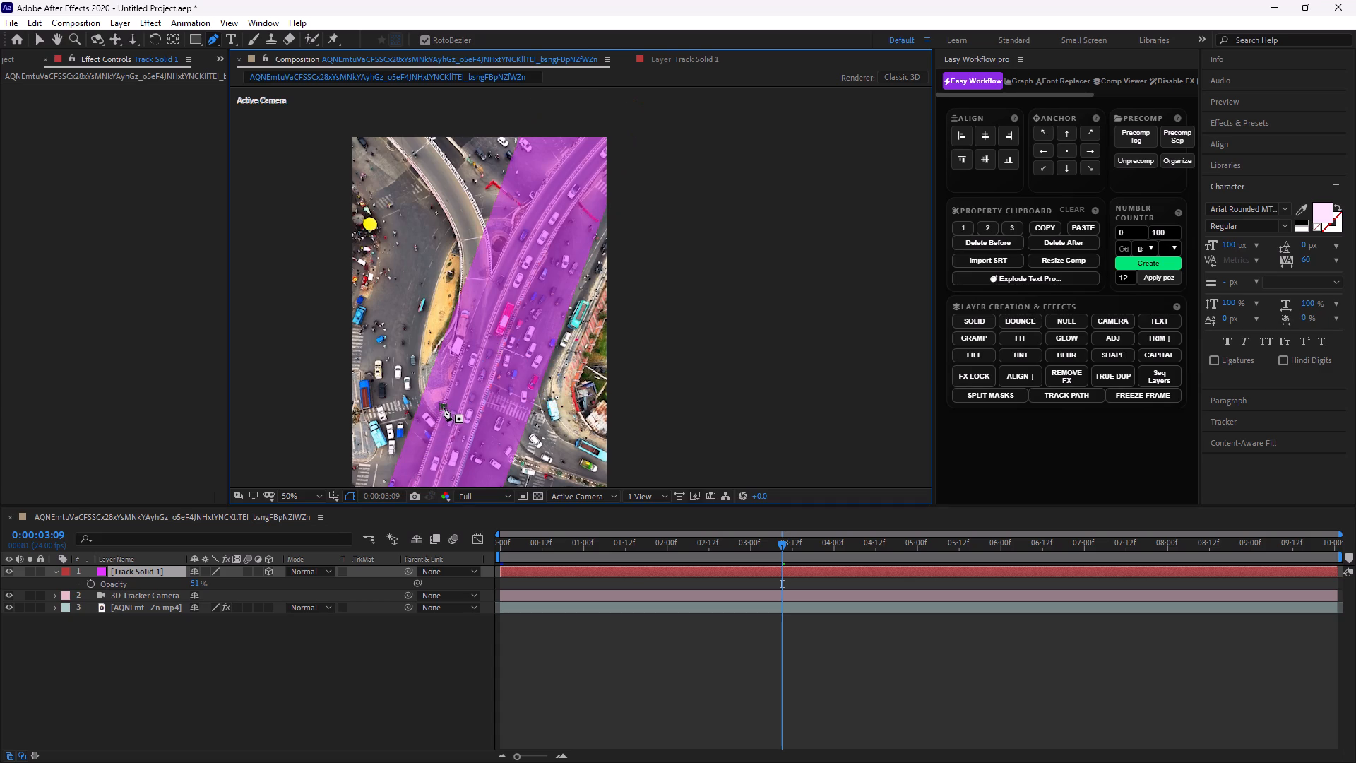
click(465, 338)
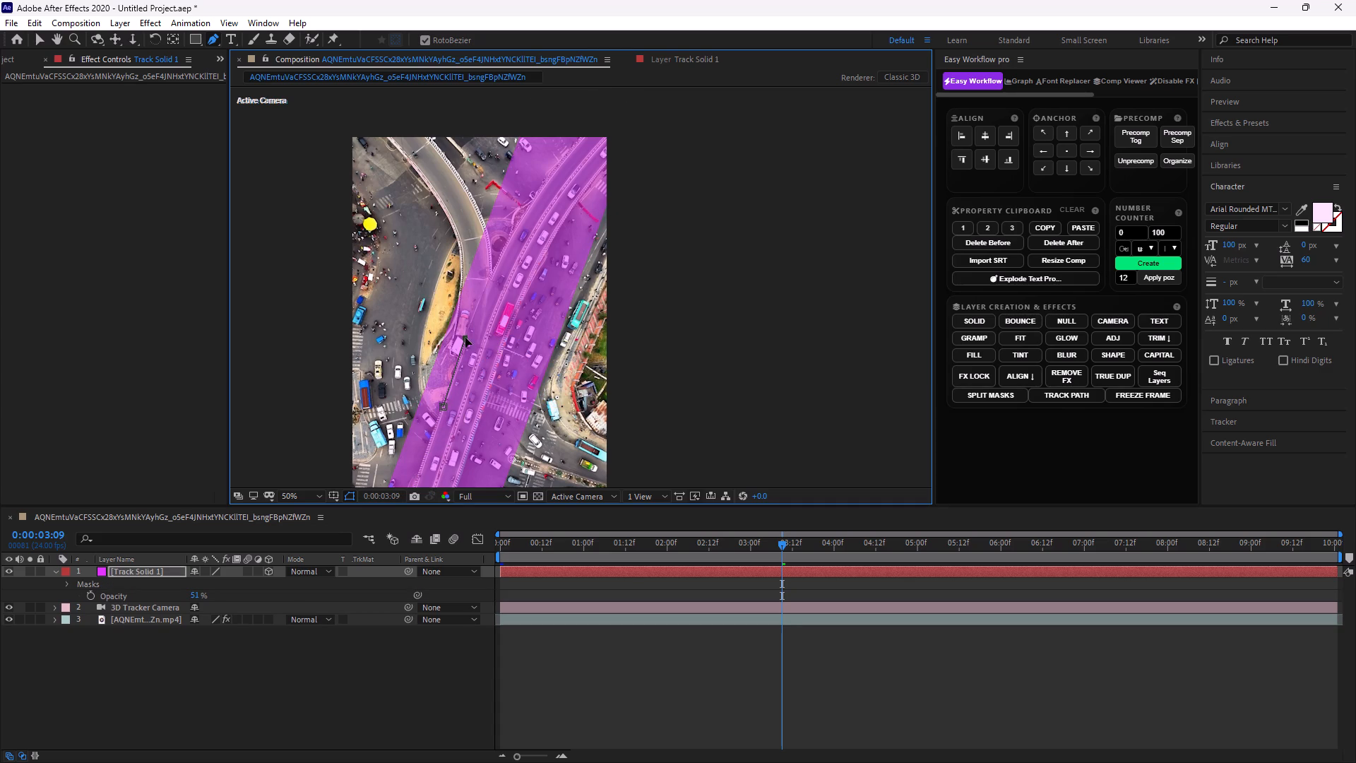
click(484, 290)
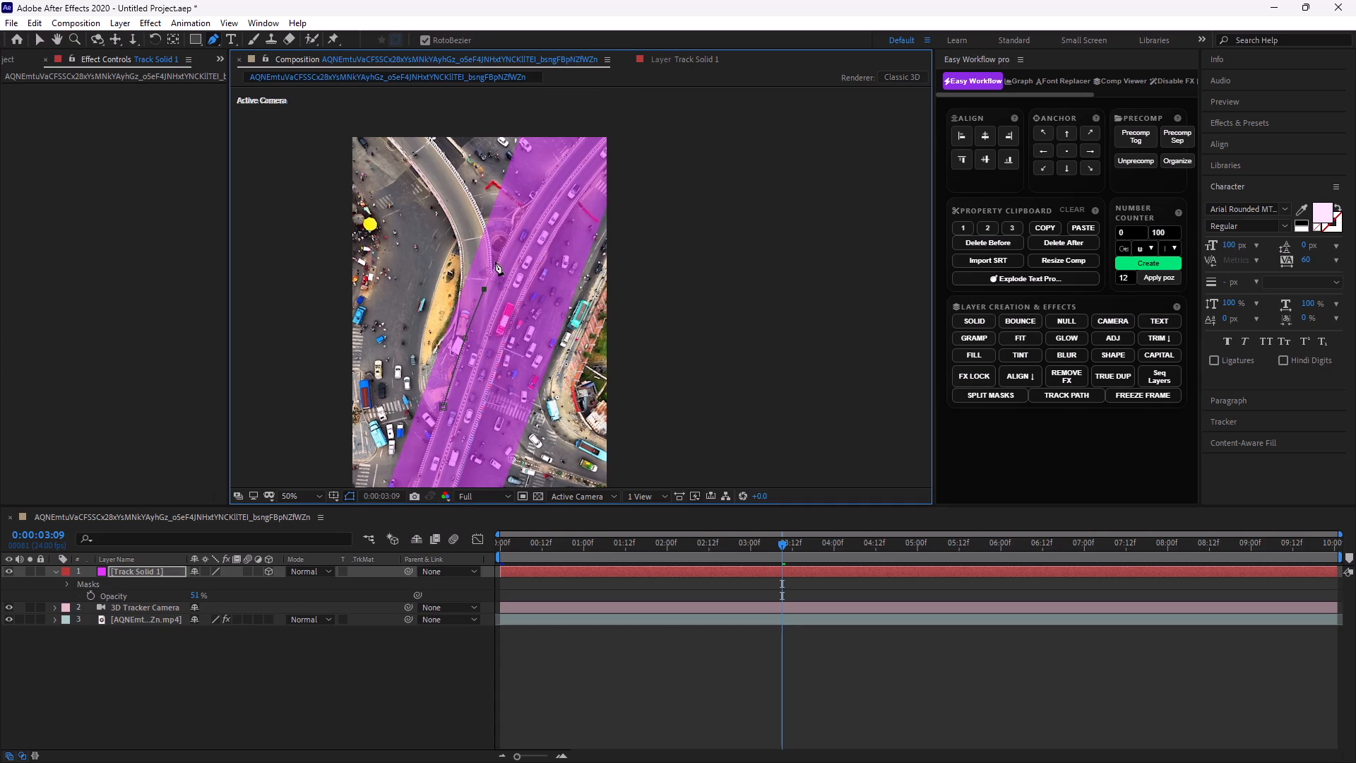
click(501, 253)
click(516, 226)
click(542, 185)
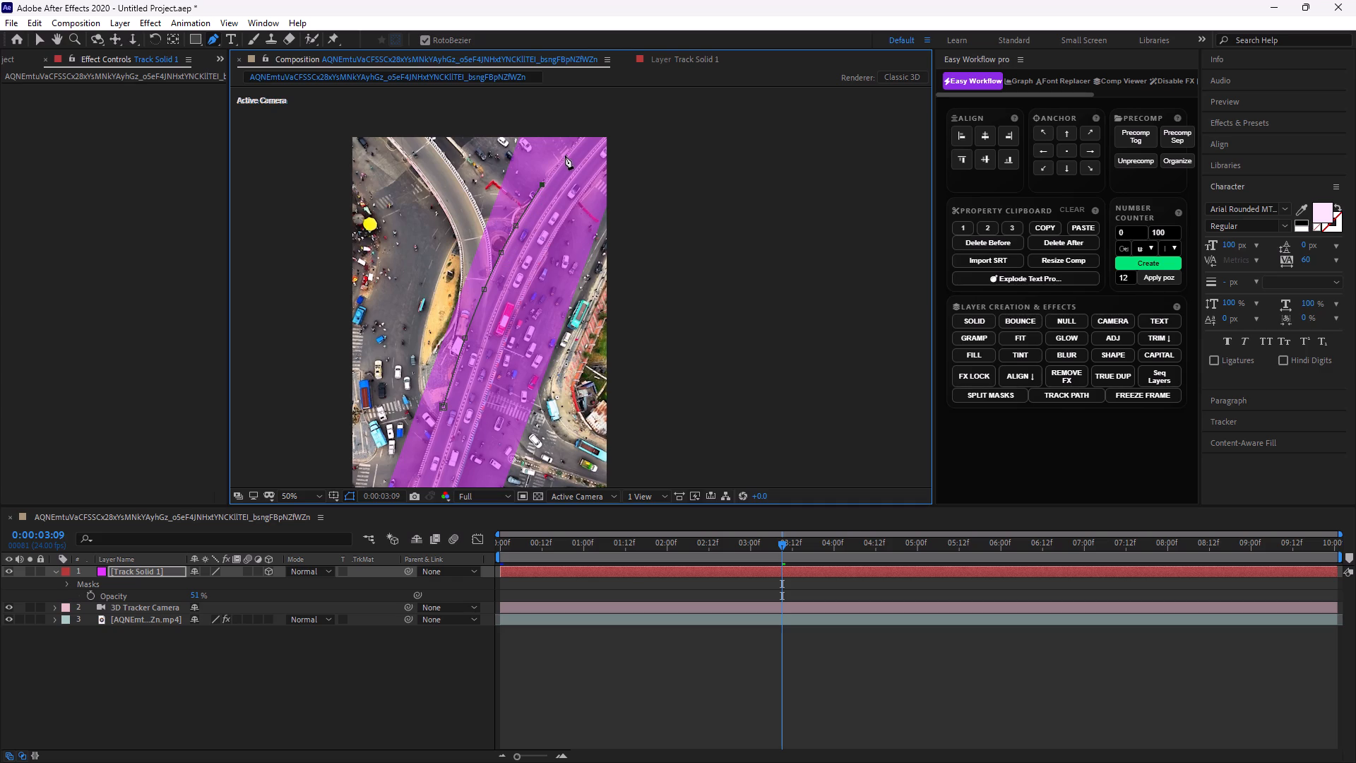
click(565, 155)
click(581, 136)
click(616, 119)
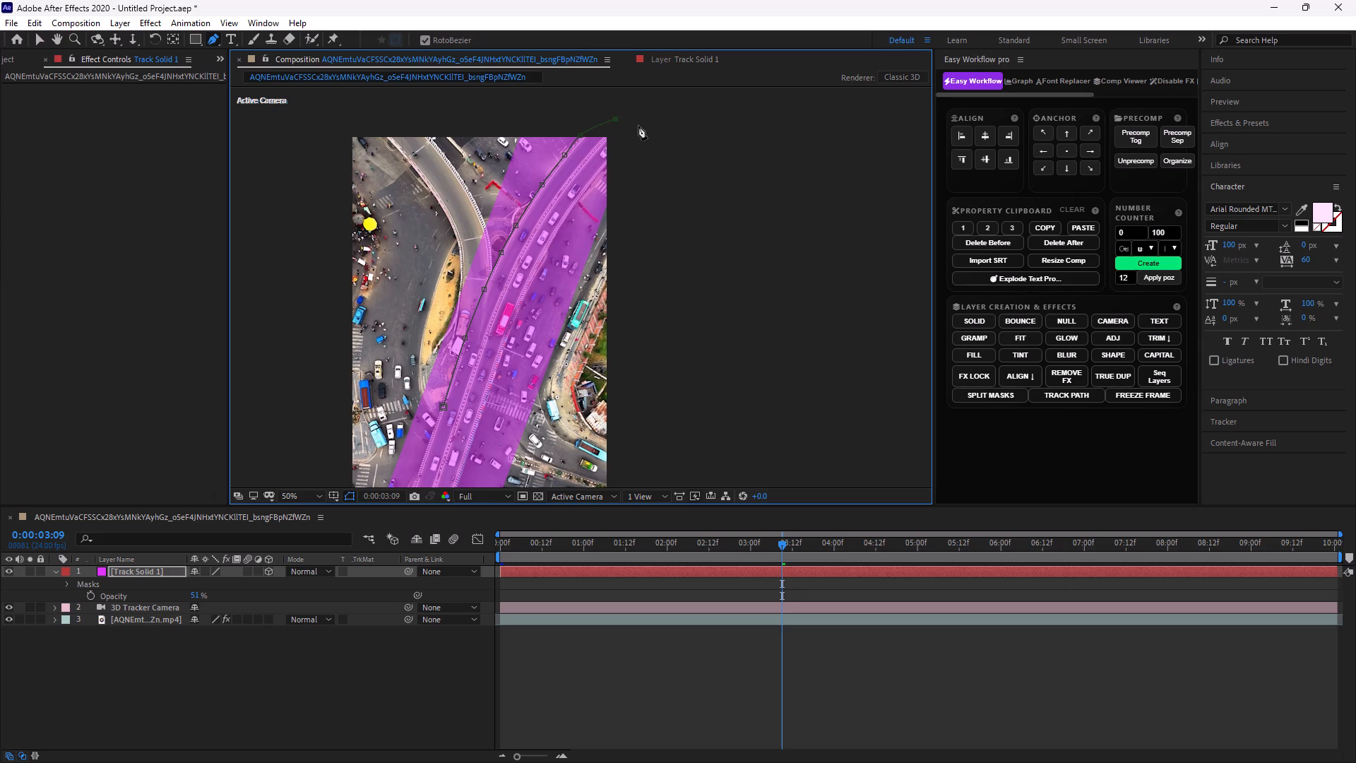
Continue the mask around the far end and back down the flyover's right edge to the bottom of the visible road.
click(629, 138)
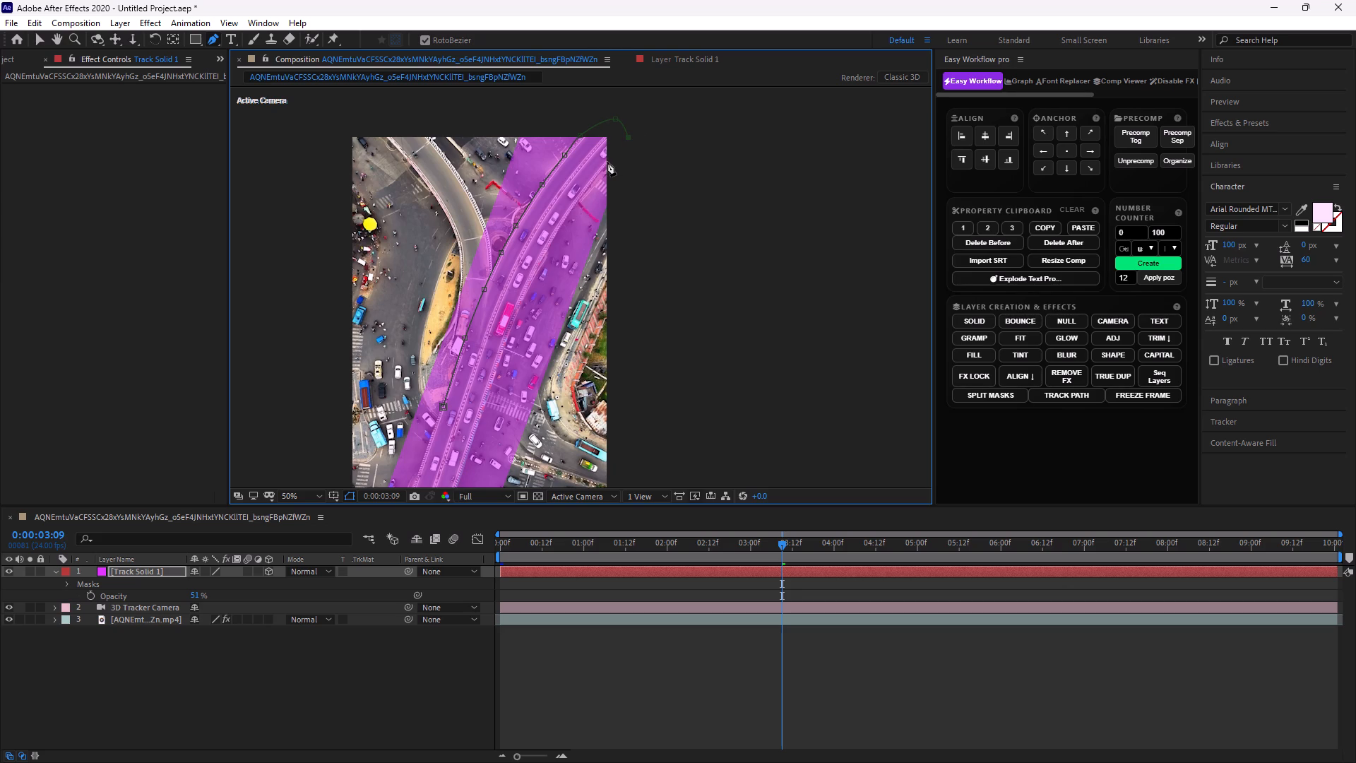
click(607, 162)
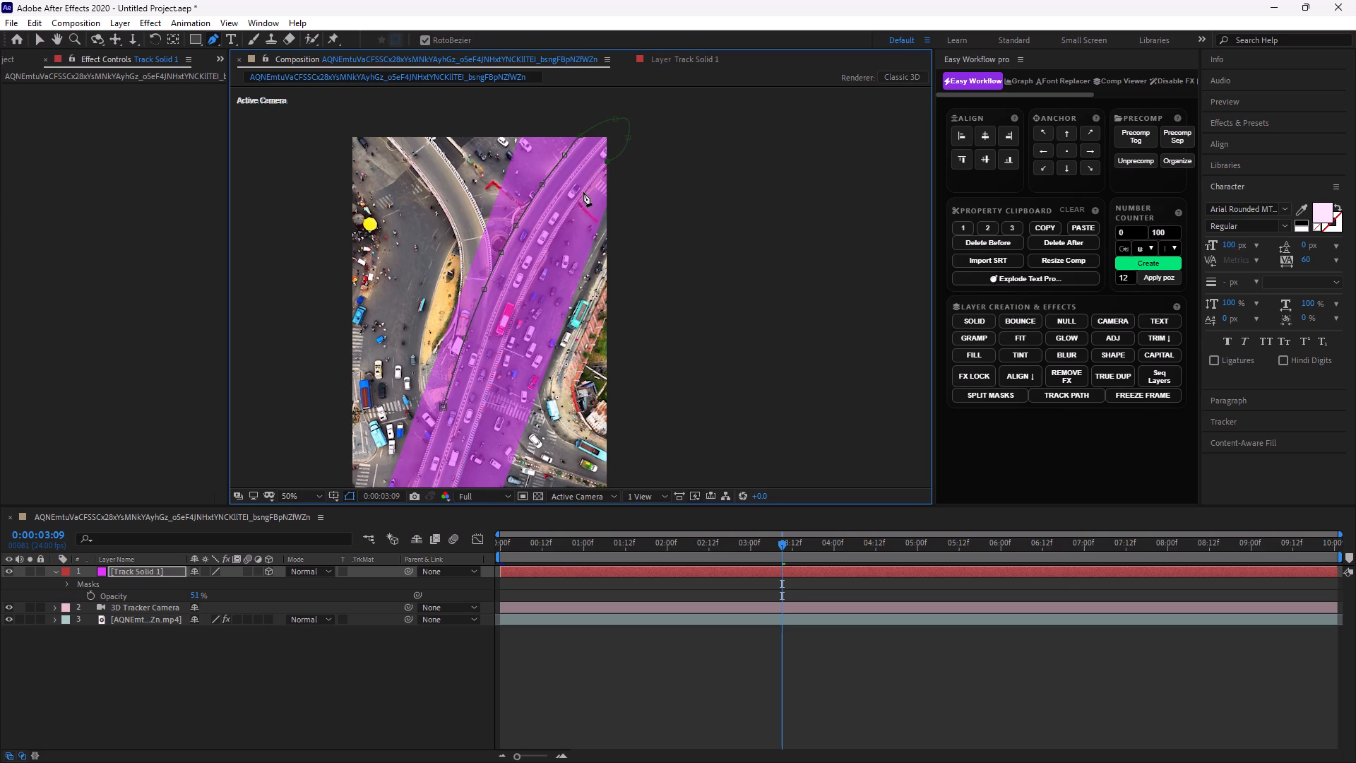
click(583, 192)
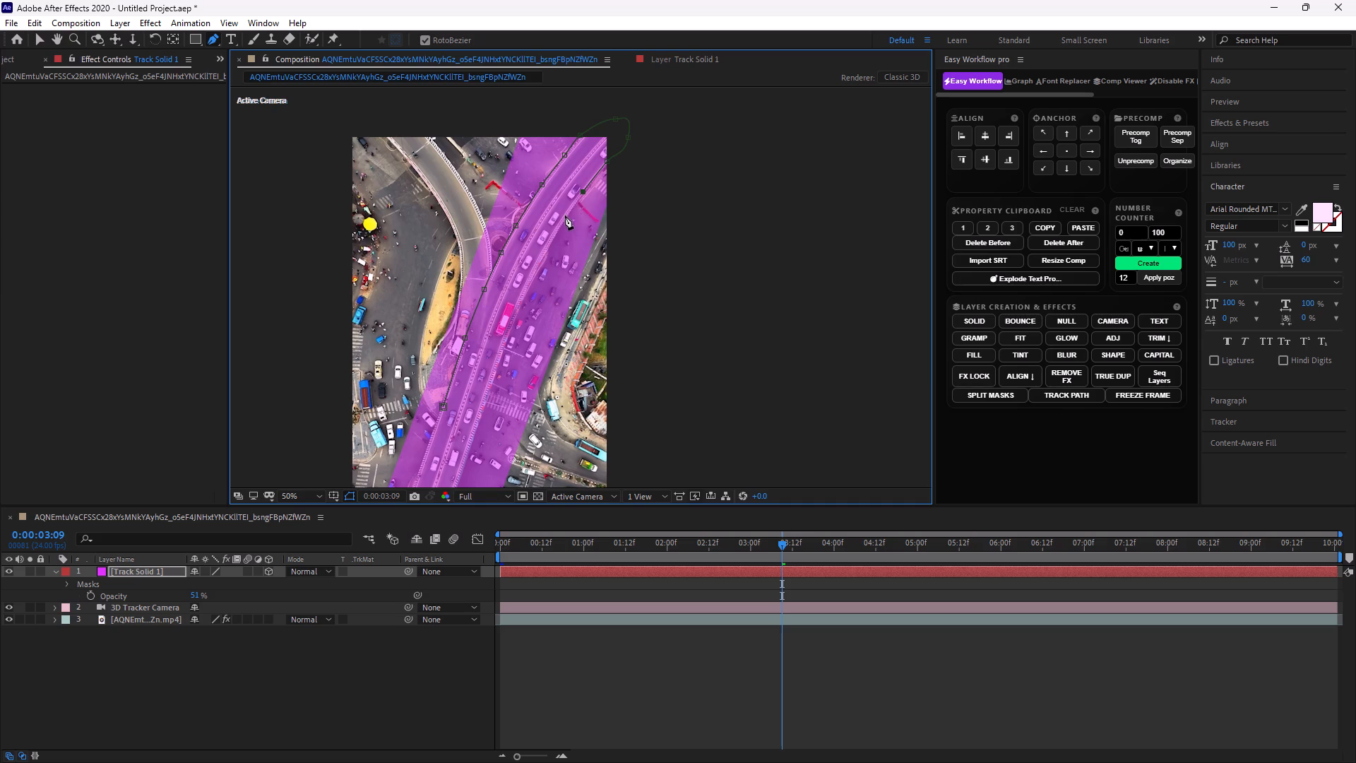
click(565, 216)
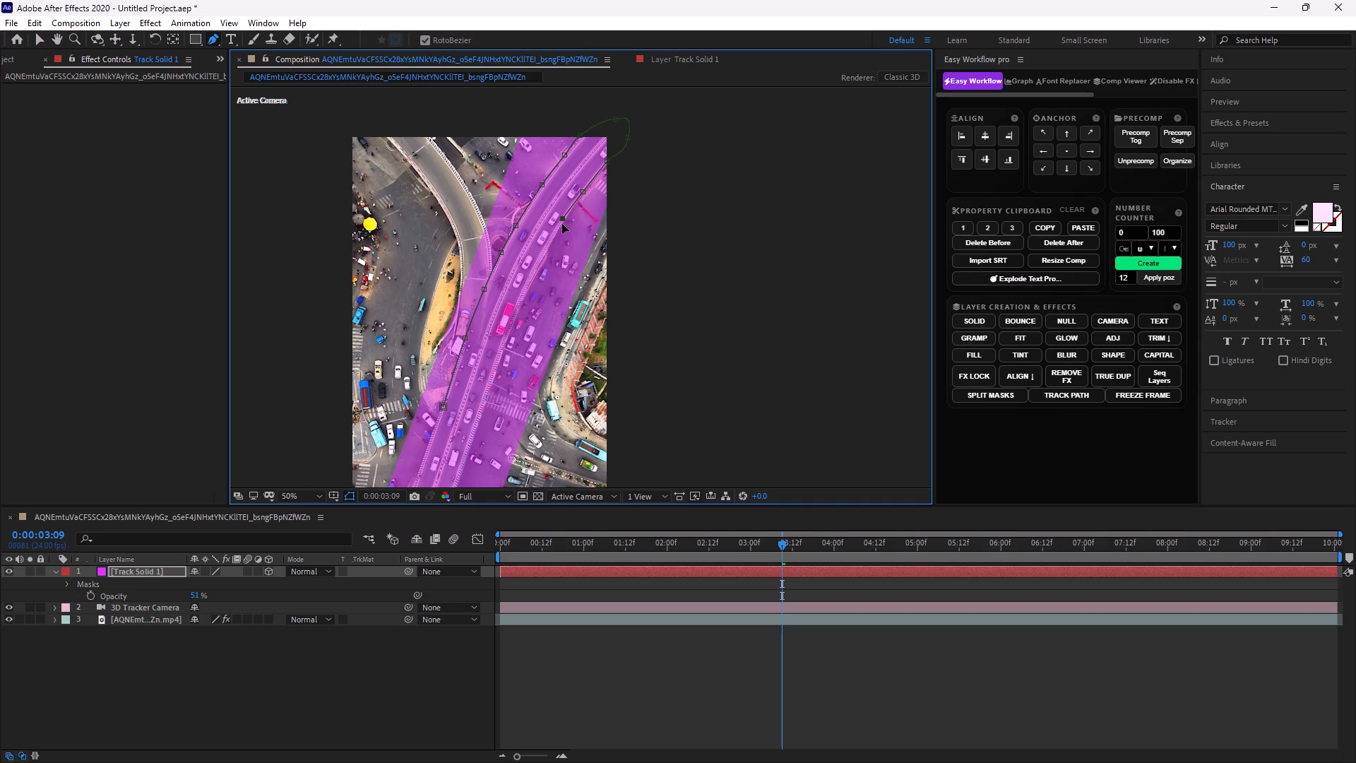
click(552, 236)
click(540, 261)
click(526, 288)
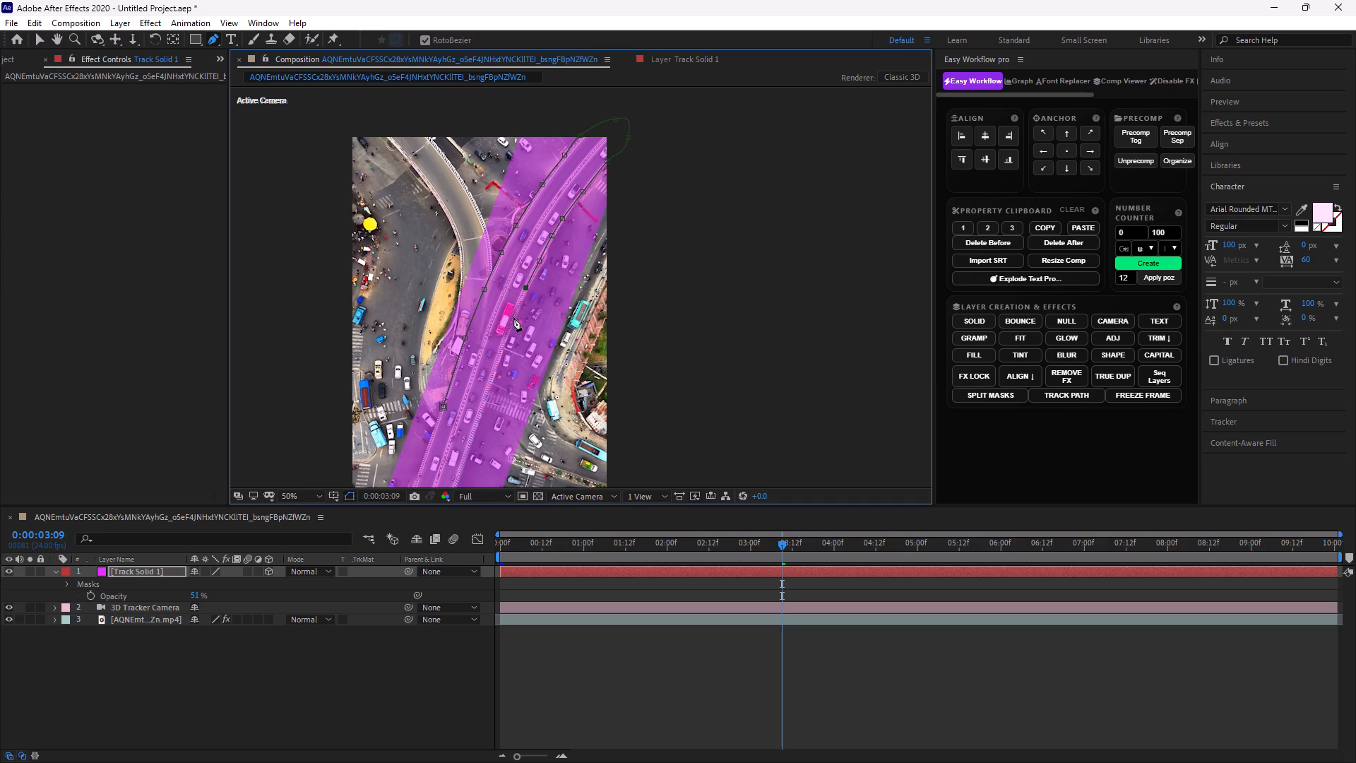
click(513, 317)
click(503, 348)
click(495, 370)
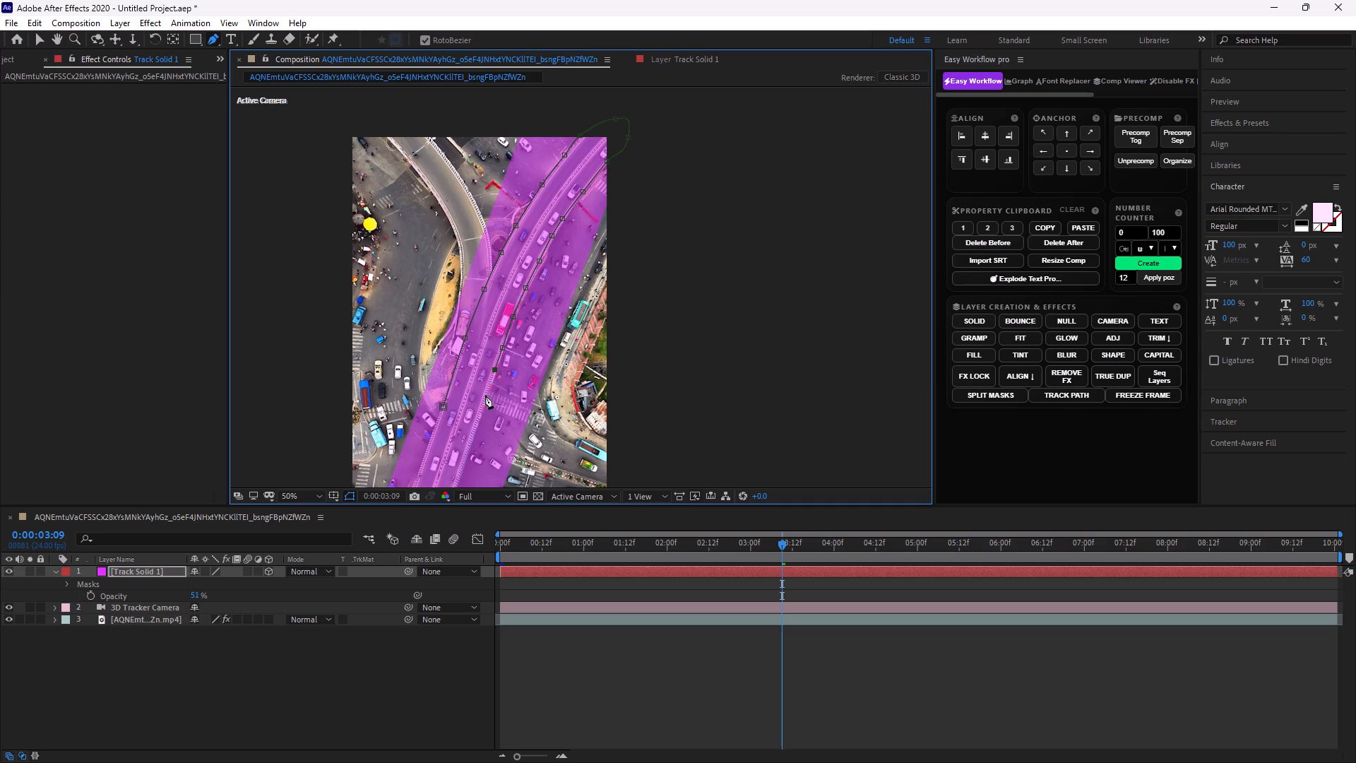
click(485, 396)
click(475, 430)
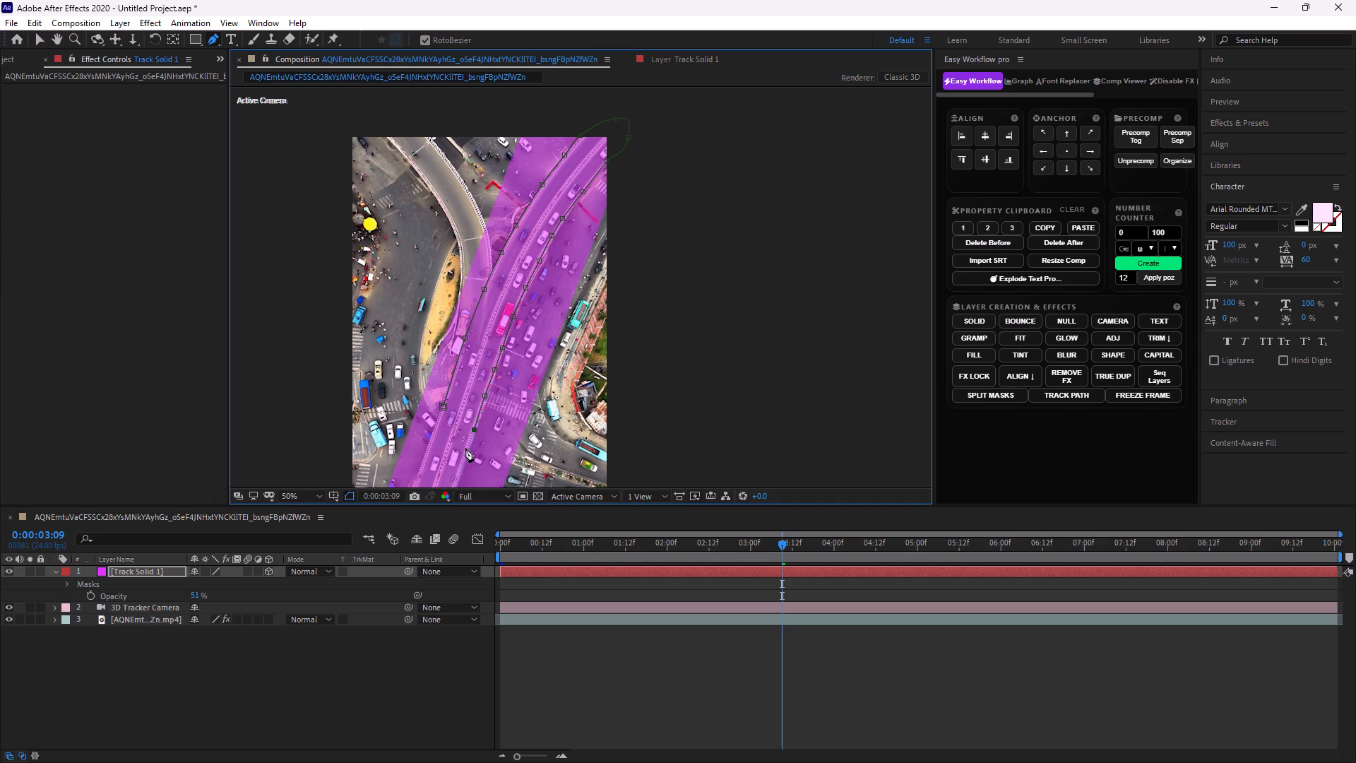
click(465, 454)
click(458, 481)
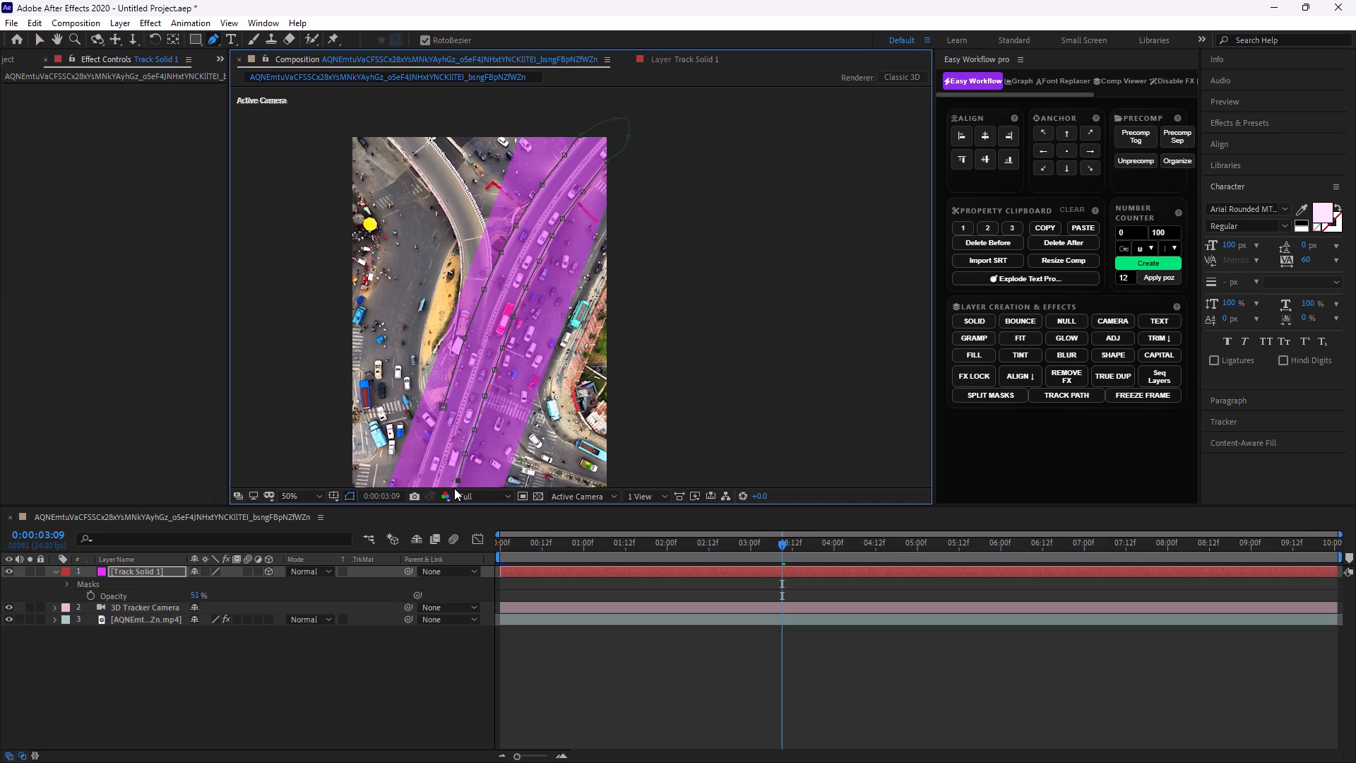
click(454, 489)
Carry the mask down past the frame's bottom edge, around, and back up the flyover's left edge to close it at its starting point.
key(space)
key(space)
key(space)
key(space)
key(space)
key(space)
key(space)
key(space)
key(space)
key(space)
key(space)
key(space)
key(space)
key(space)
key(space)
key(space)
key(space)
key(space)
key(space)
key(space)
drag(675, 420, 715, 276)
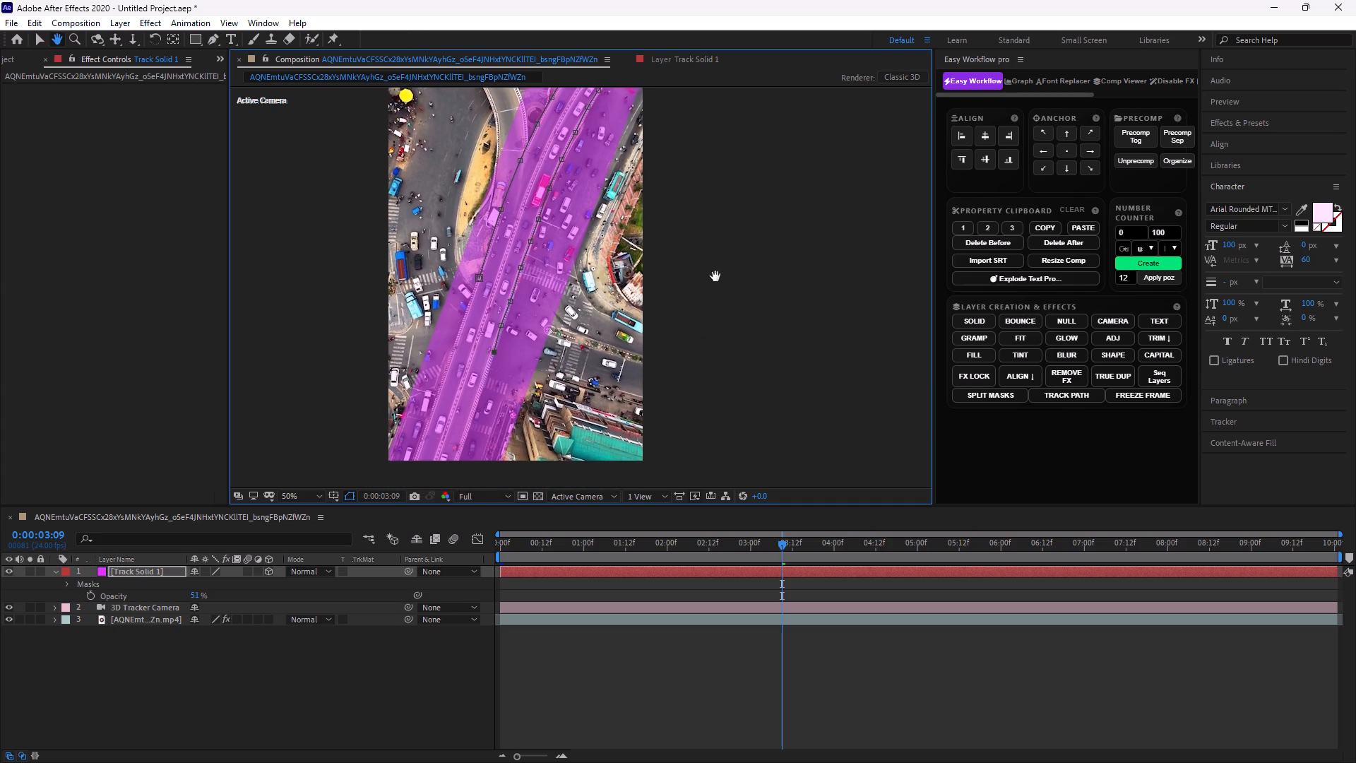
drag(715, 276, 720, 253)
click(484, 365)
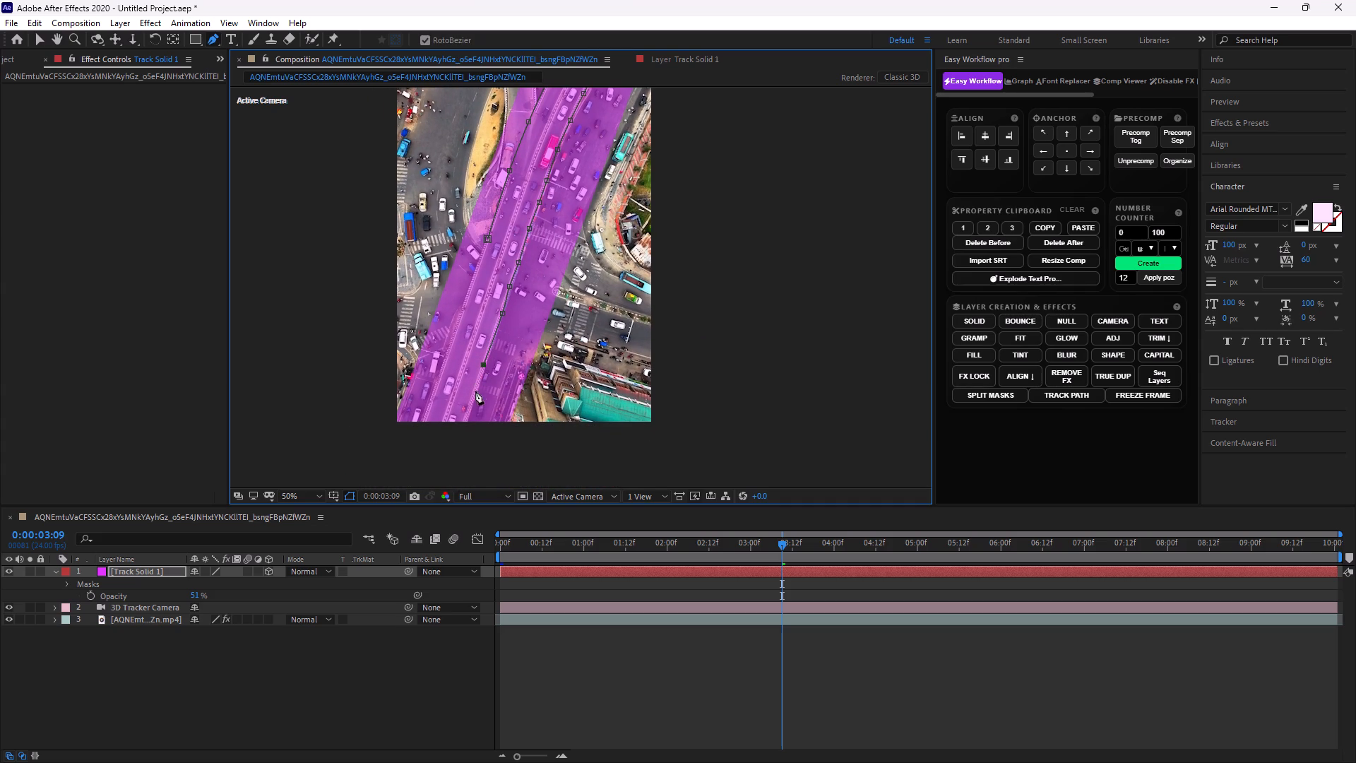
click(463, 423)
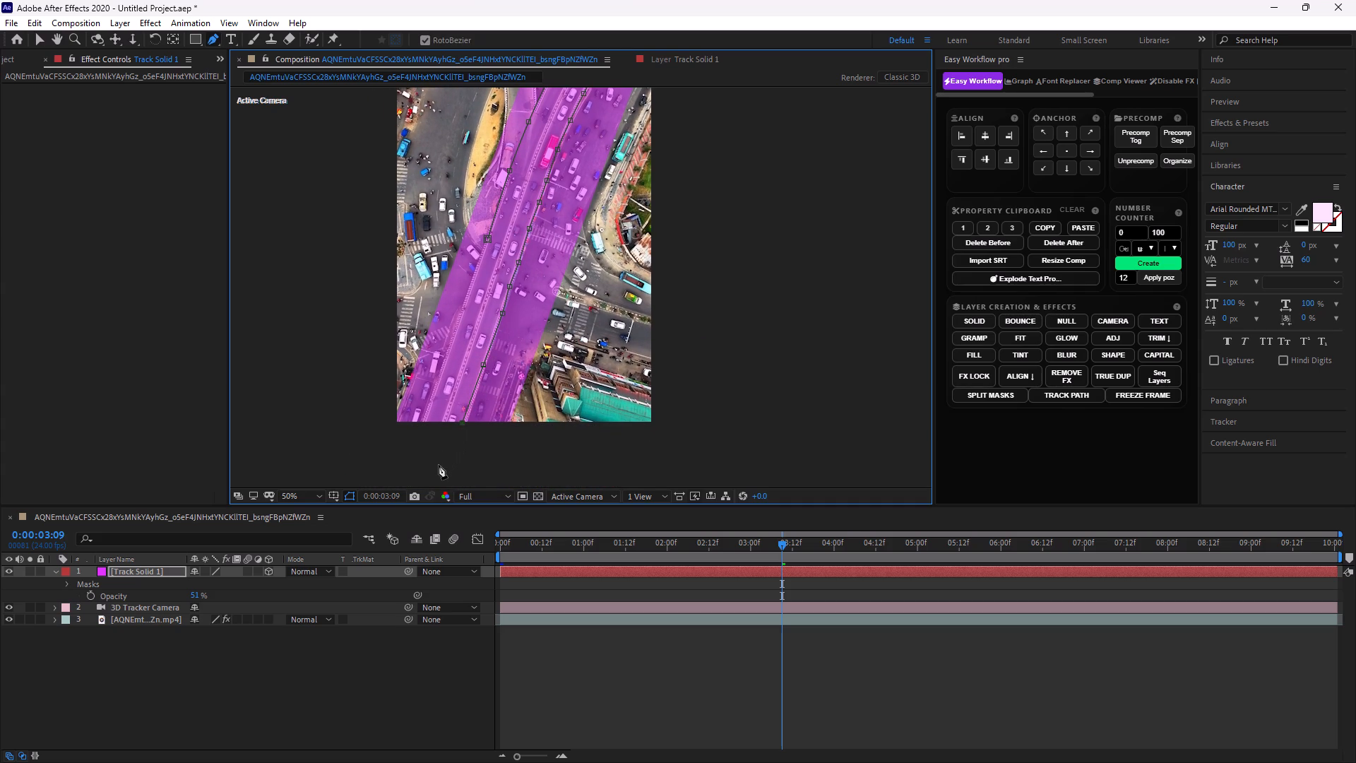
click(439, 465)
click(406, 445)
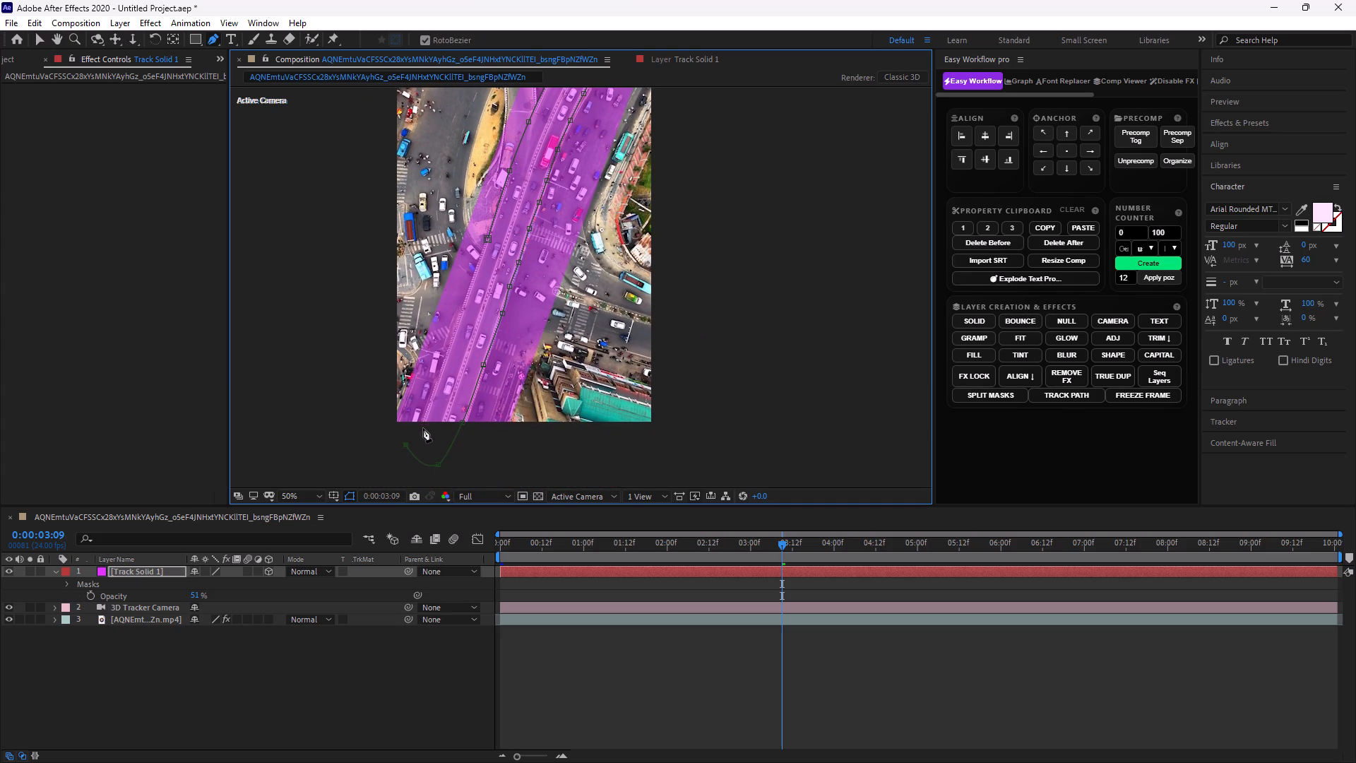
click(424, 423)
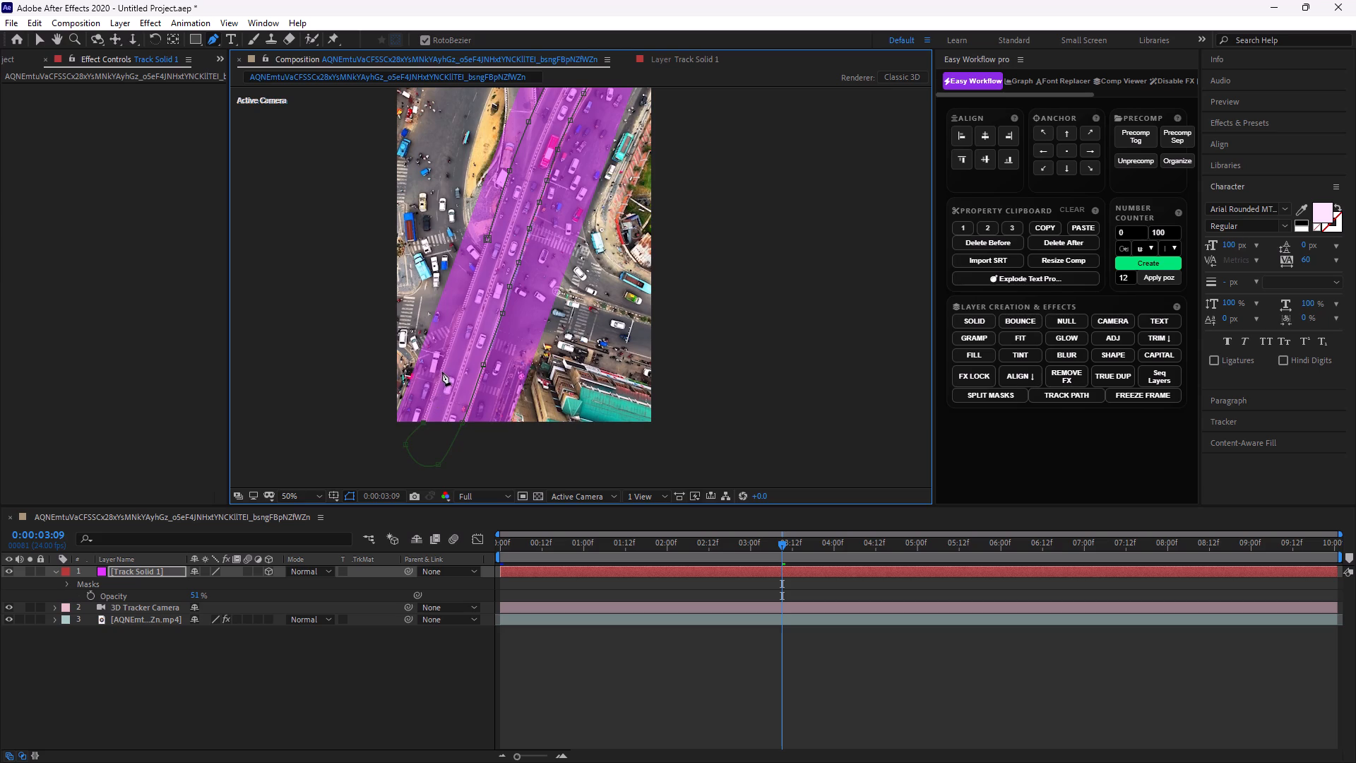
click(442, 372)
click(463, 309)
click(487, 238)
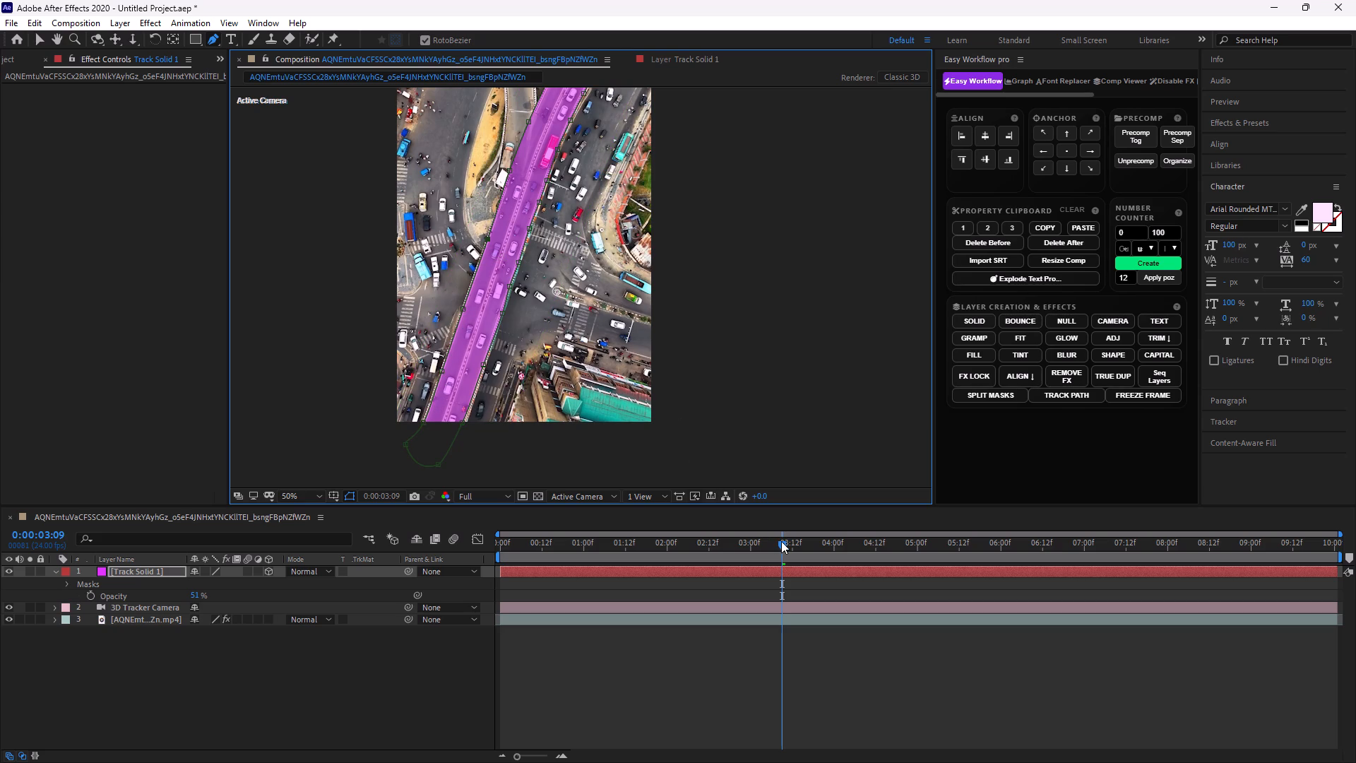
Return to the start of the clip and play to 0:00:01:03 to check the mask against the flyover.
drag(781, 541, 367, 541)
key(space)
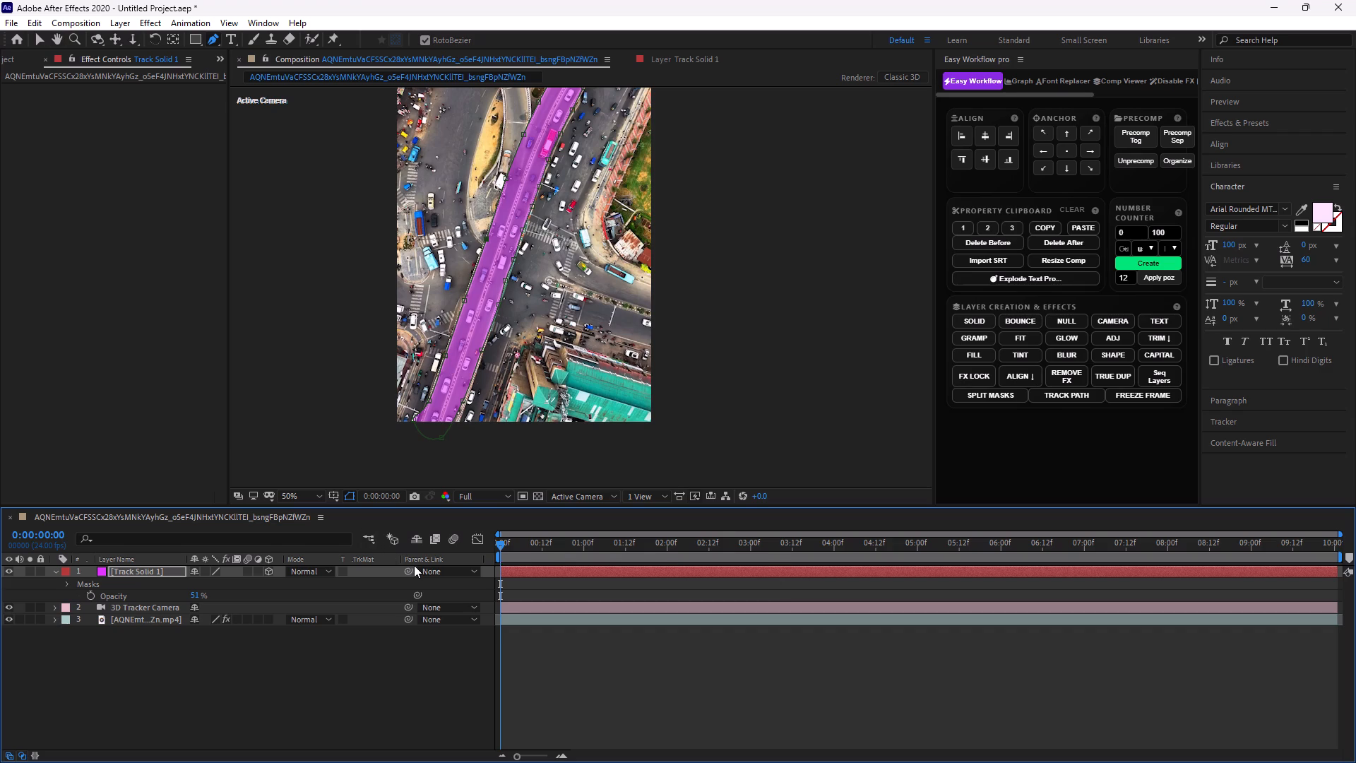
key(space)
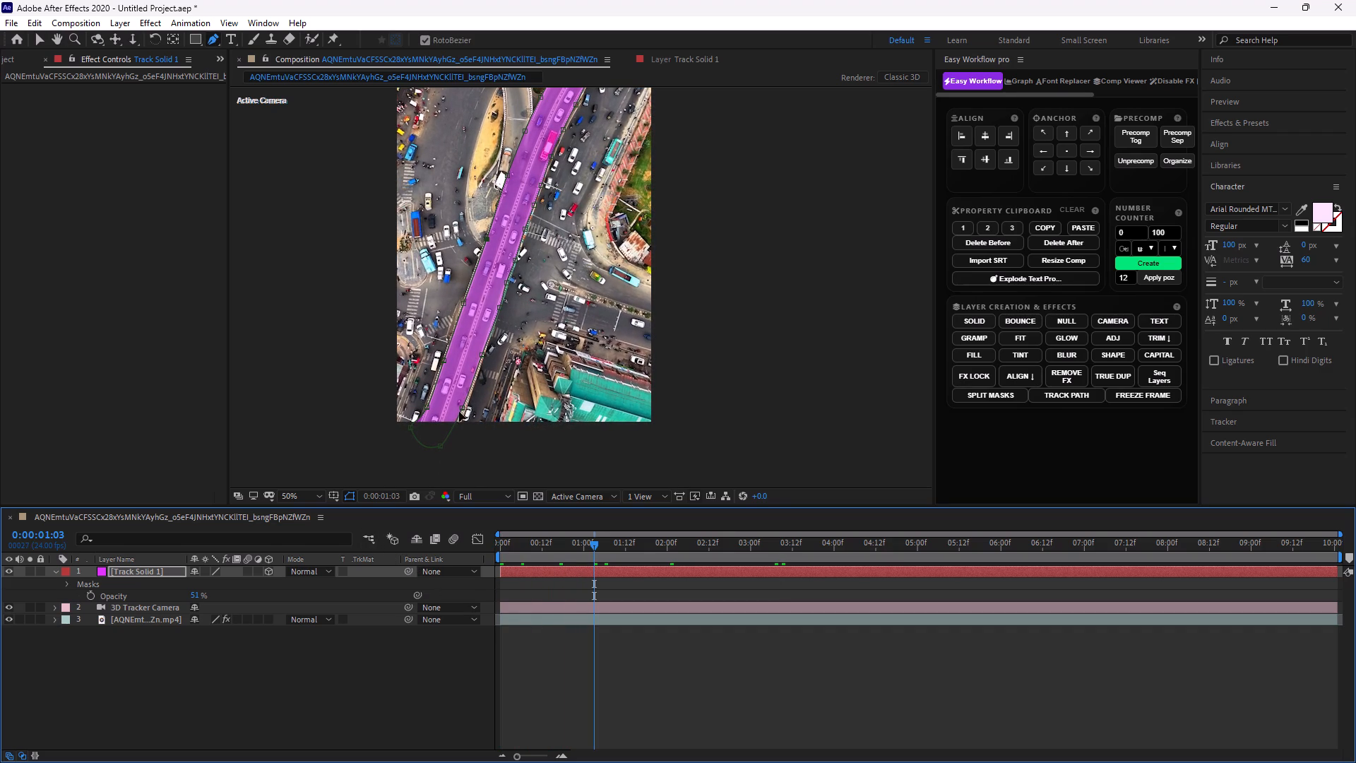
Align the mask's vertex at the flyover's lower right edge and add points along both edges of the lower section.
drag(464, 408, 459, 427)
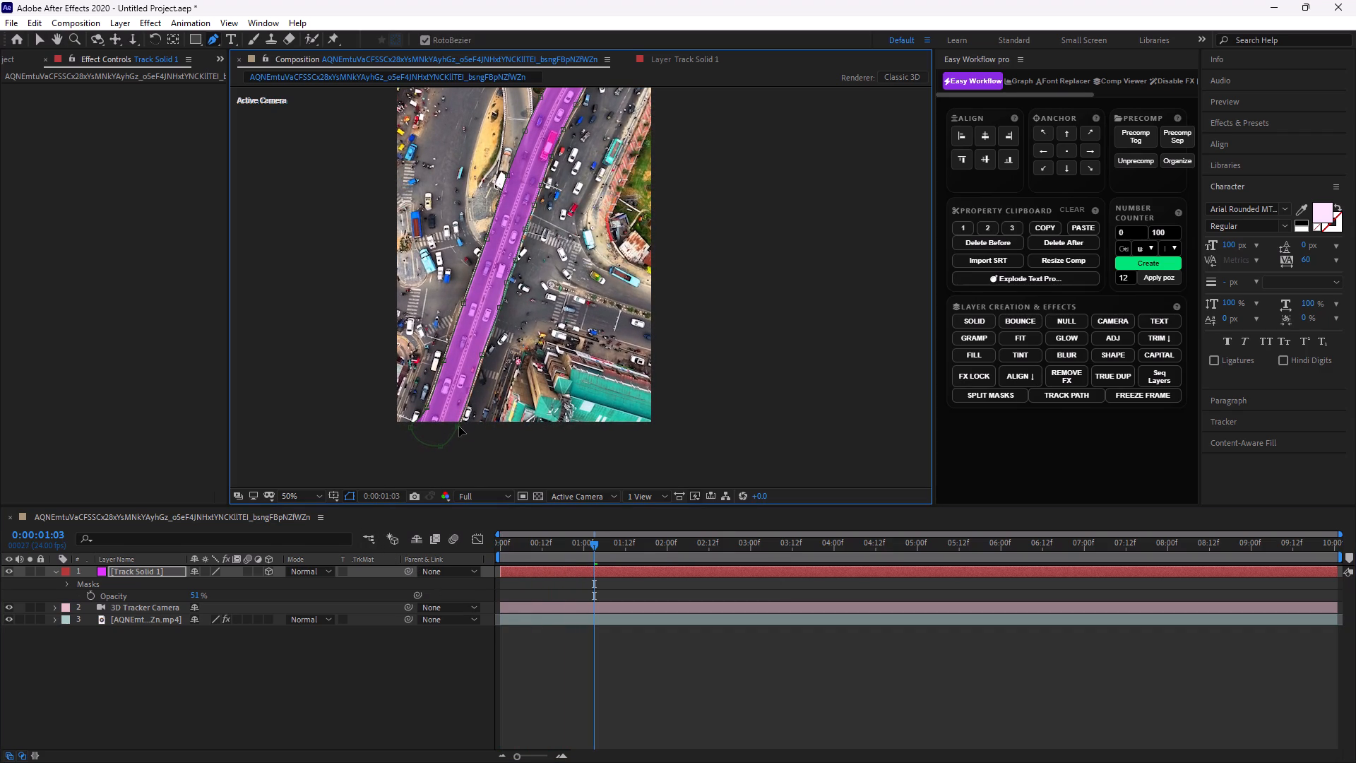
drag(459, 427, 460, 429)
click(481, 358)
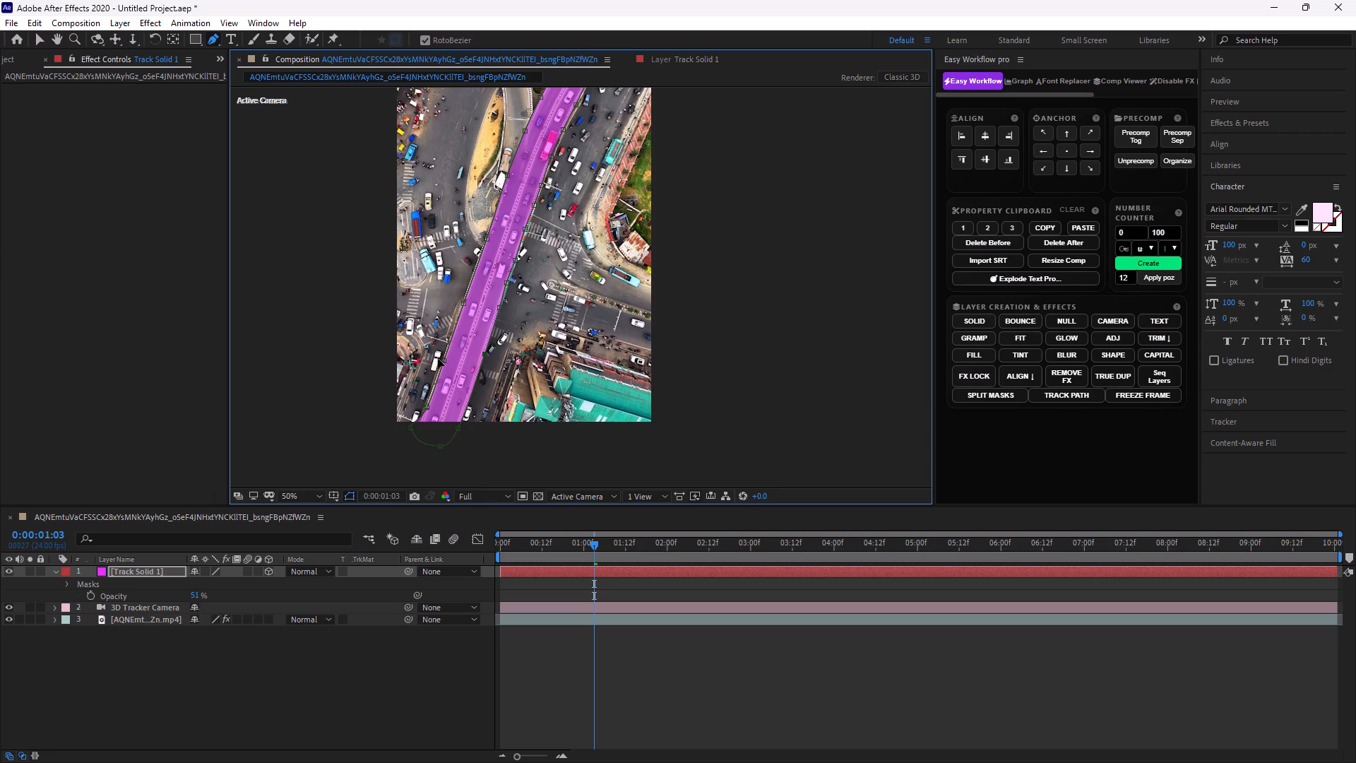
click(444, 360)
click(429, 407)
Add two mask points farther up the flyover's left edge, toward the side ramp.
key(space)
key(space)
key(space)
key(space)
key(space)
key(space)
key(space)
key(space)
key(space)
key(space)
key(space)
key(space)
key(space)
key(space)
key(space)
key(space)
key(space)
key(space)
key(space)
key(space)
drag(555, 306, 535, 384)
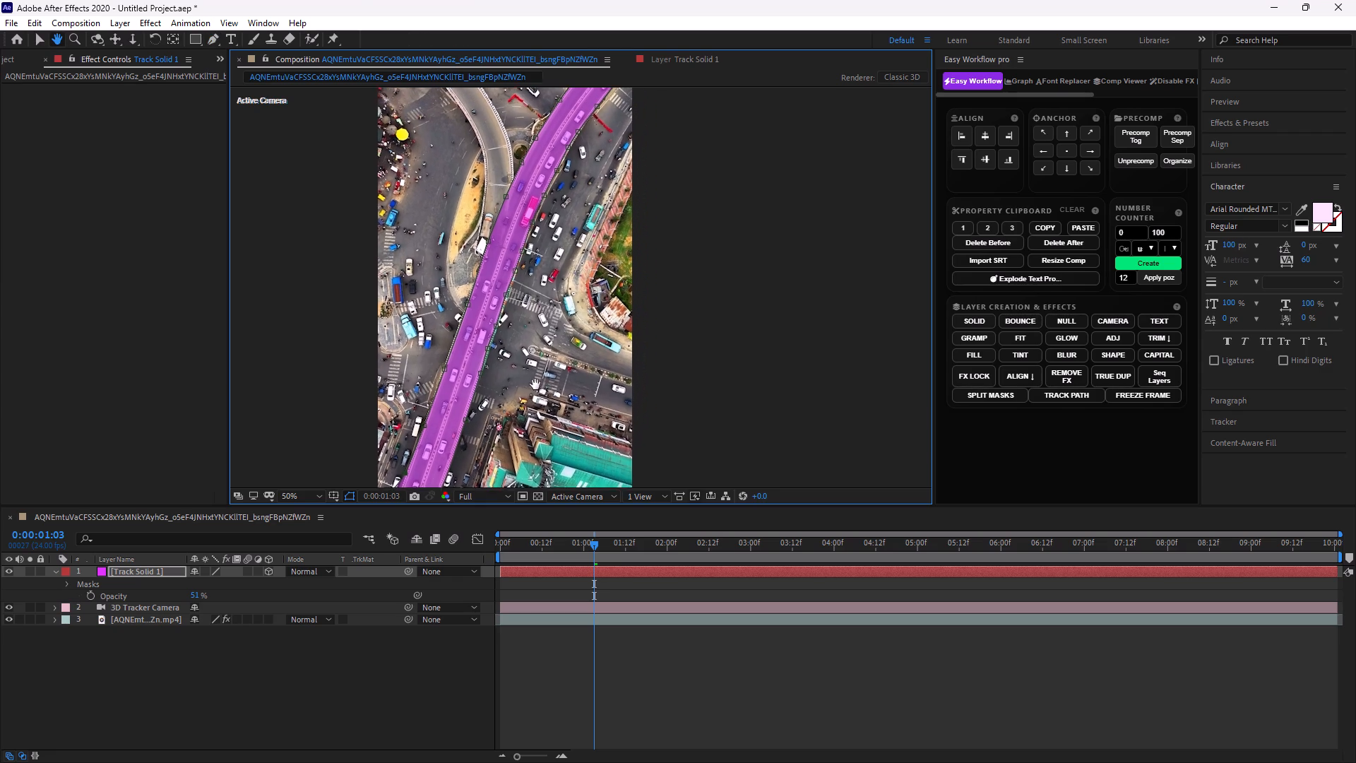
drag(535, 384, 535, 398)
click(444, 396)
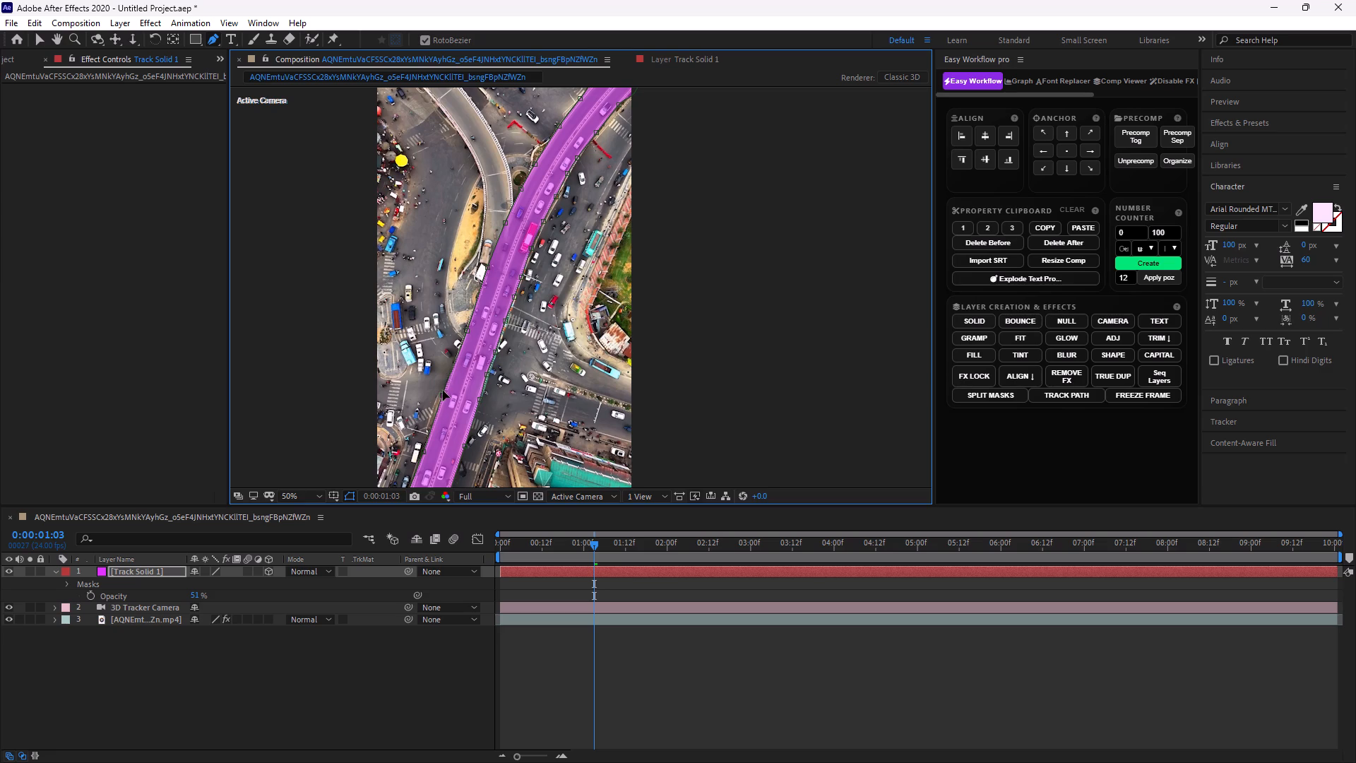
click(468, 328)
Add a series of mask points up the flyover's right edge, from below the intersection to beyond the pink vehicle.
click(489, 376)
click(496, 352)
click(506, 321)
click(515, 297)
click(522, 276)
click(534, 250)
click(545, 221)
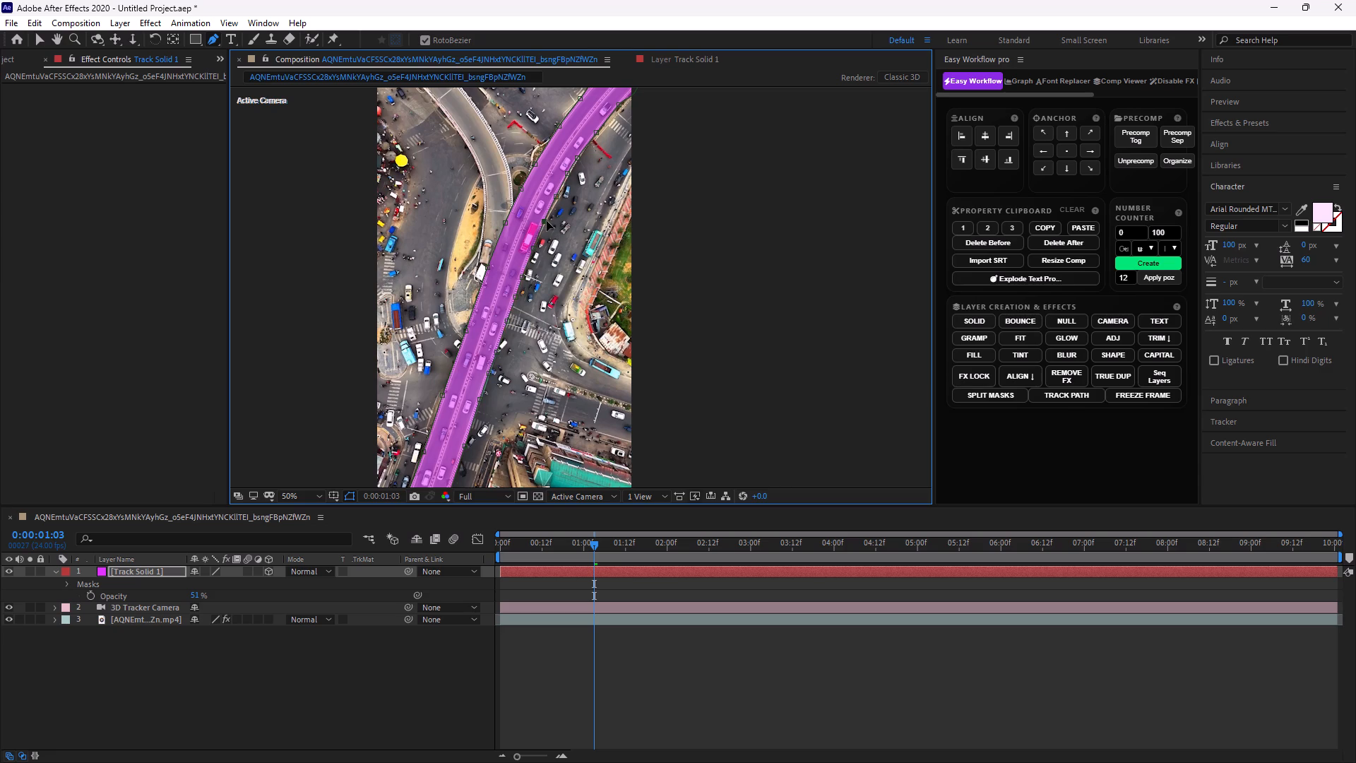
click(555, 197)
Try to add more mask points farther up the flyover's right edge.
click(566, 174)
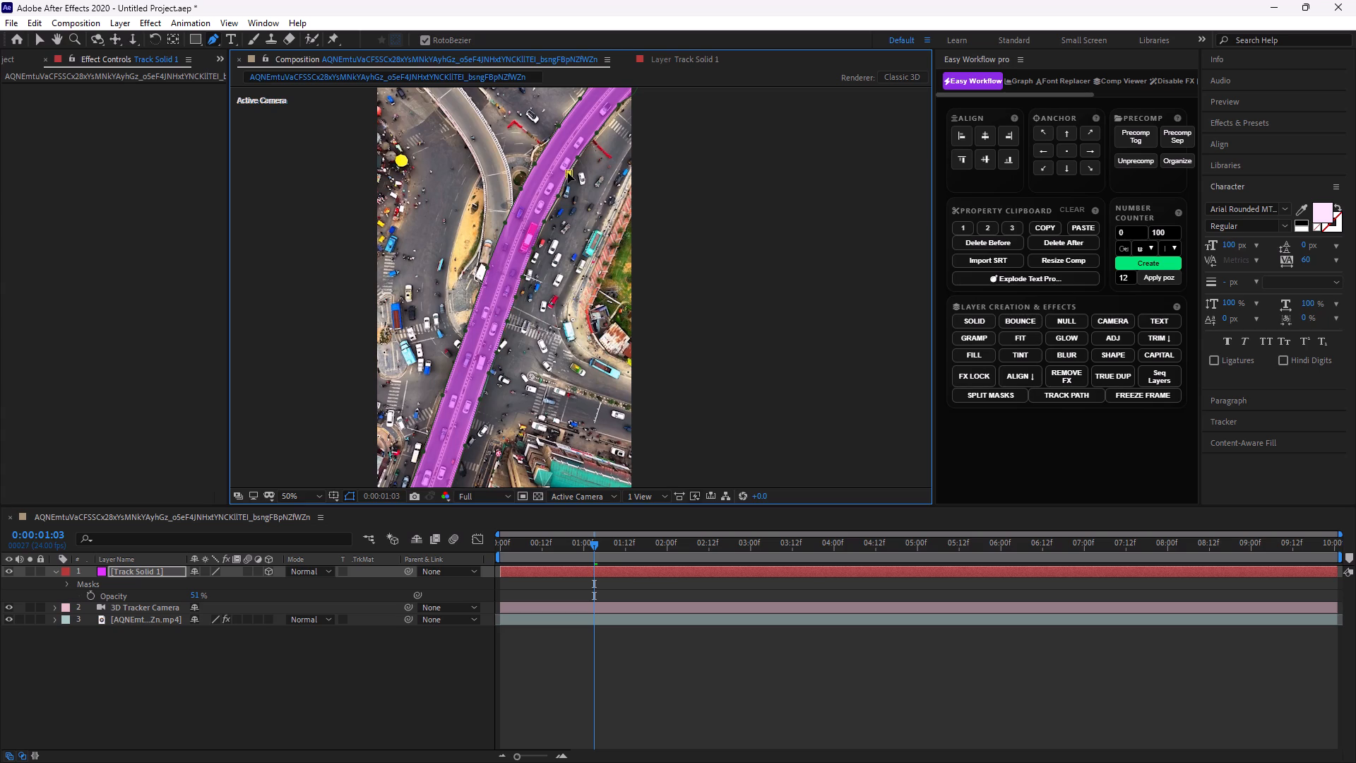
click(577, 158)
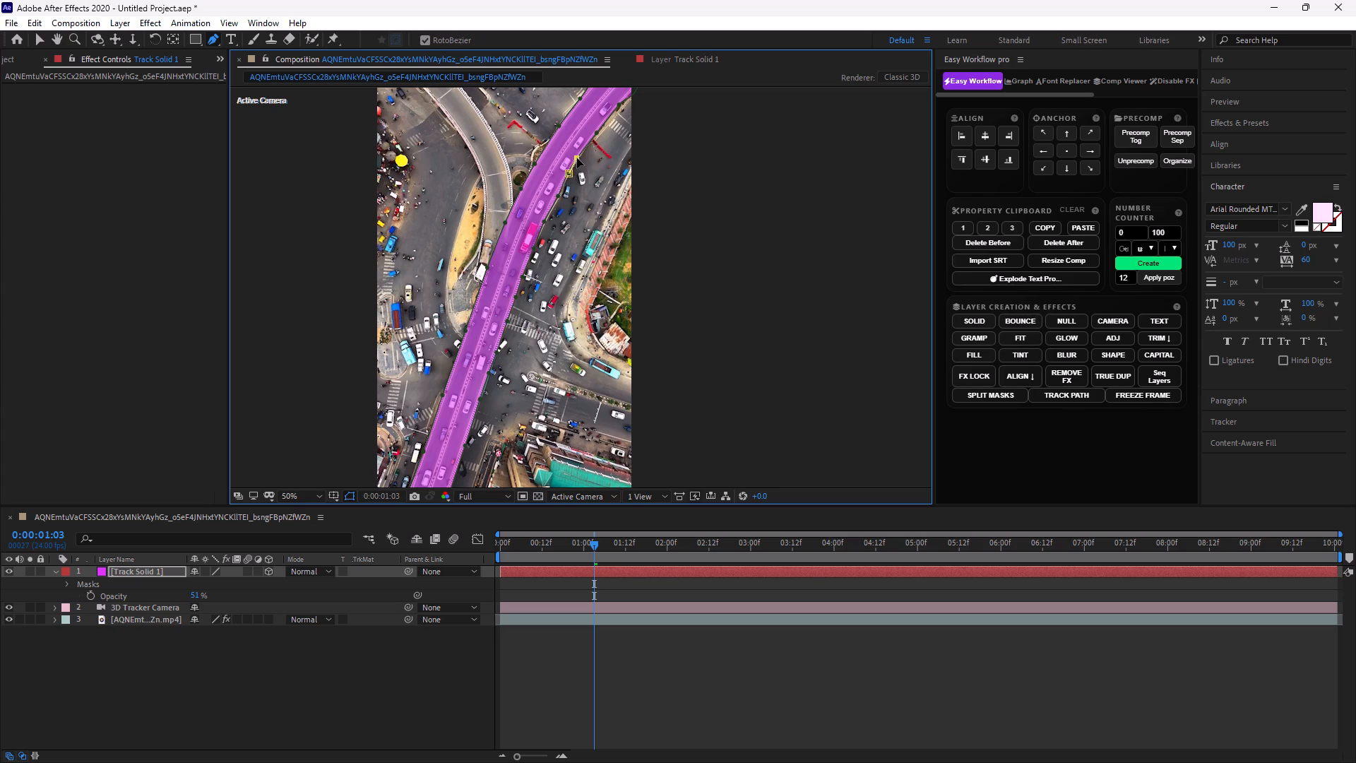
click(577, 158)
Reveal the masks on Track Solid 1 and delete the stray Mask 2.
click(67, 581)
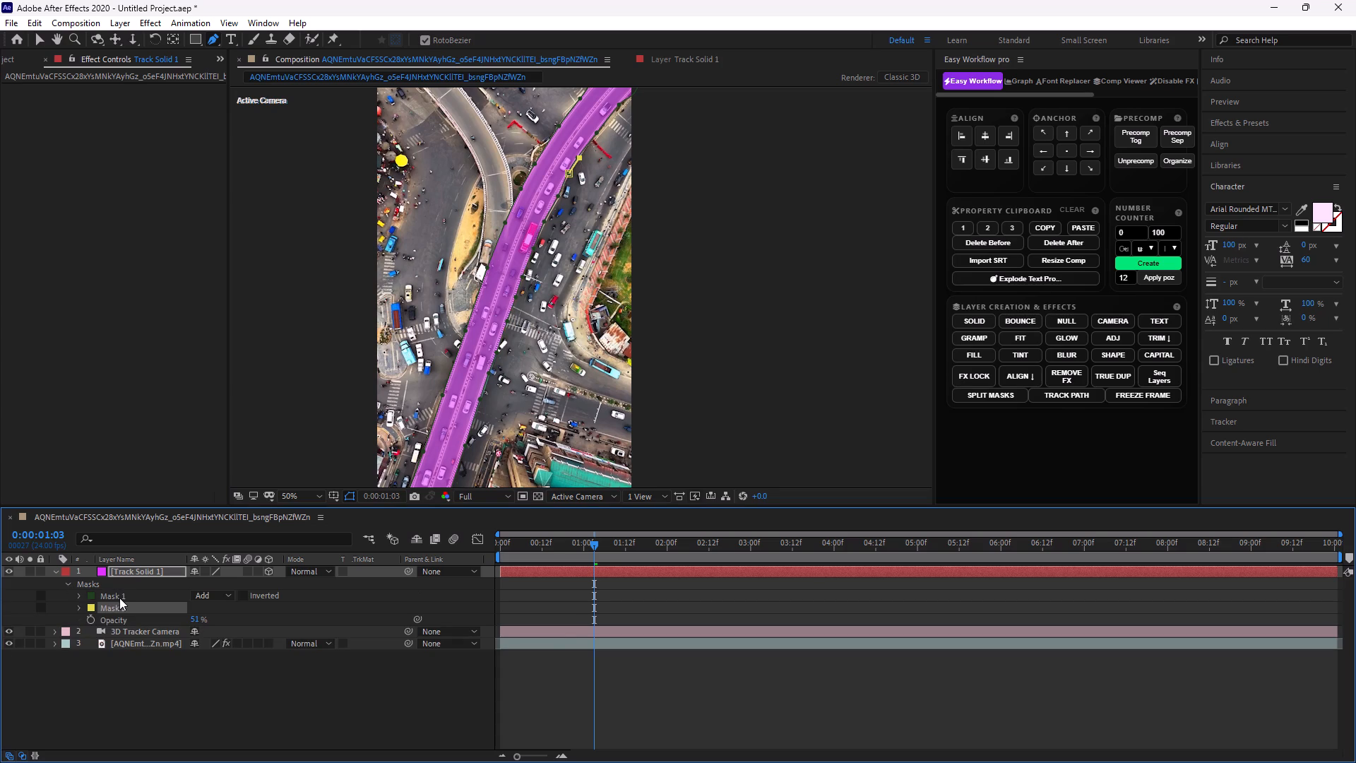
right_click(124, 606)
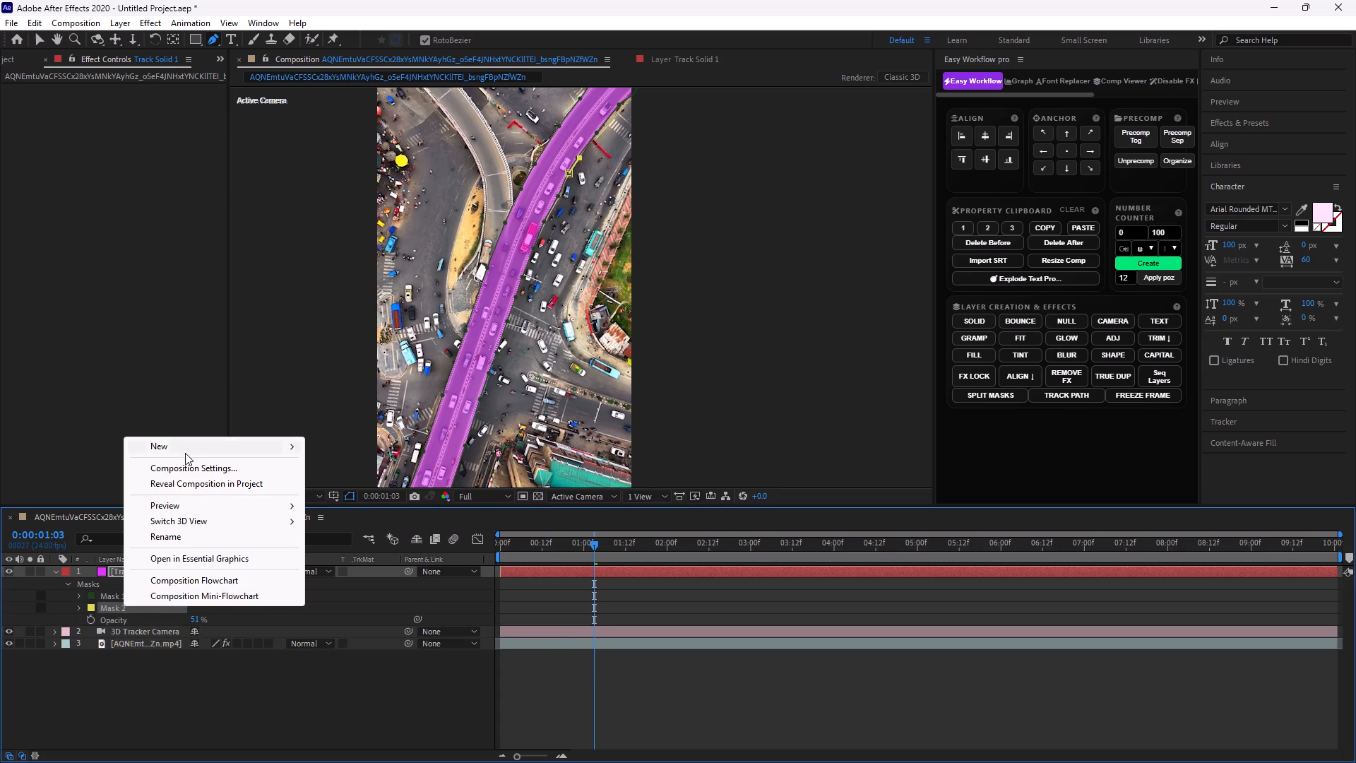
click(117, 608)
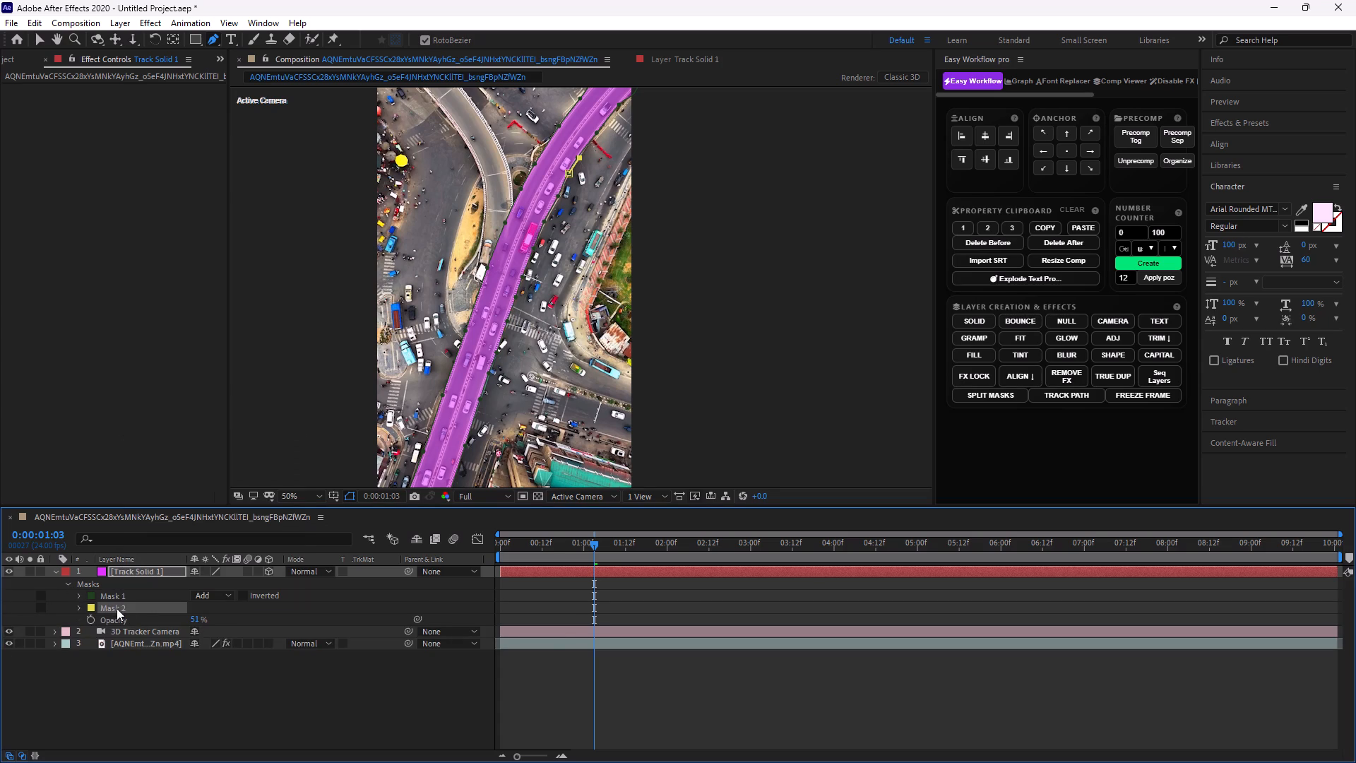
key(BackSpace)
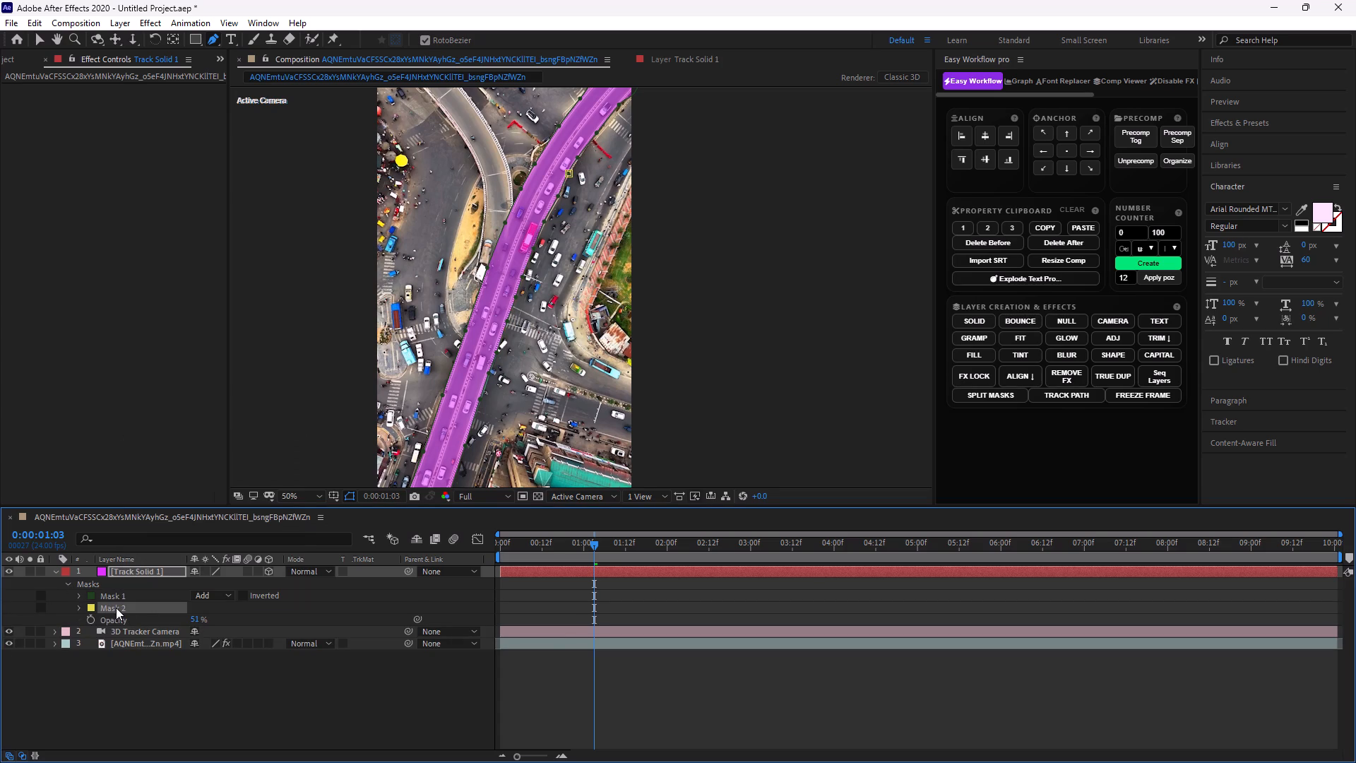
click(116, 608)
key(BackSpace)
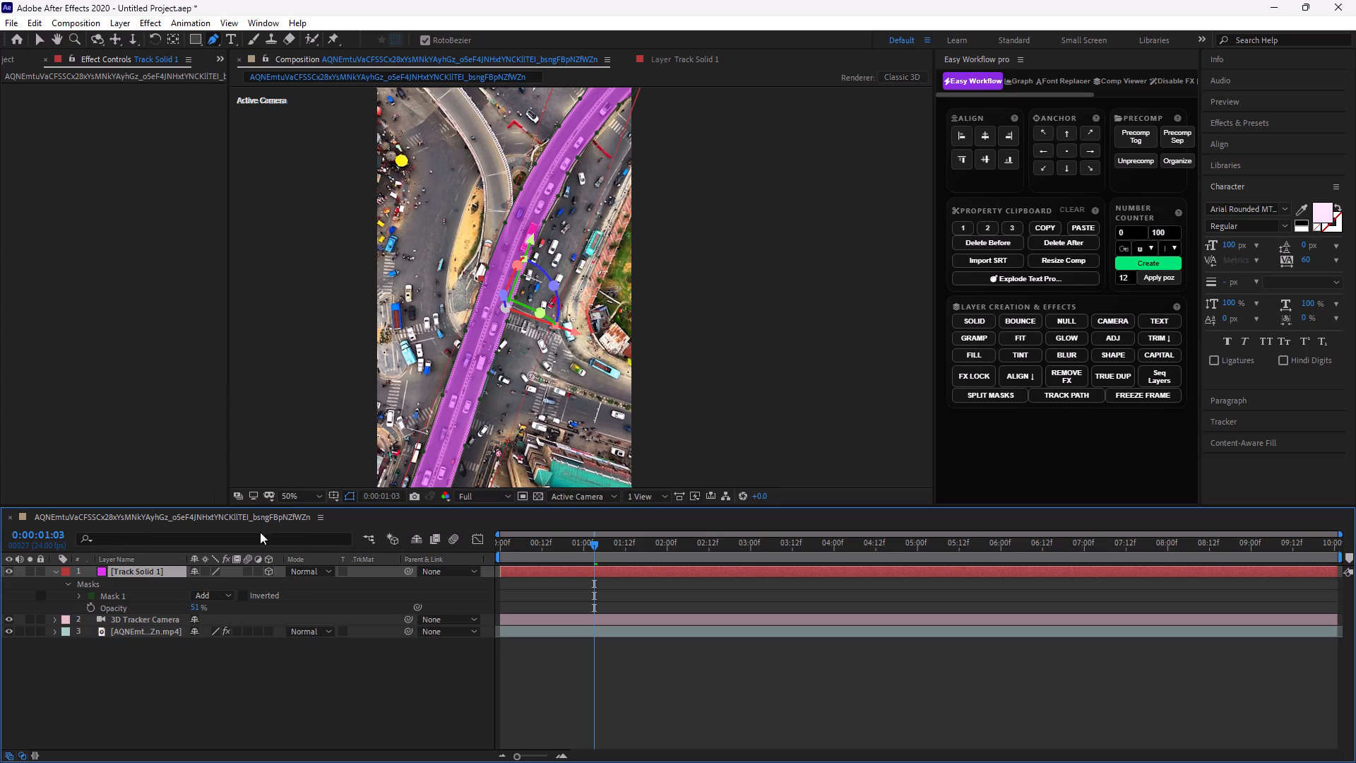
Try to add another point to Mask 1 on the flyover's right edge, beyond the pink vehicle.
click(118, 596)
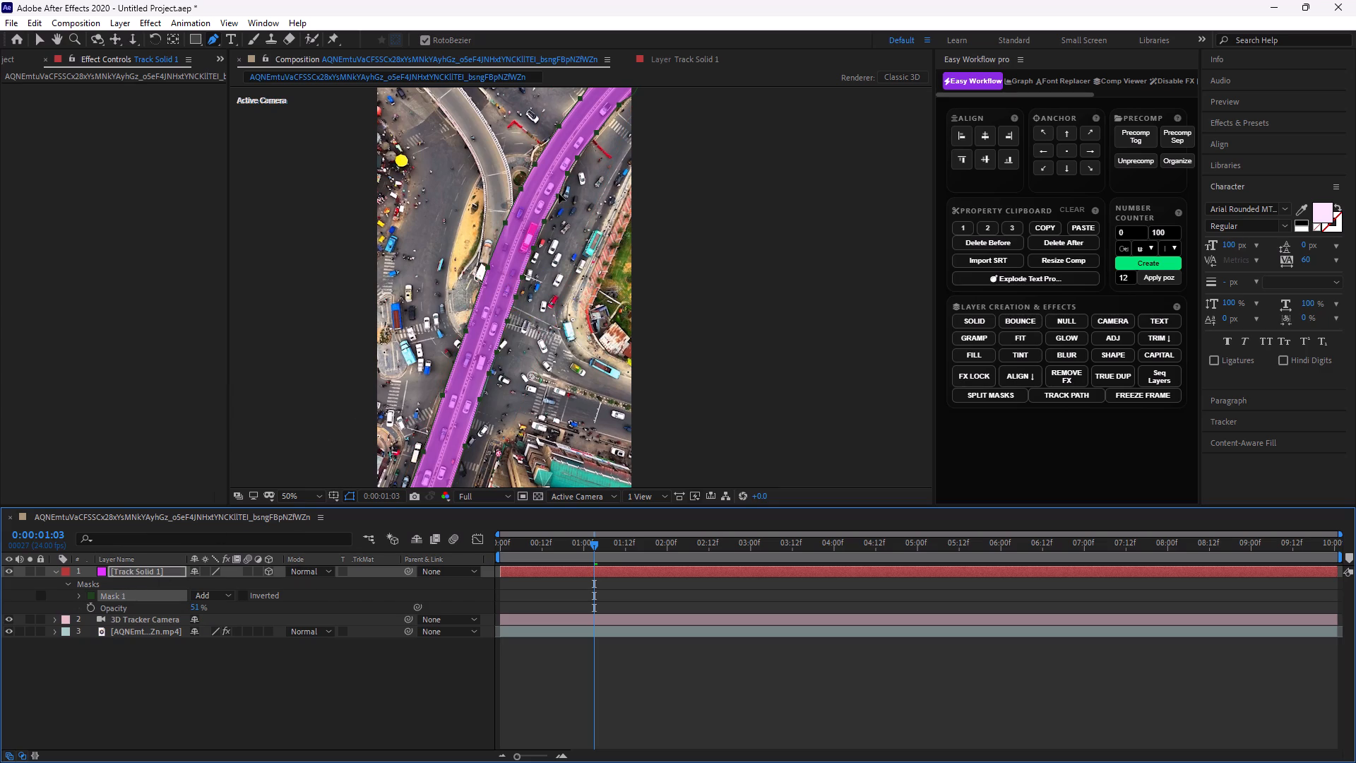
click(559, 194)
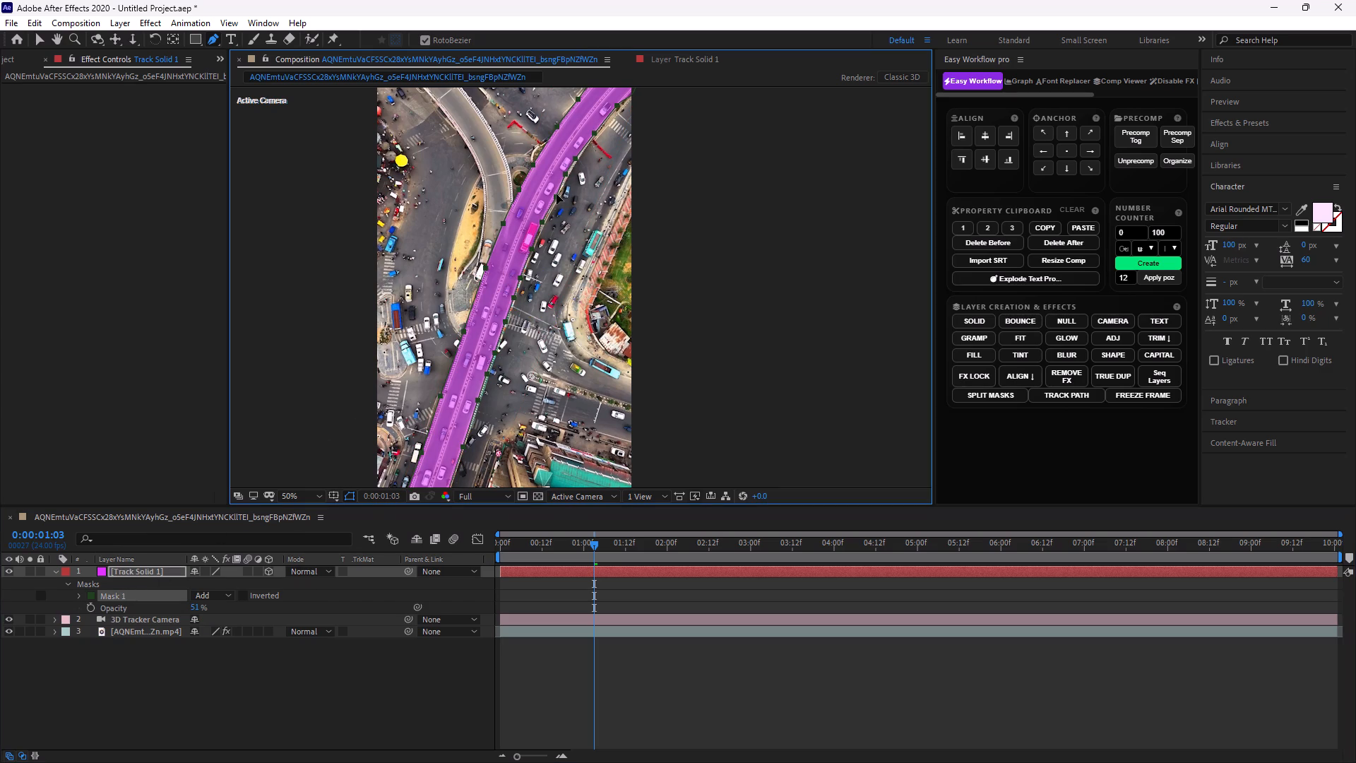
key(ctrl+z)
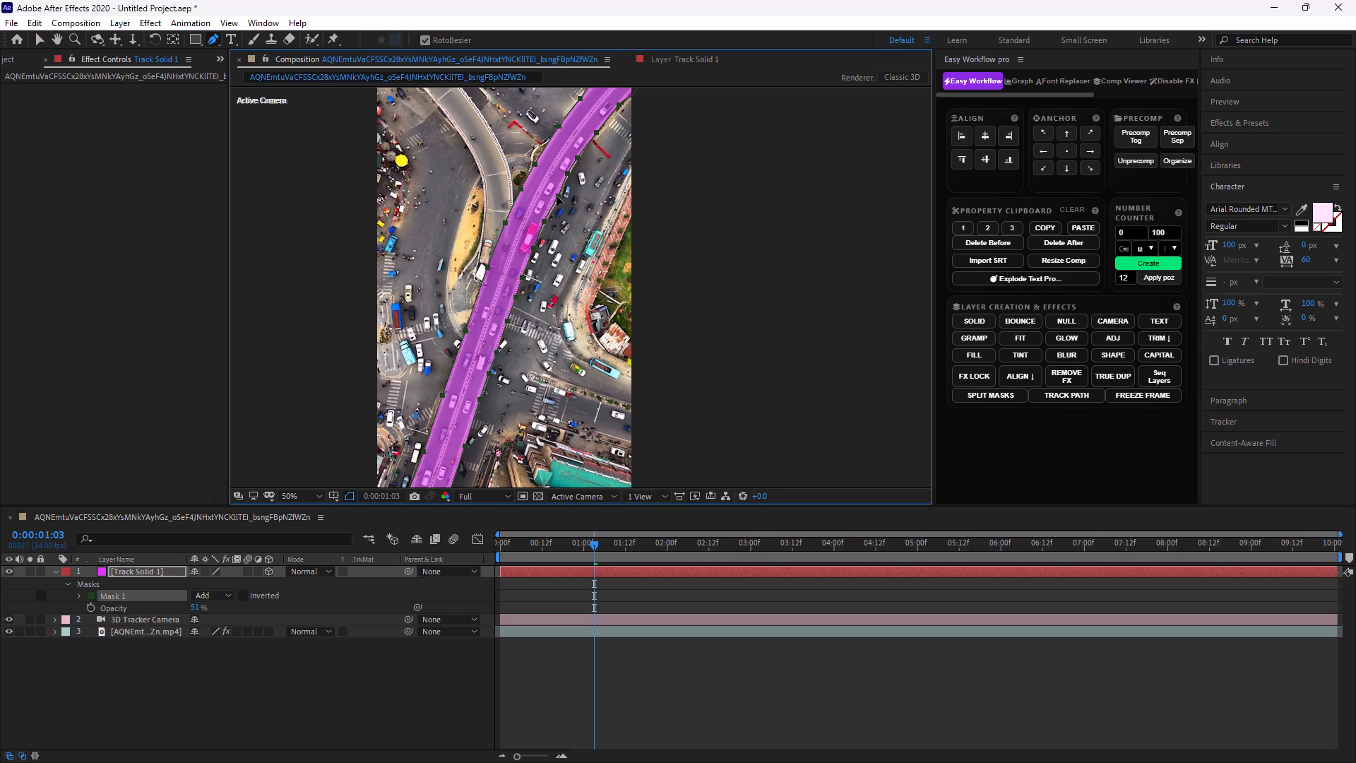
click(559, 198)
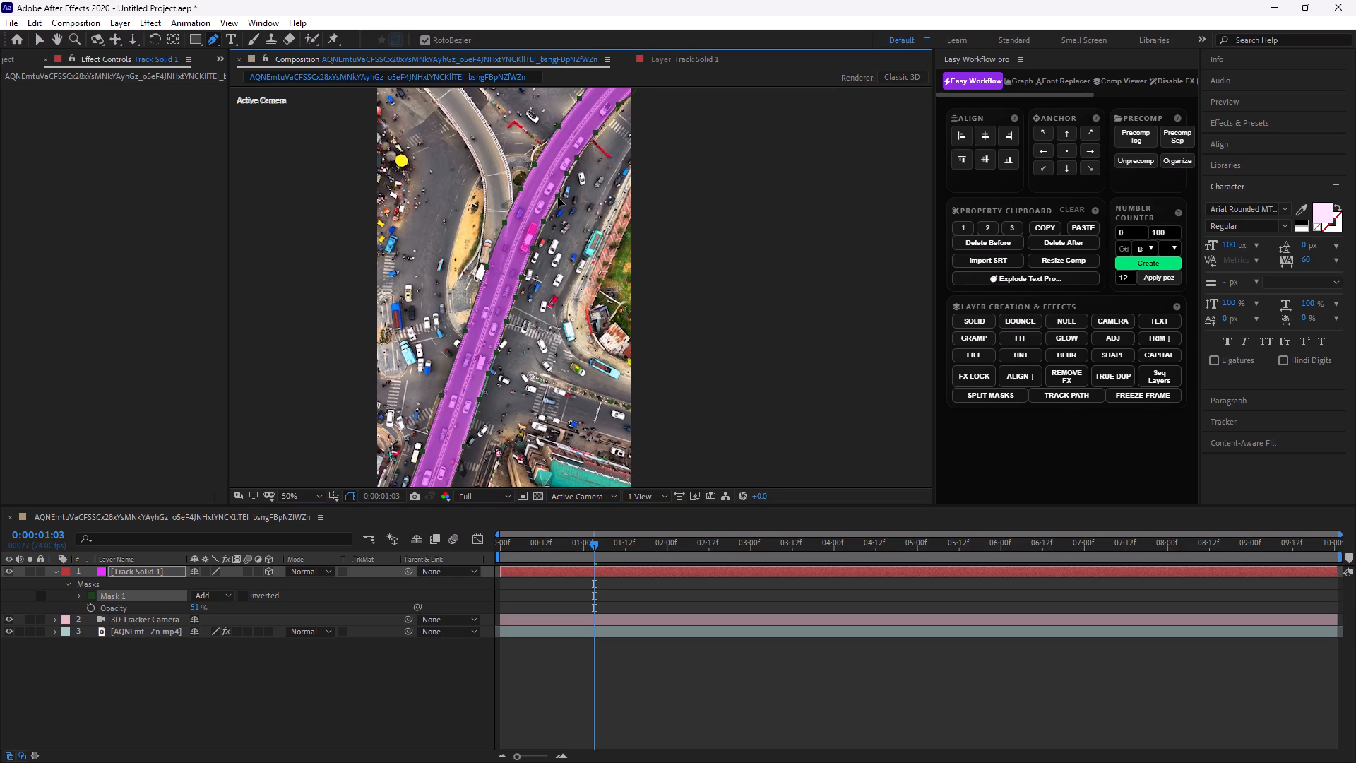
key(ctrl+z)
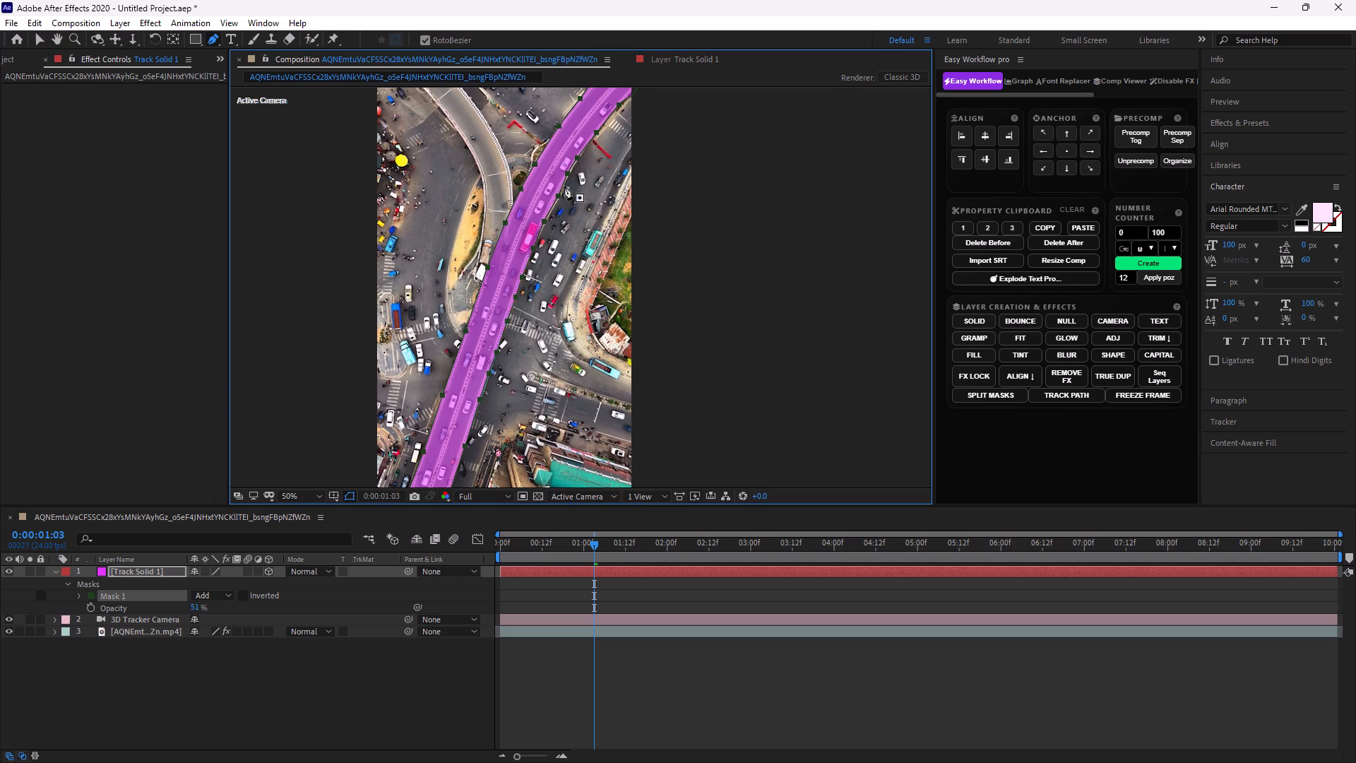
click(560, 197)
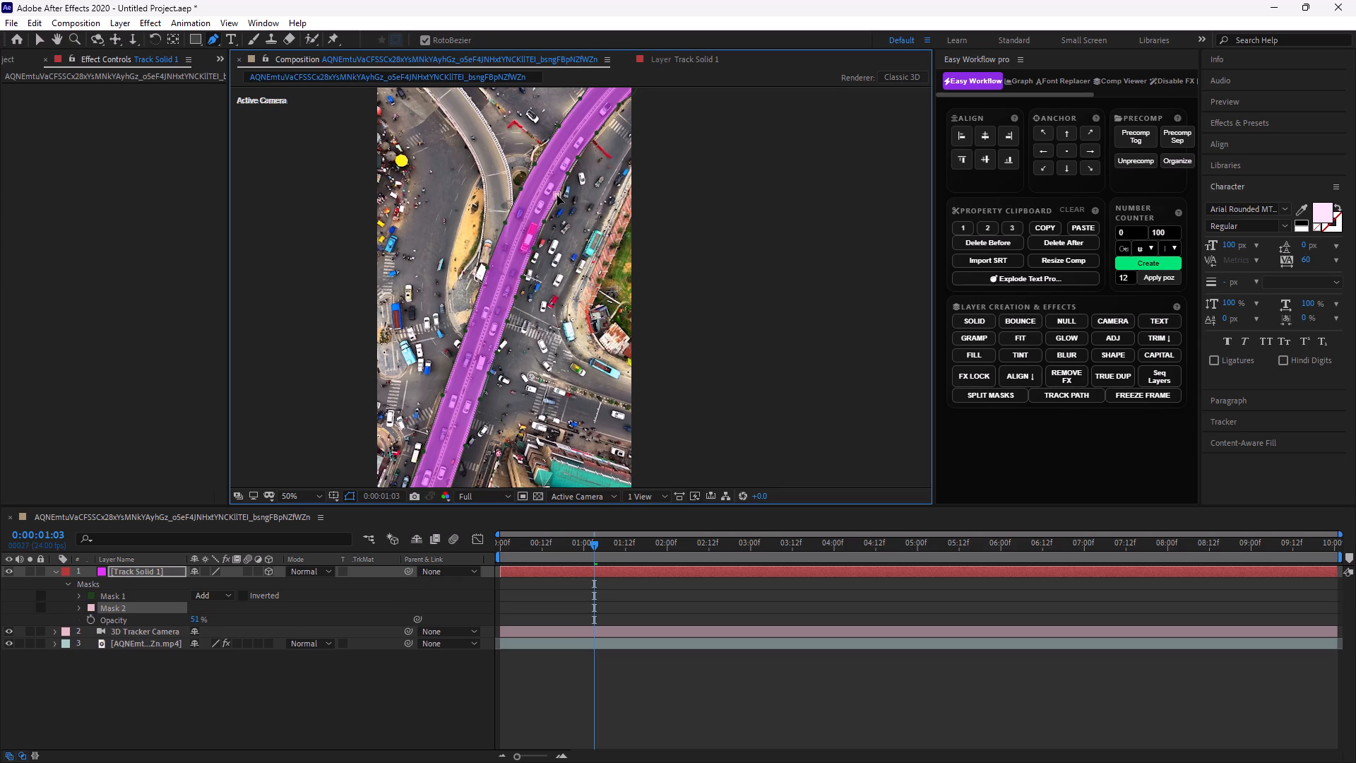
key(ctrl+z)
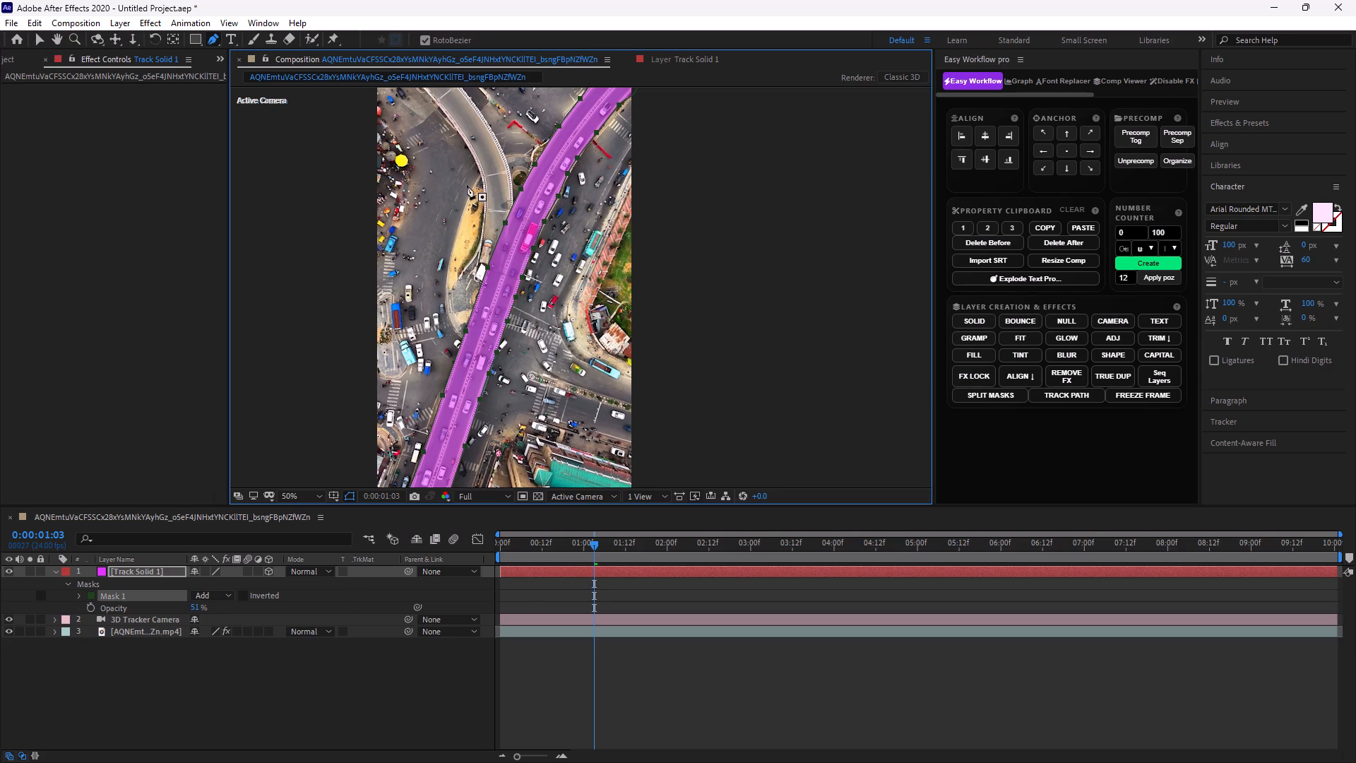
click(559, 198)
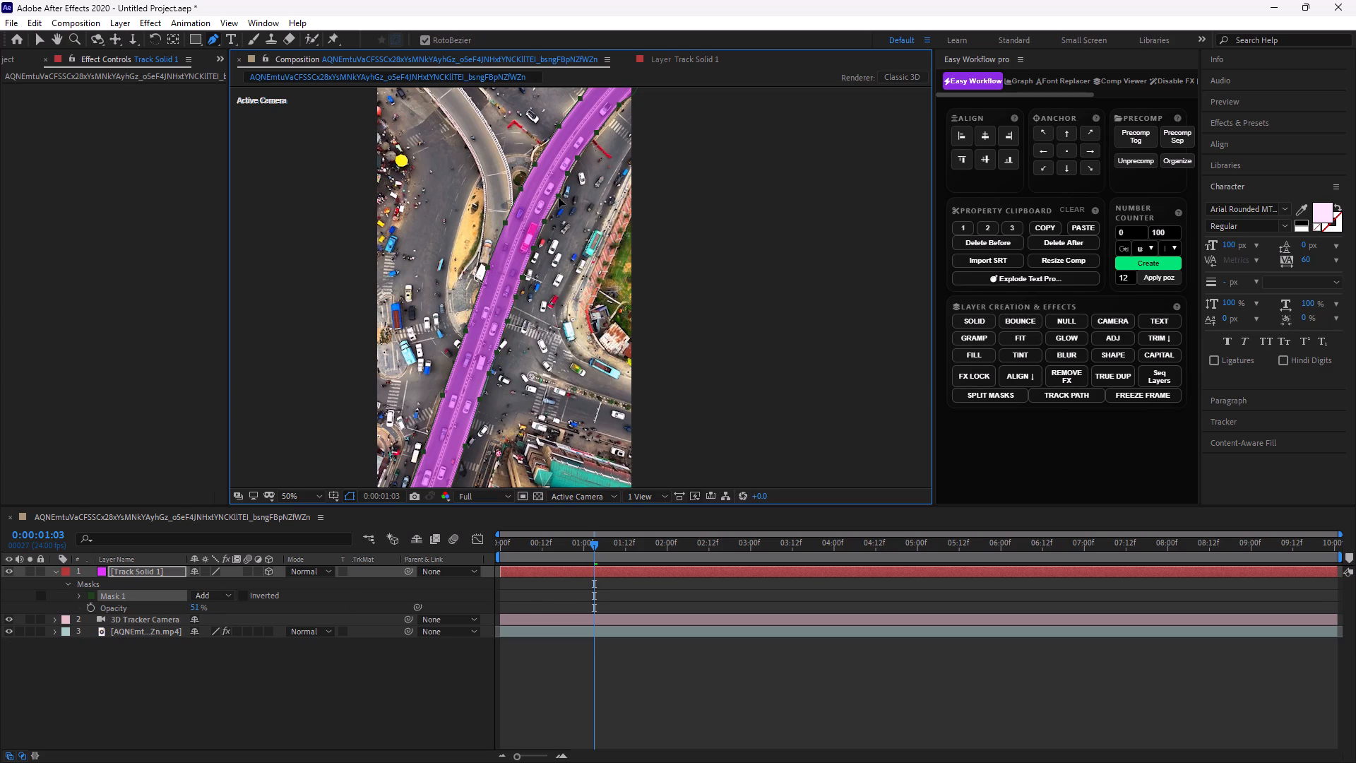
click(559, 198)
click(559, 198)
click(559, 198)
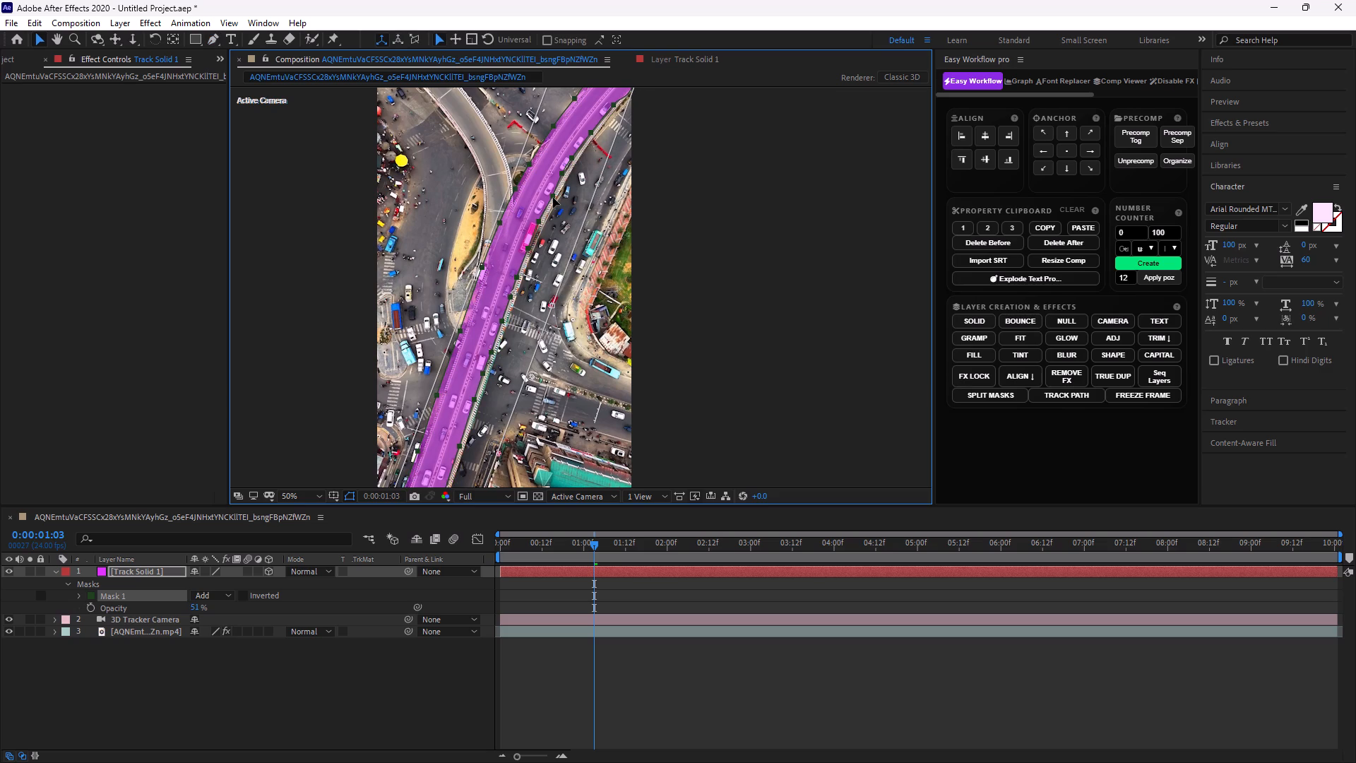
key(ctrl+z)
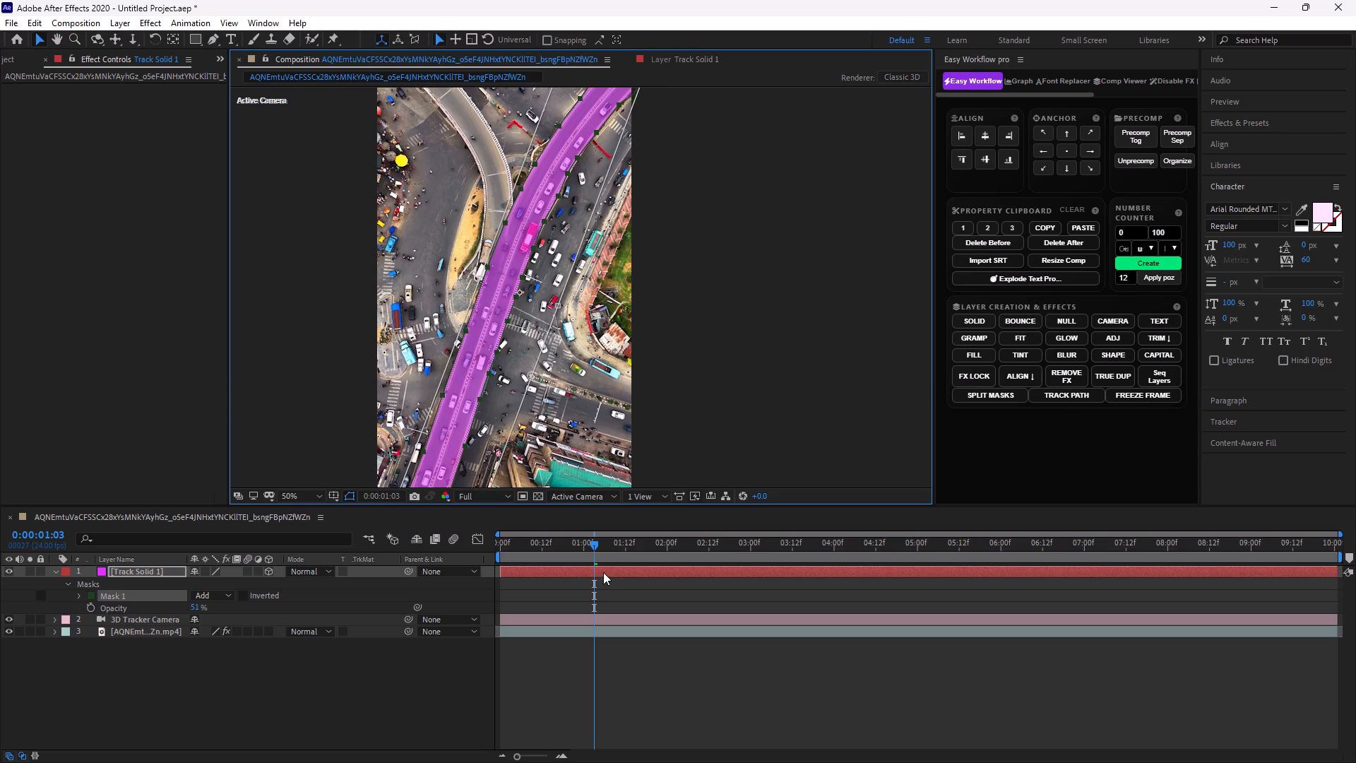
Play the composition from the start and scrub through the timeline to check how the masked solid follows the flyover.
drag(600, 542, 254, 568)
key(space)
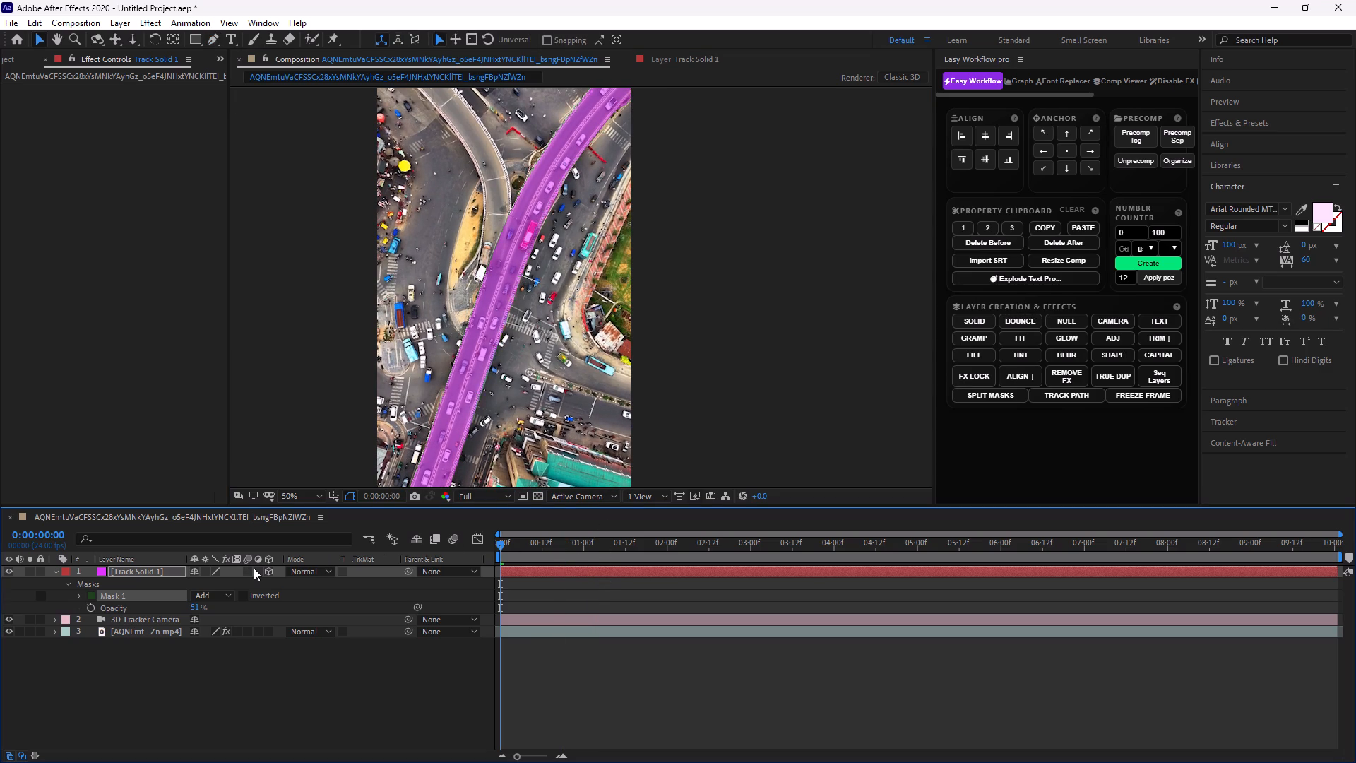
click(589, 664)
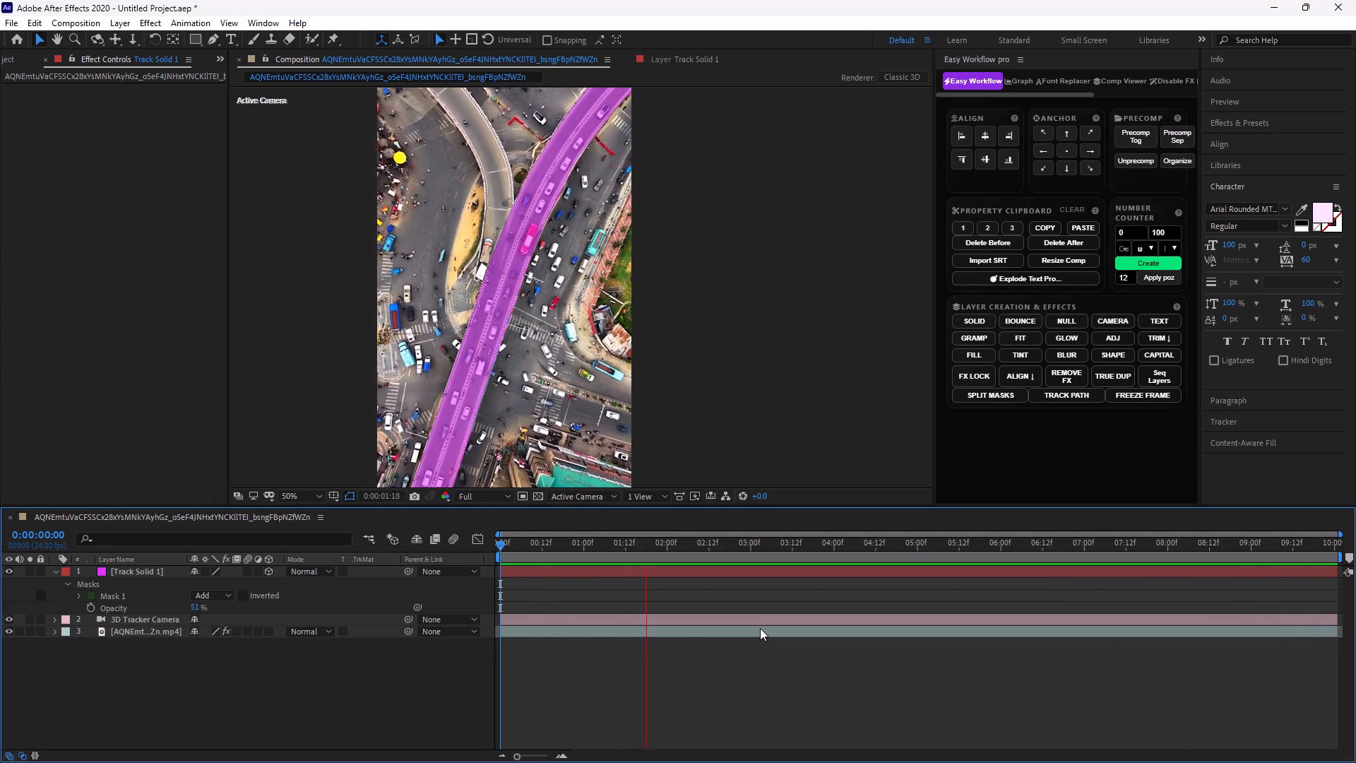
key(space)
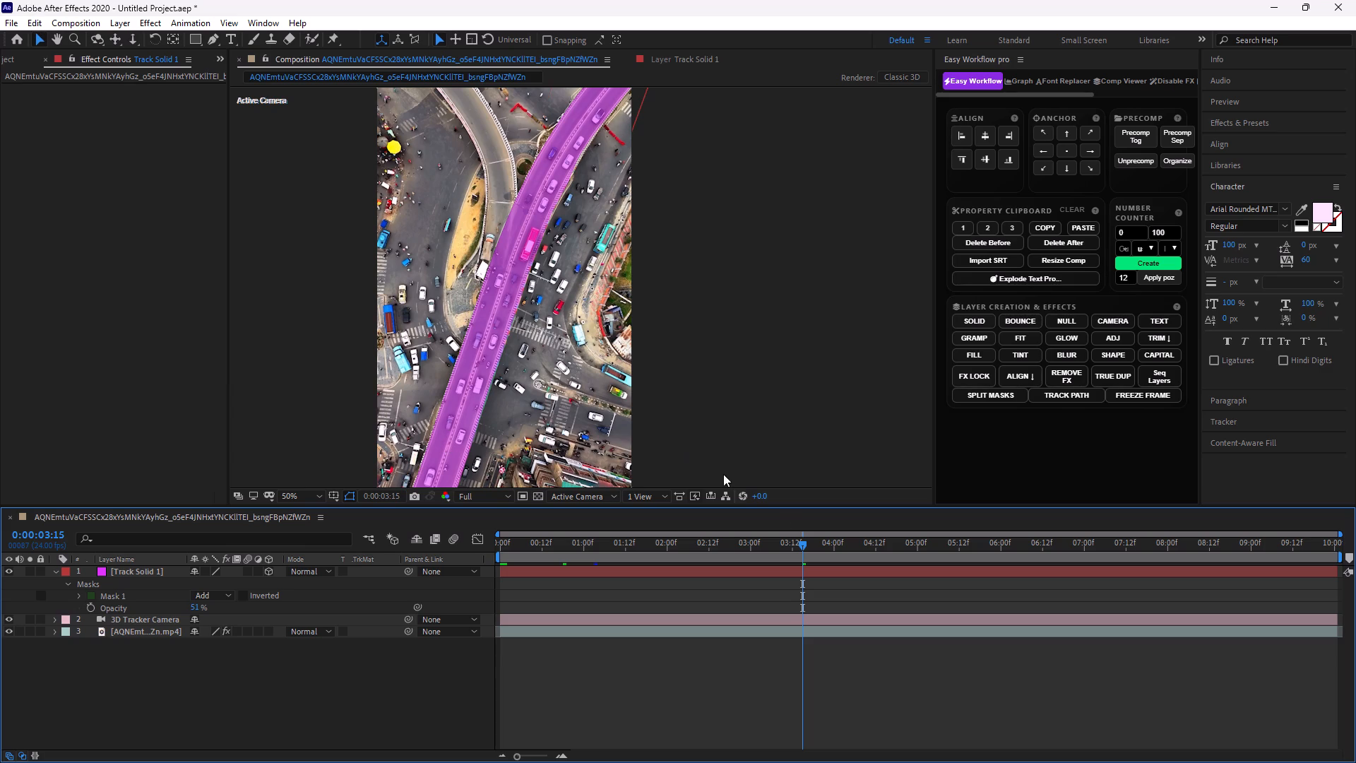
drag(802, 540, 1157, 581)
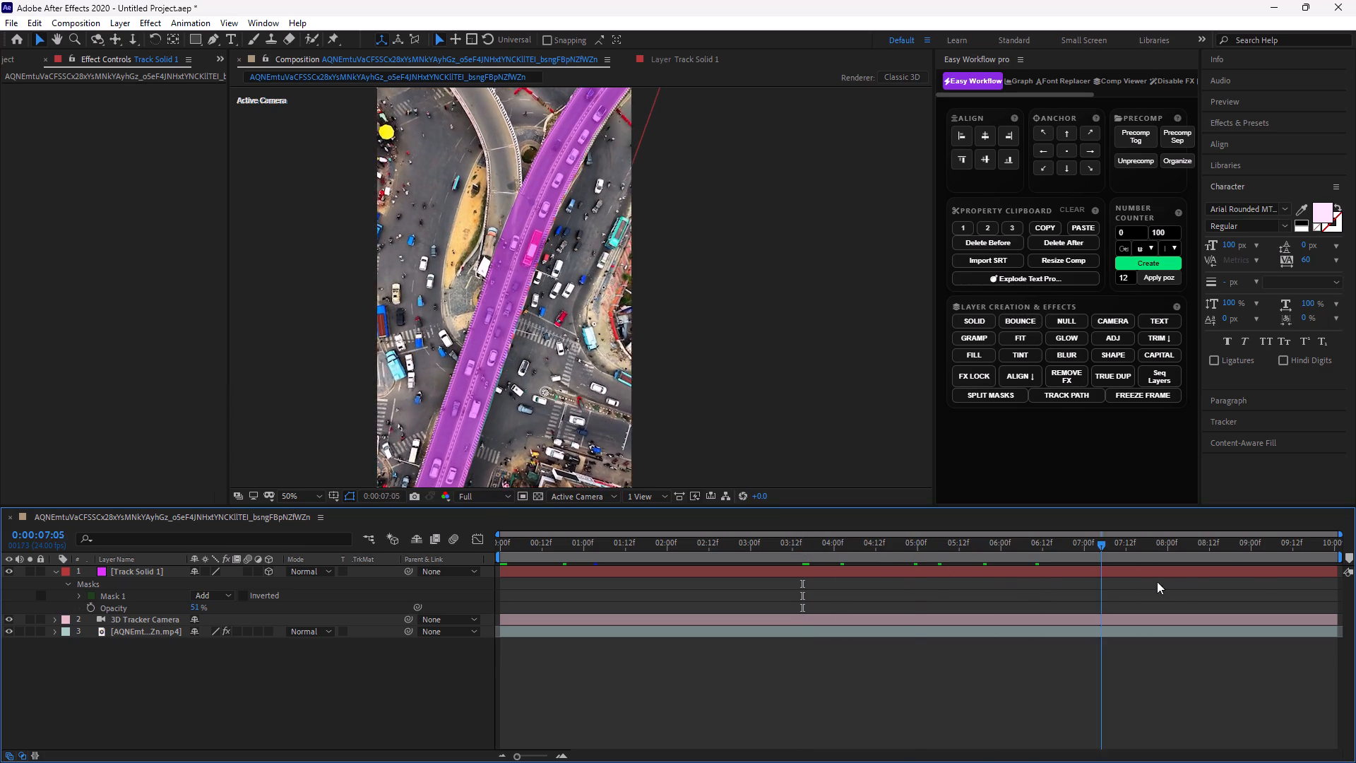
drag(1157, 581, 673, 573)
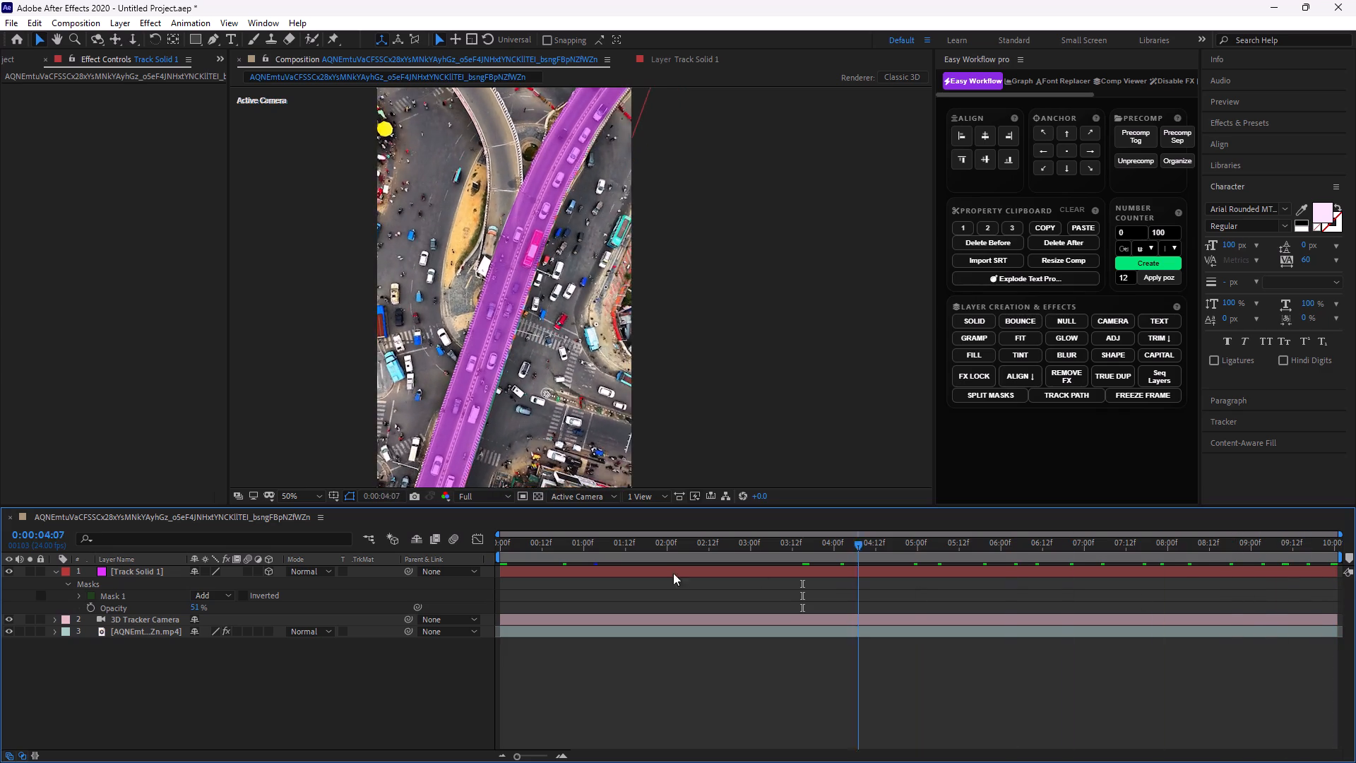
drag(673, 573, 427, 574)
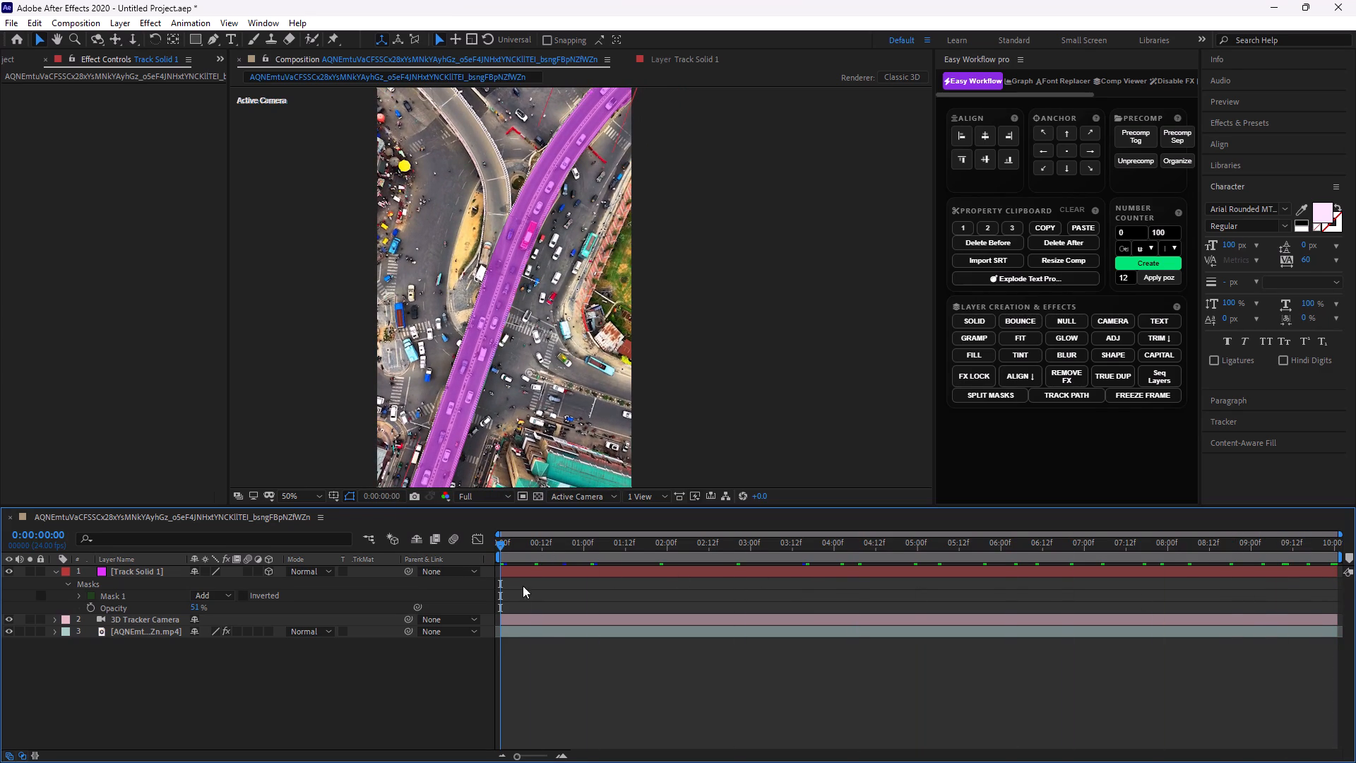
Apply the Color Correction Tint effect to the traffic footage layer.
click(540, 632)
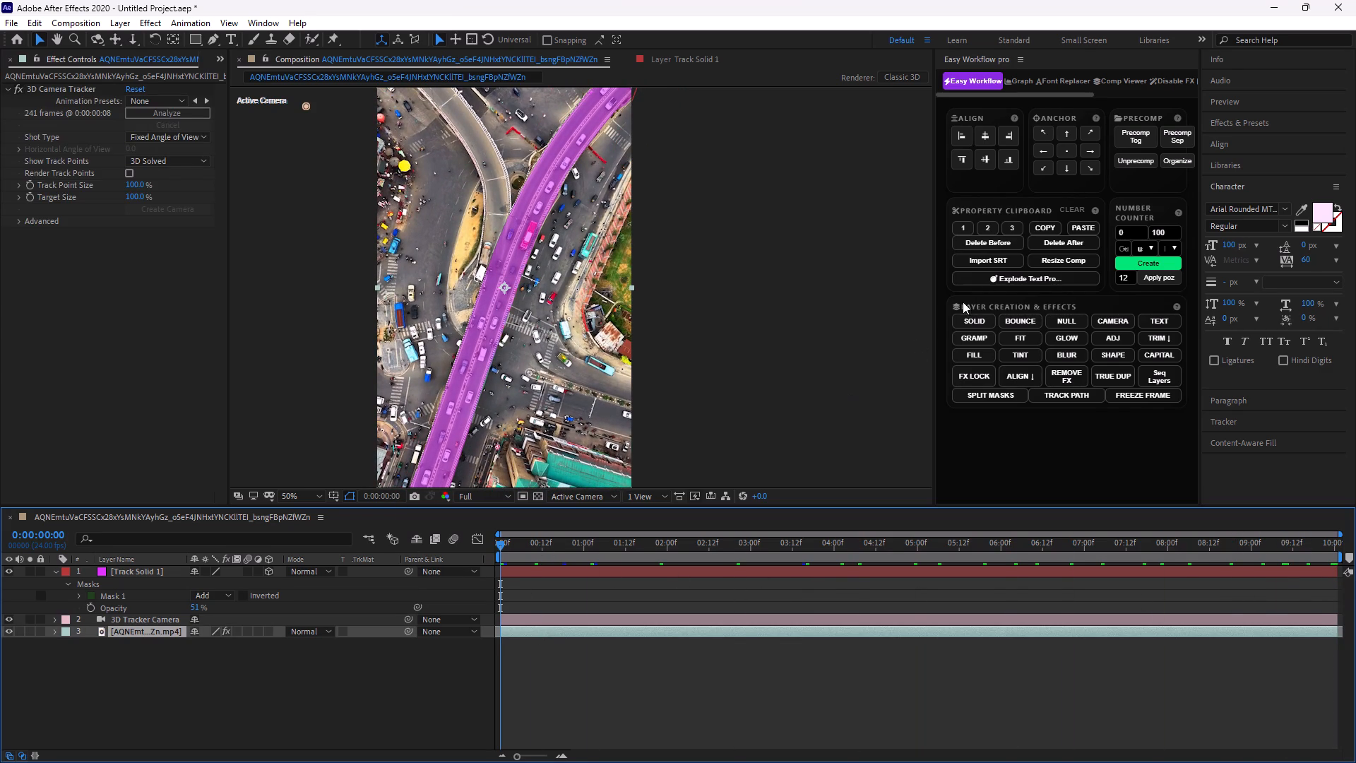
click(1232, 124)
click(1235, 138)
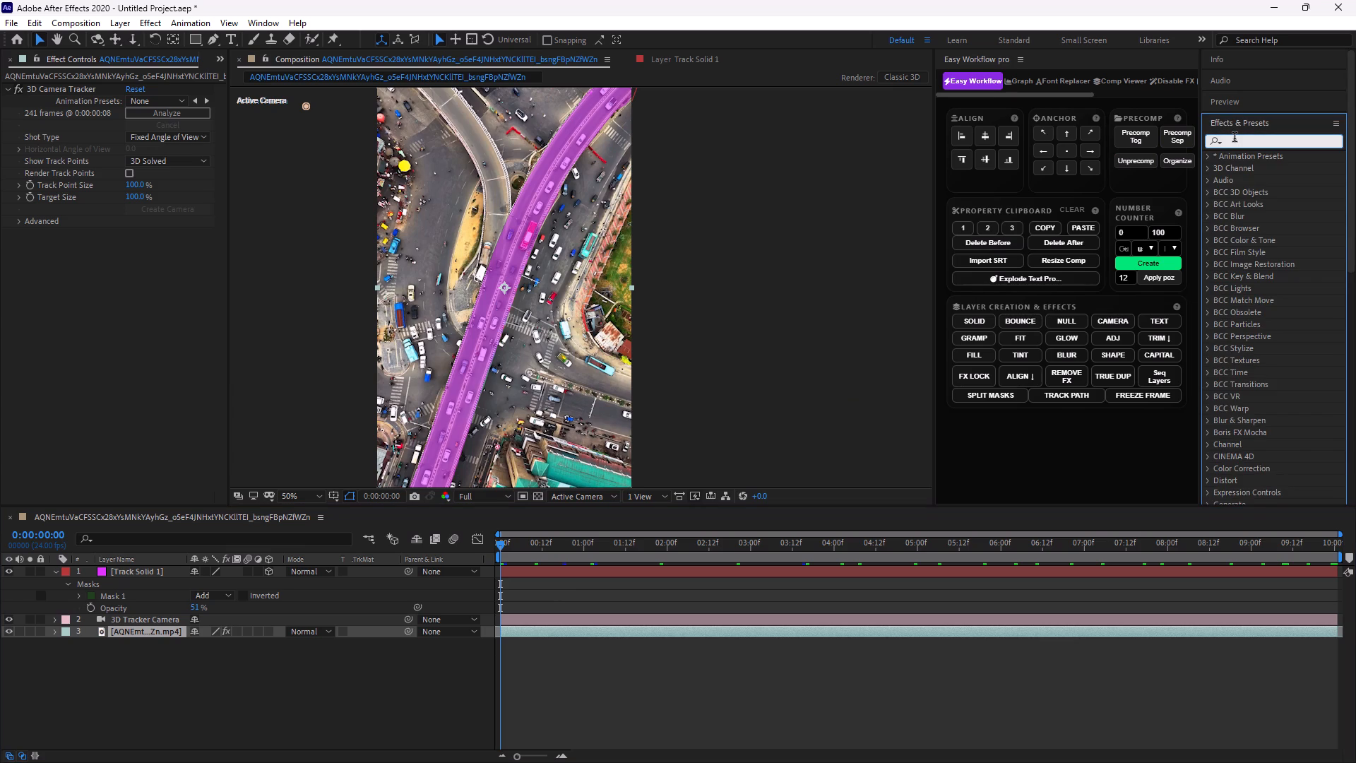
text(tint)
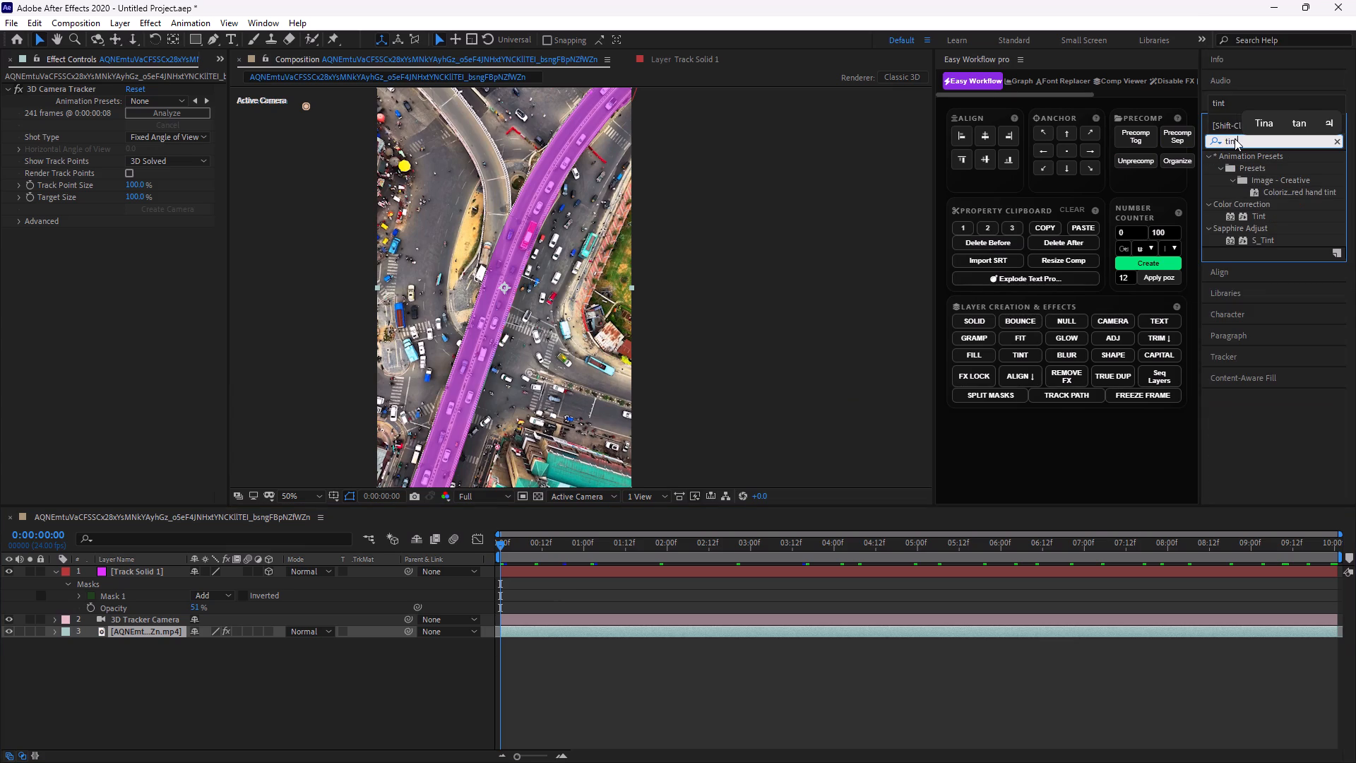
drag(1263, 215, 1027, 420)
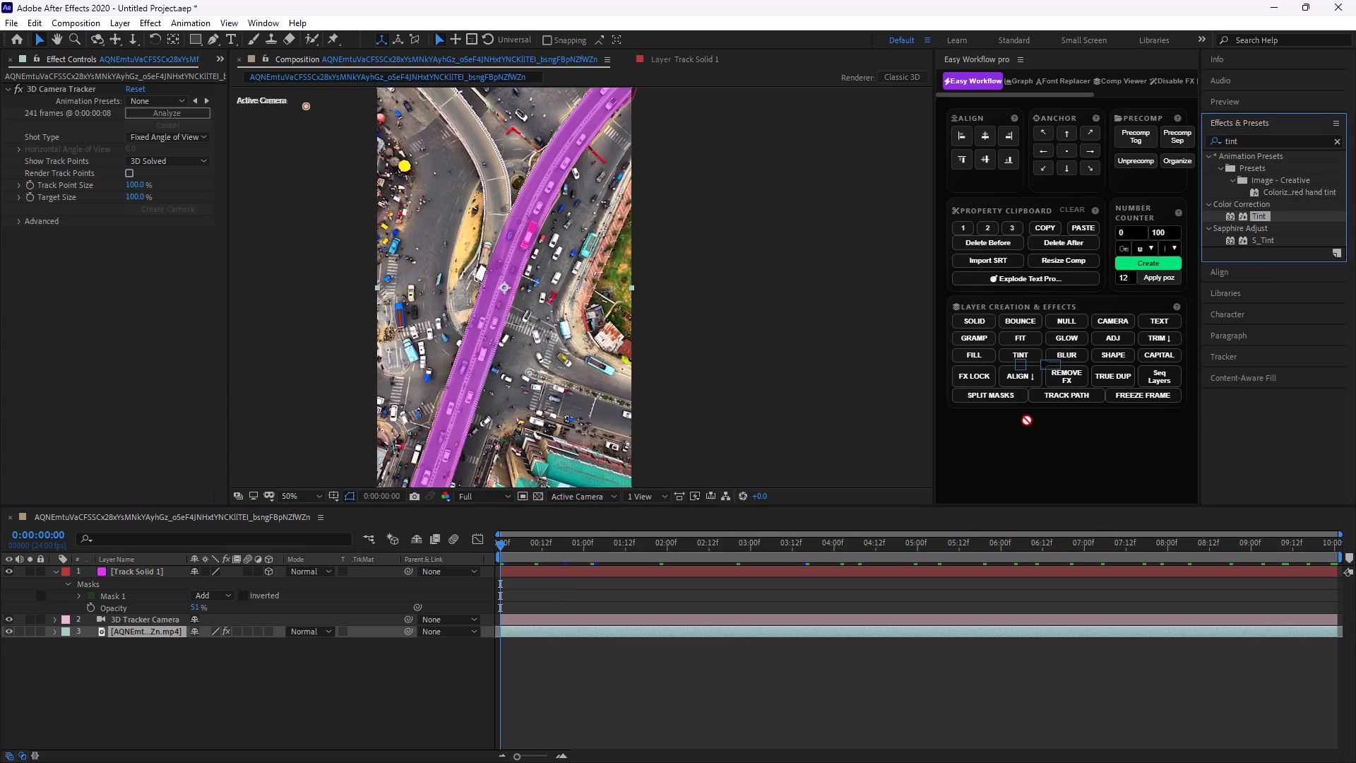
drag(1027, 420, 948, 627)
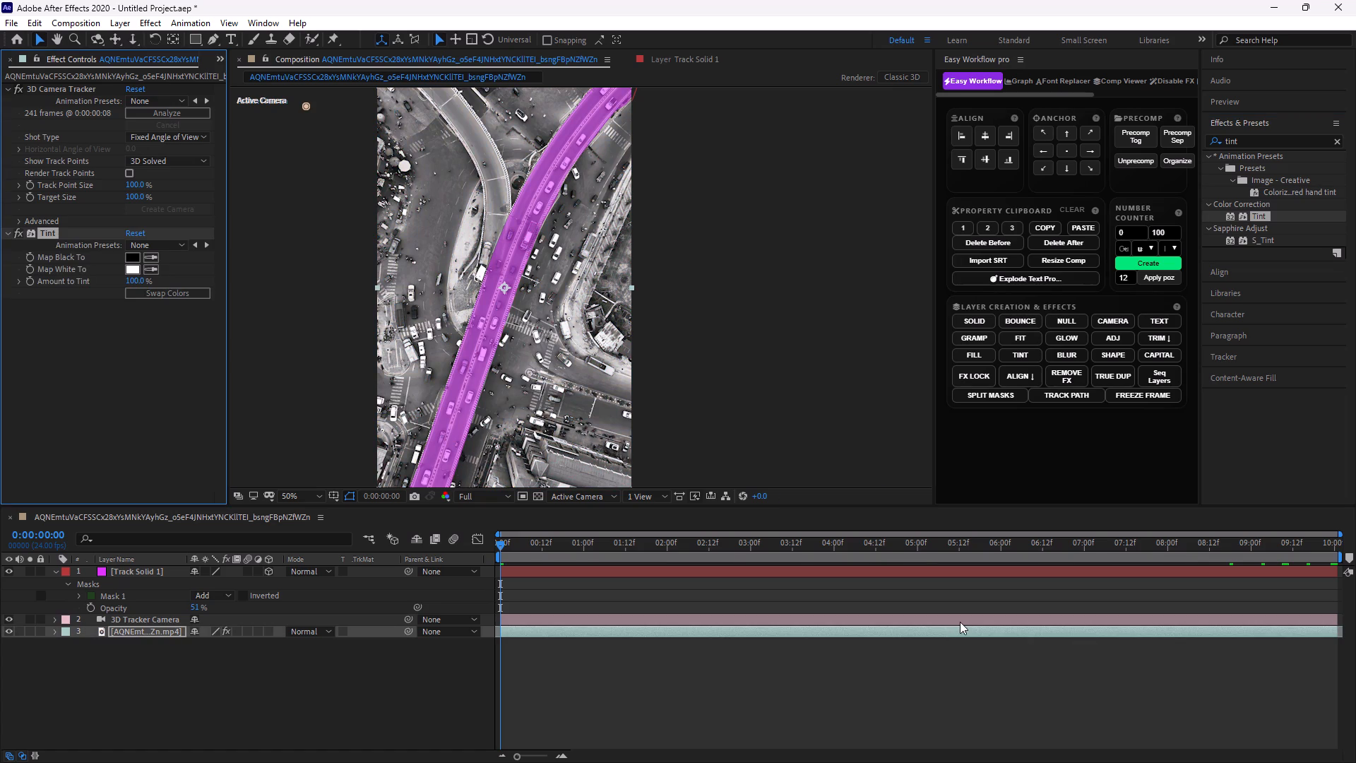
Set the Tint effect's Map Black To colour to a dark navy blue.
click(136, 259)
drag(400, 385, 413, 420)
drag(369, 405, 336, 375)
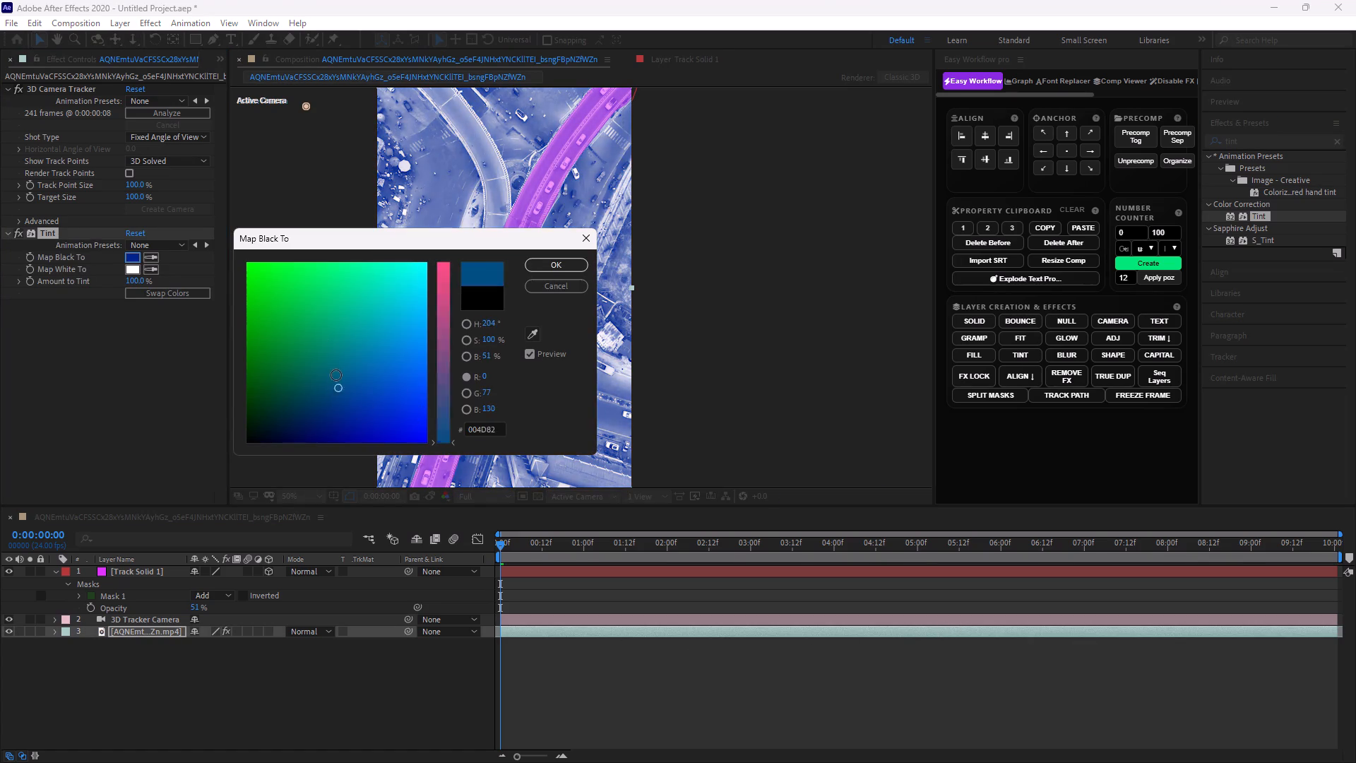
drag(336, 375, 376, 331)
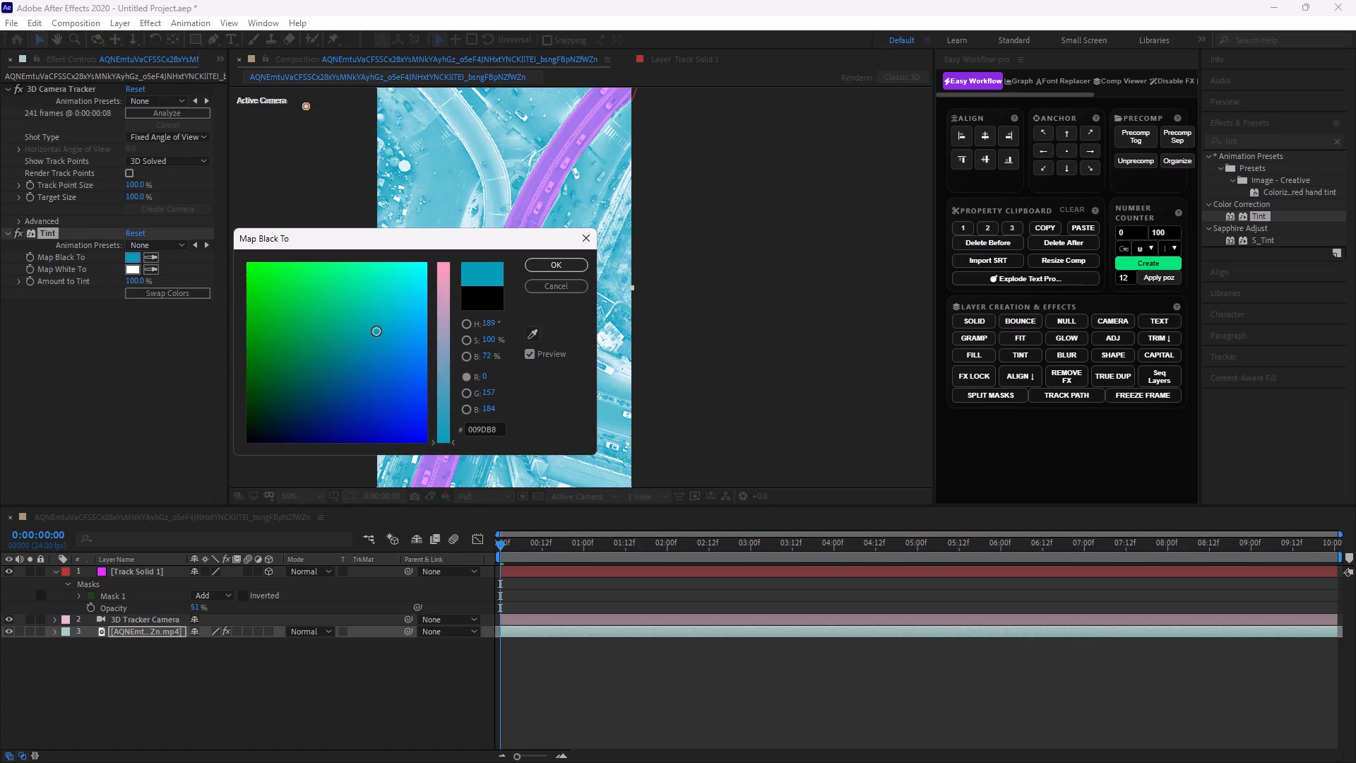
drag(376, 331, 432, 466)
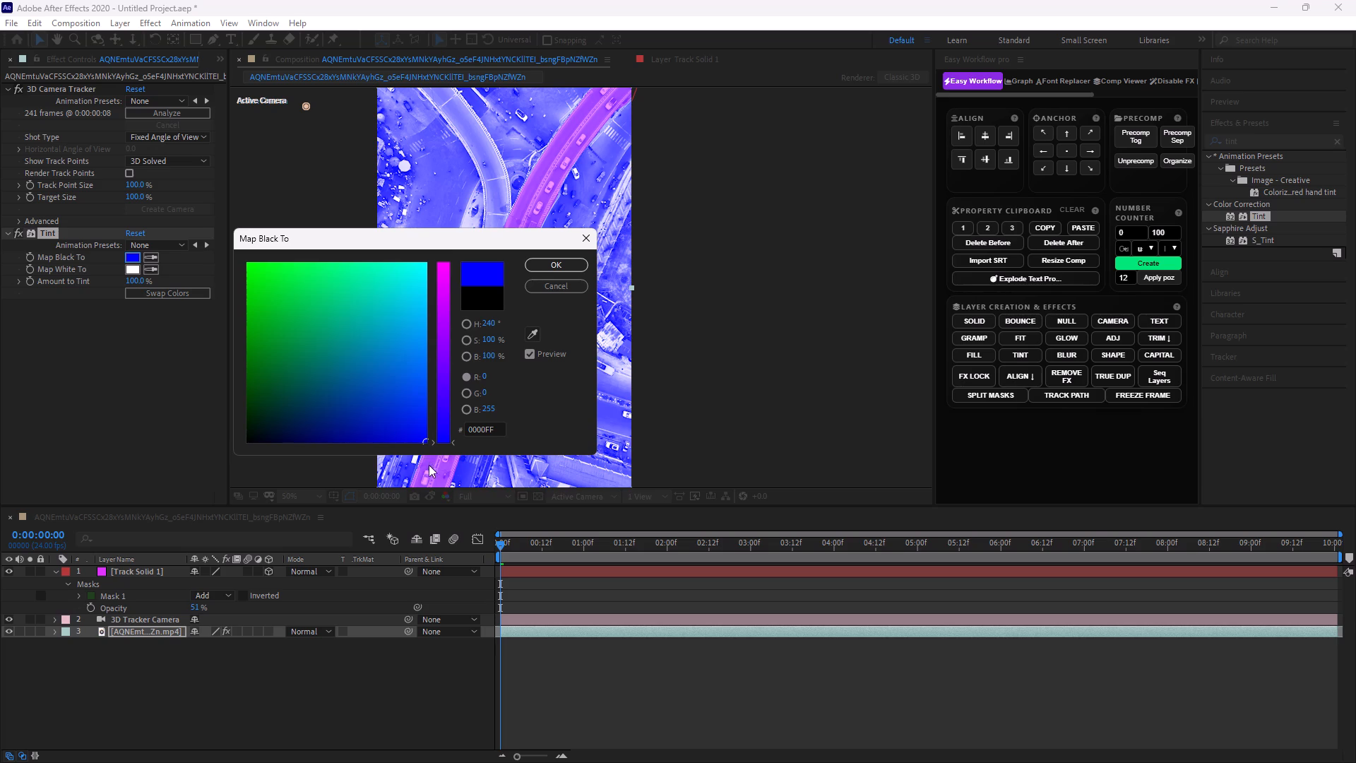
drag(426, 276, 430, 266)
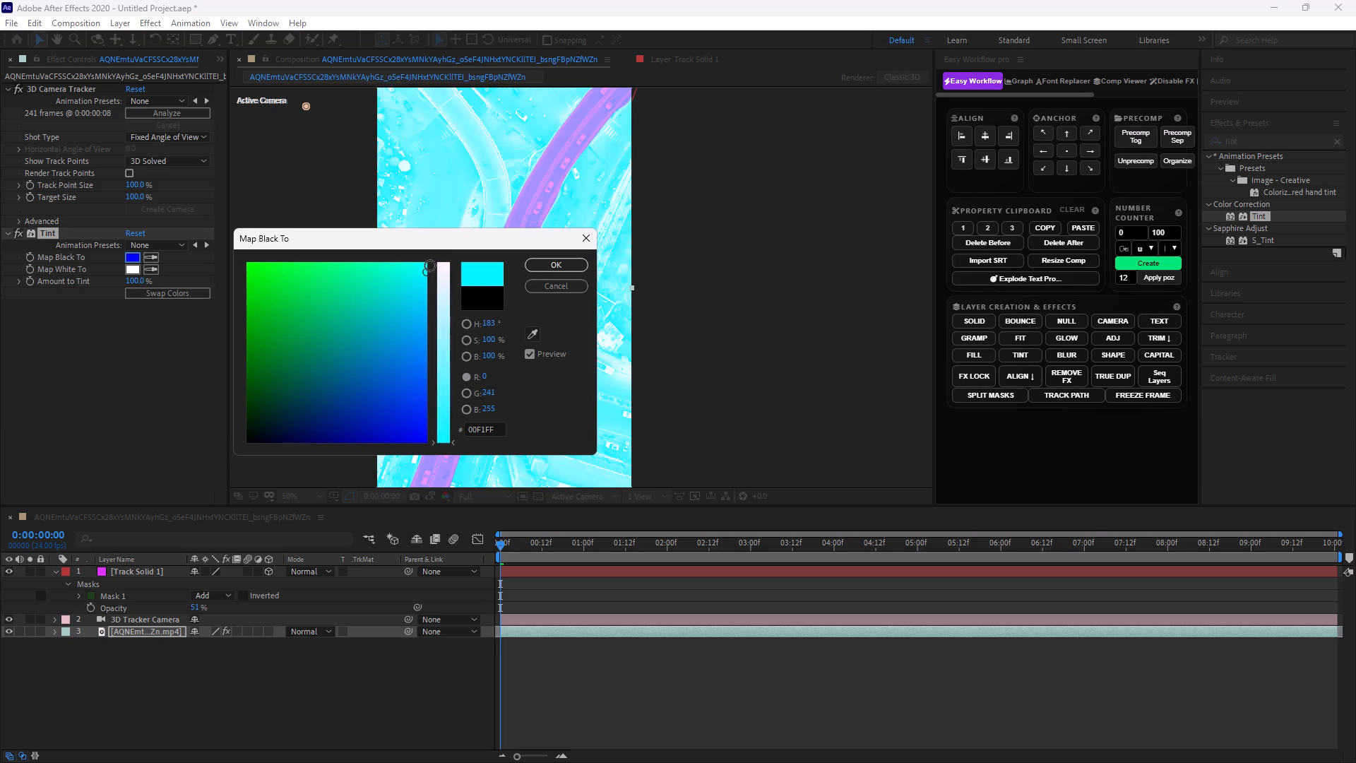
drag(430, 266, 432, 263)
drag(392, 313, 219, 458)
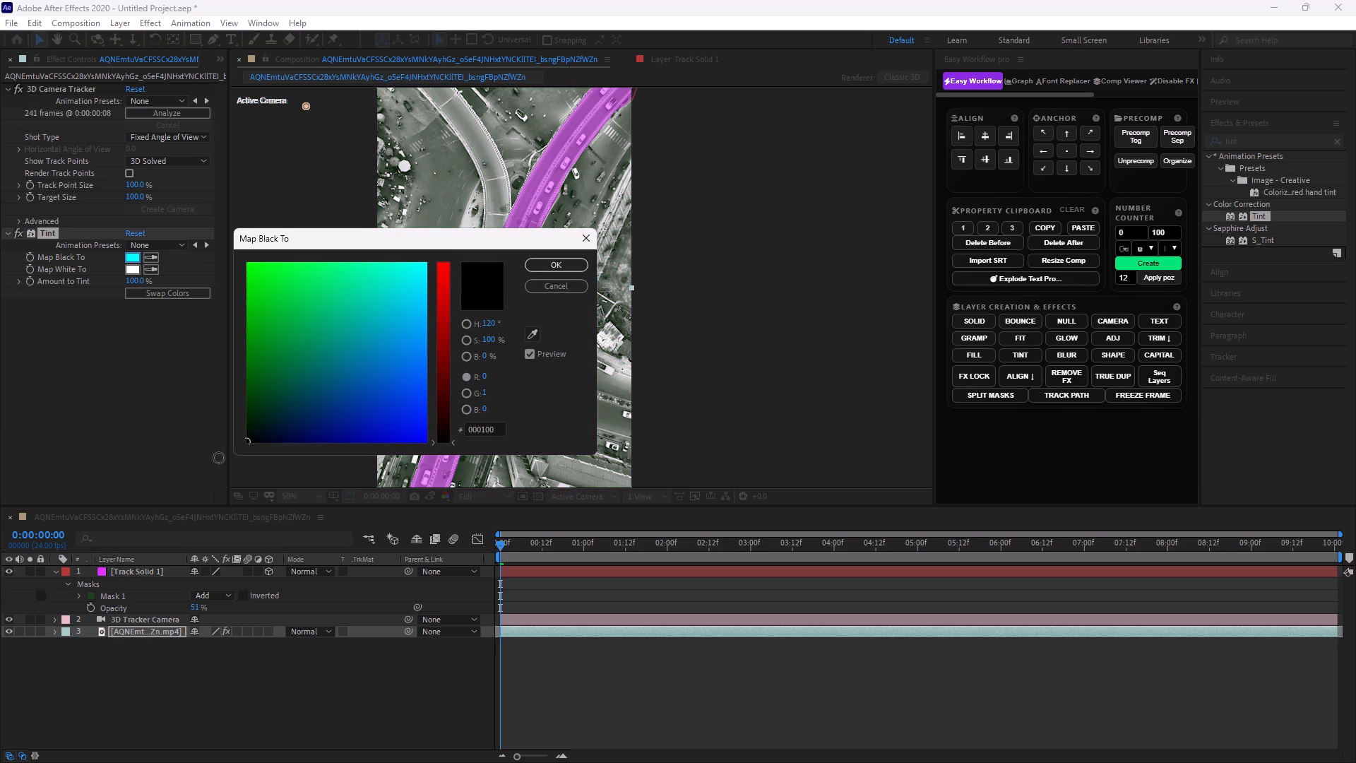
drag(219, 458, 315, 413)
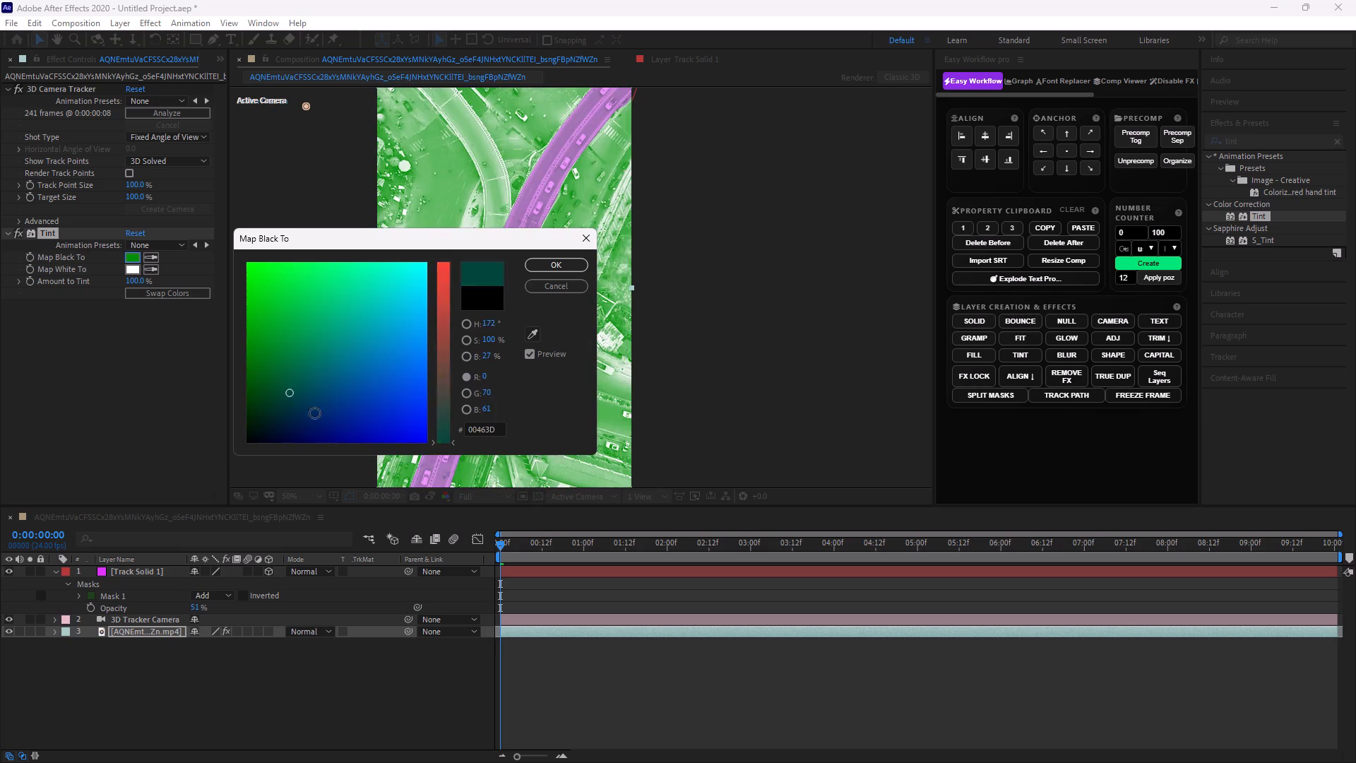
drag(315, 413, 290, 451)
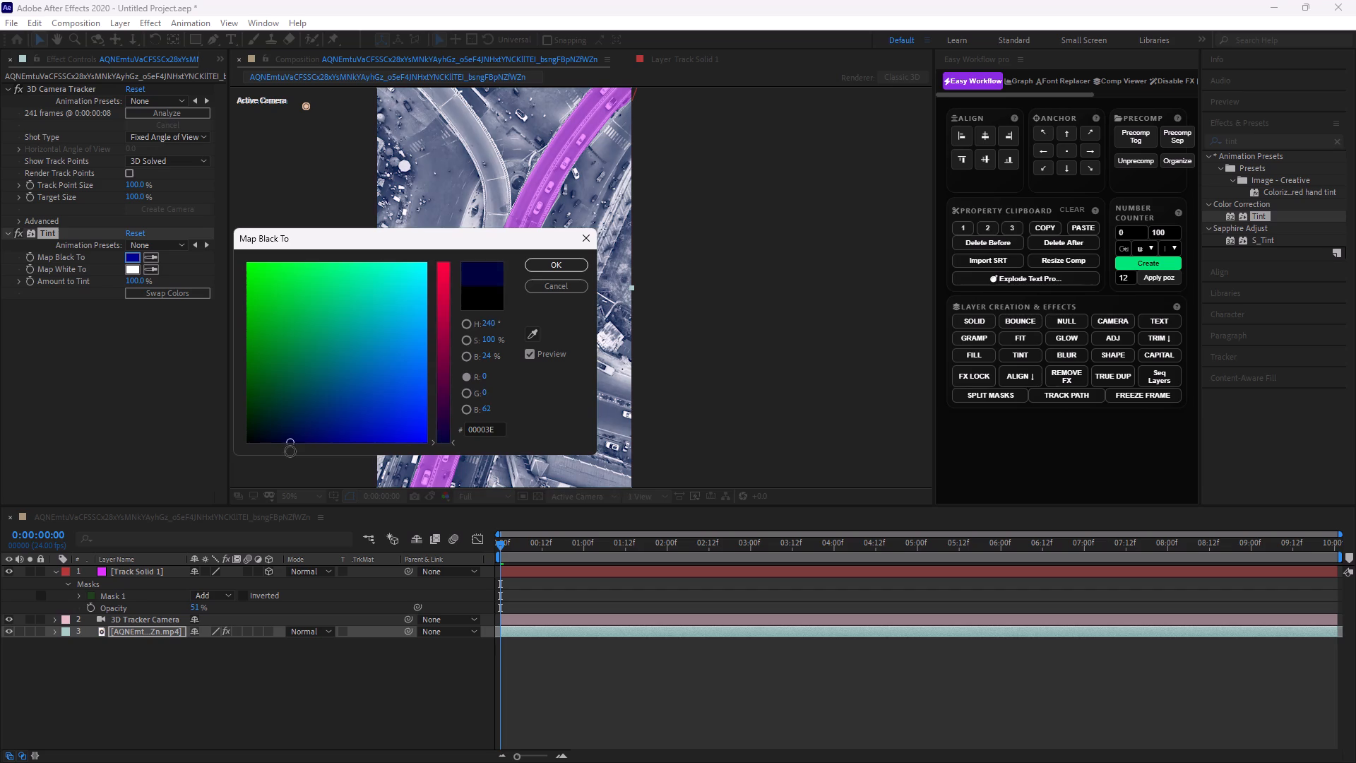
drag(290, 451, 288, 434)
click(561, 269)
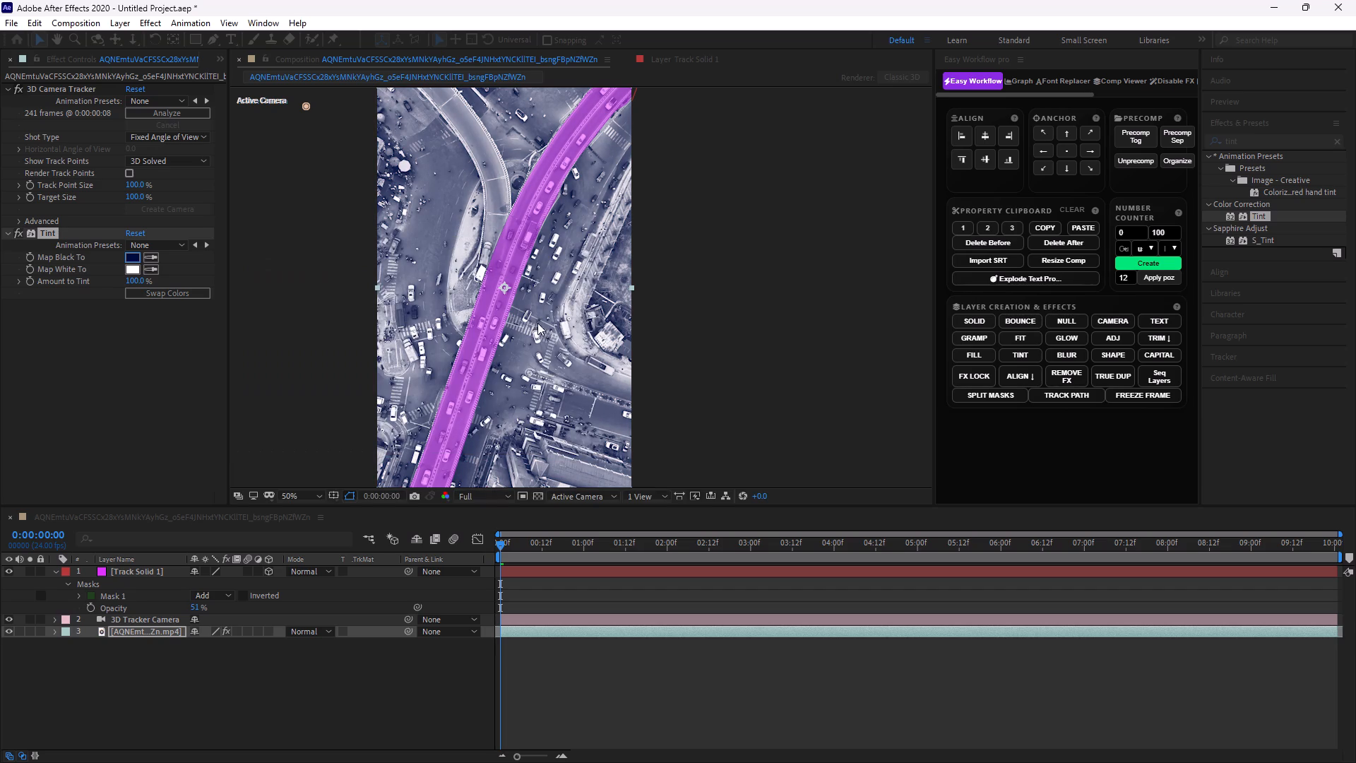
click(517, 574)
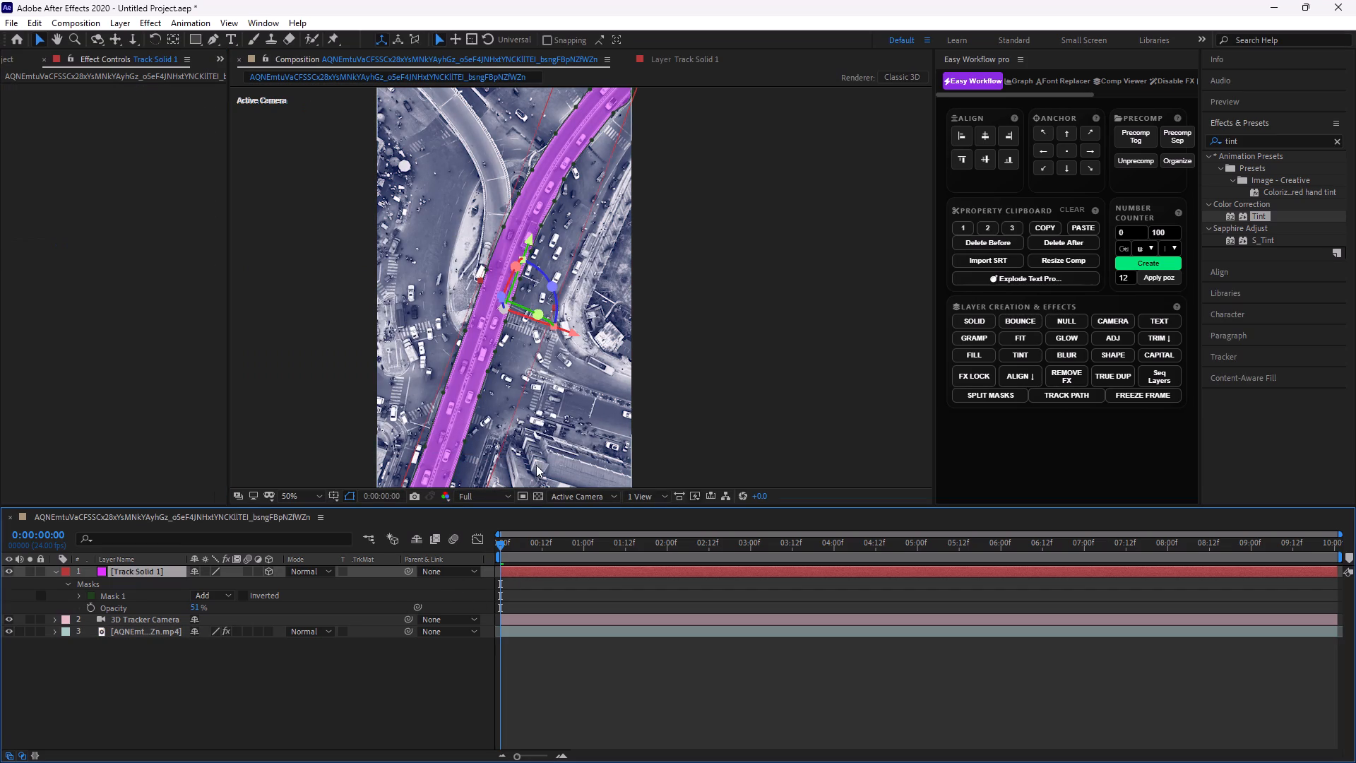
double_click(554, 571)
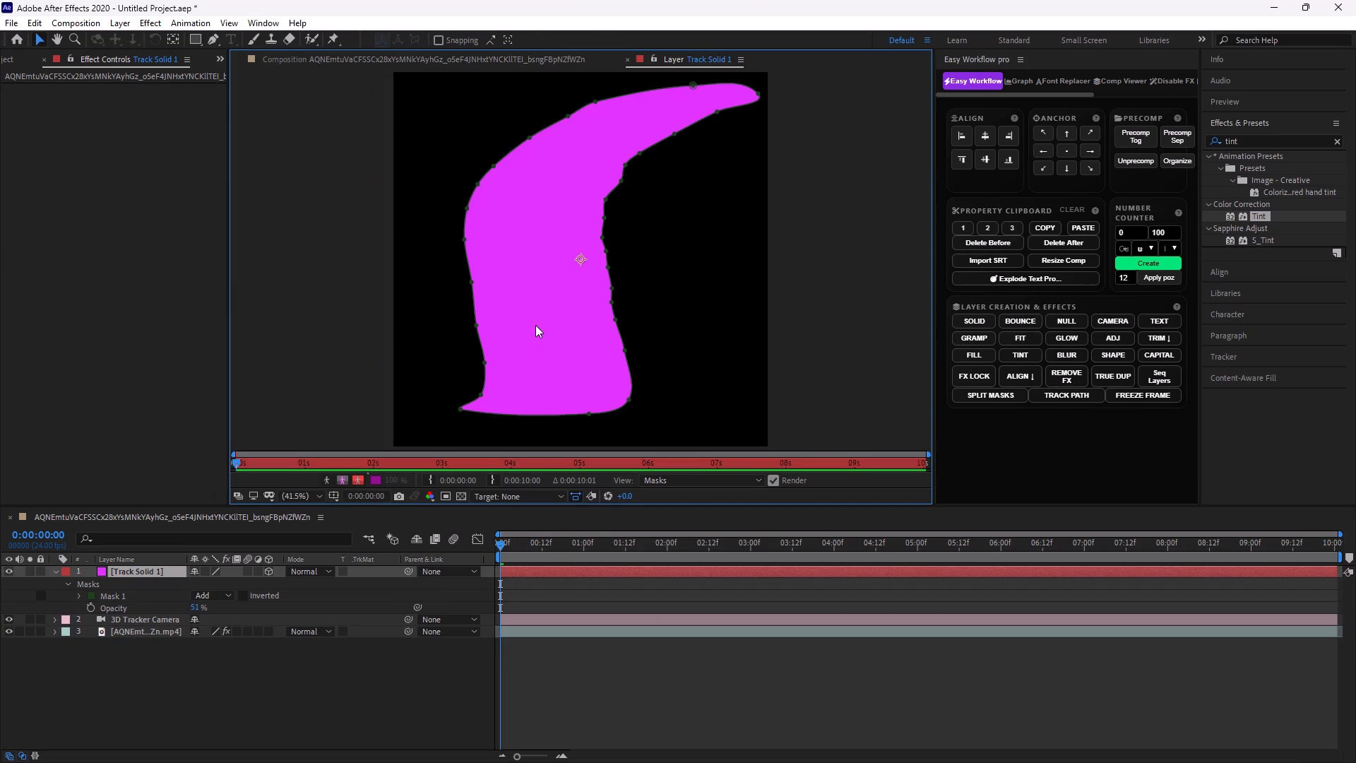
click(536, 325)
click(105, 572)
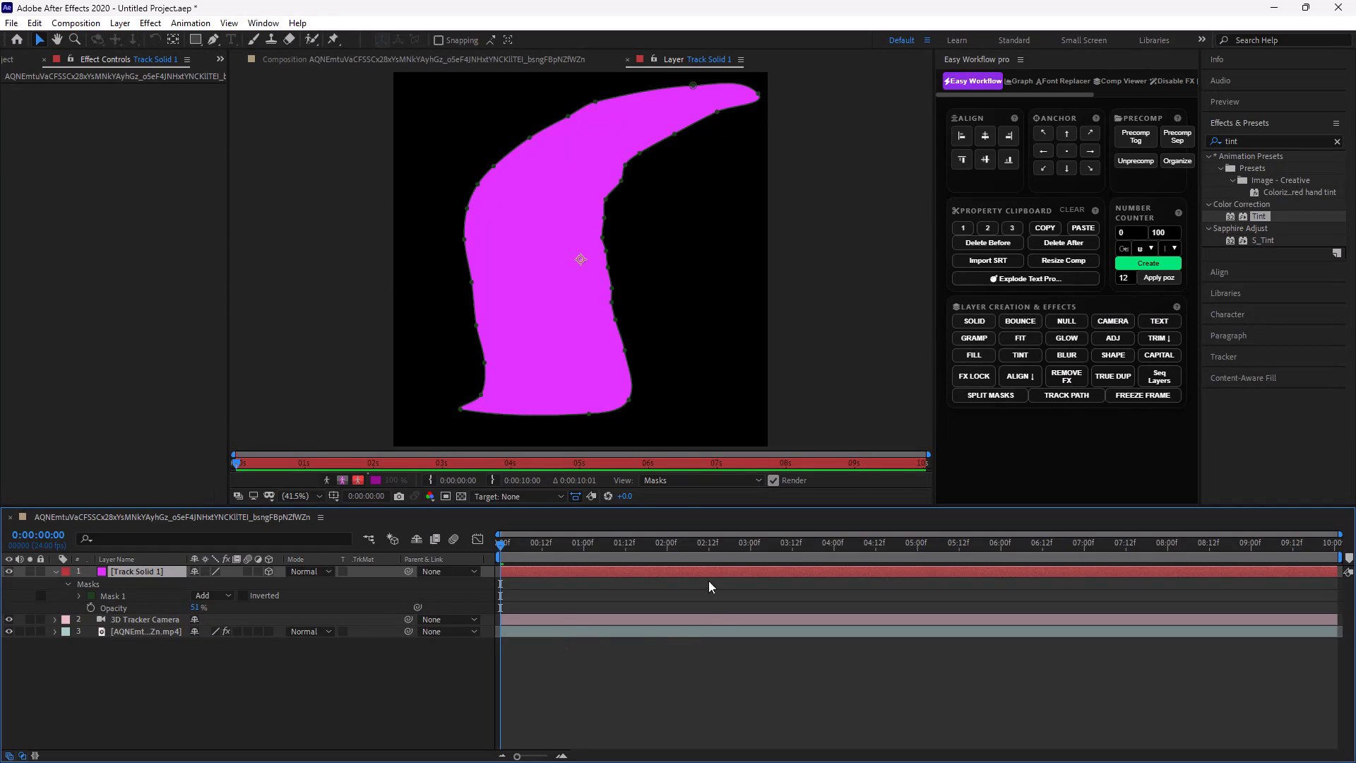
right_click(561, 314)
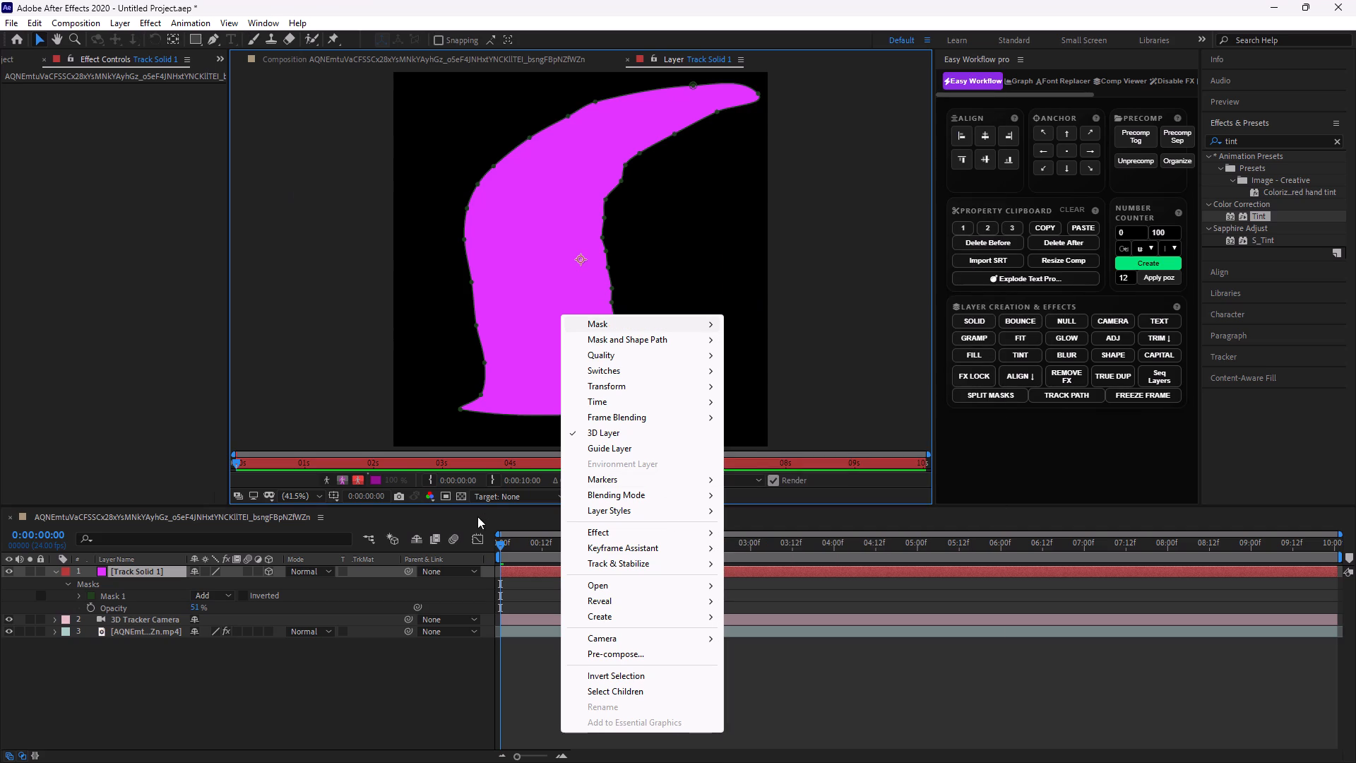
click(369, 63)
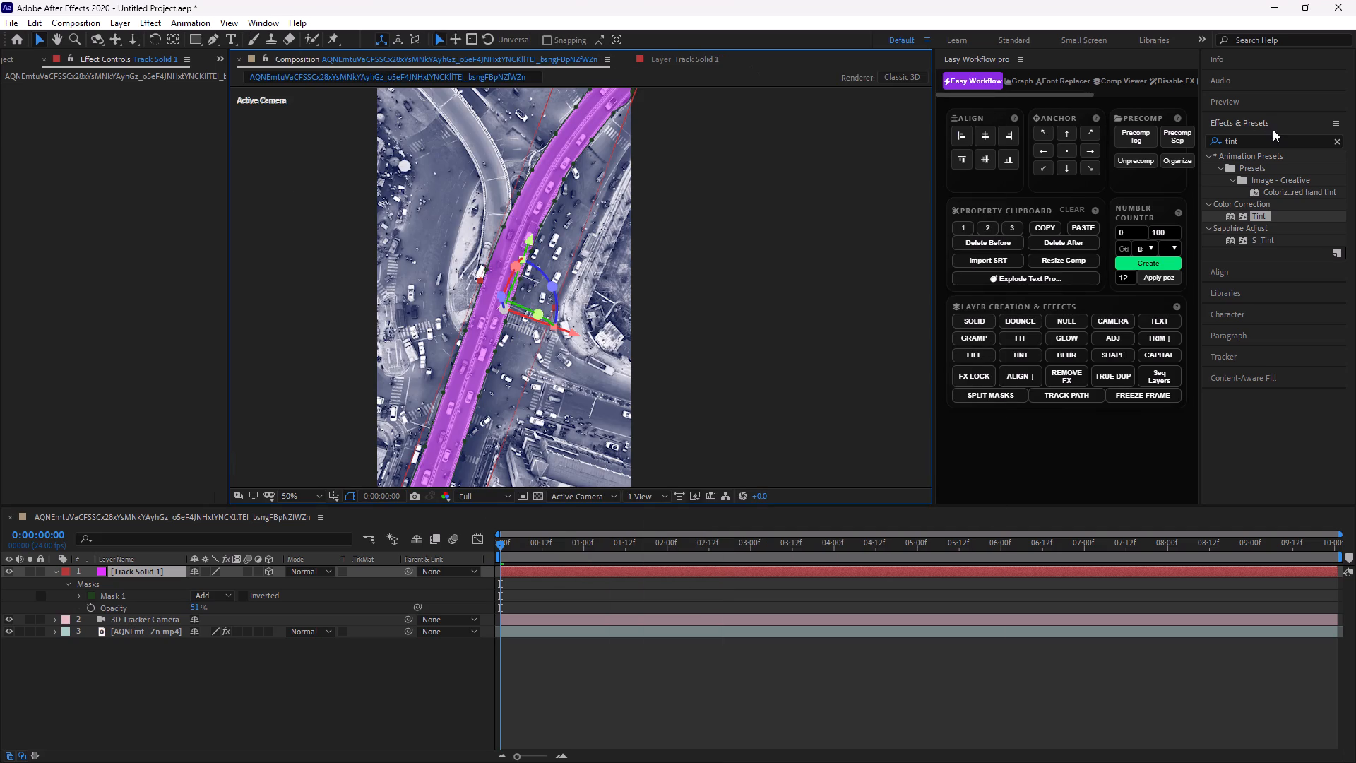
Apply the Generate Fill effect to the Track Solid 1 layer.
double_click(1270, 140)
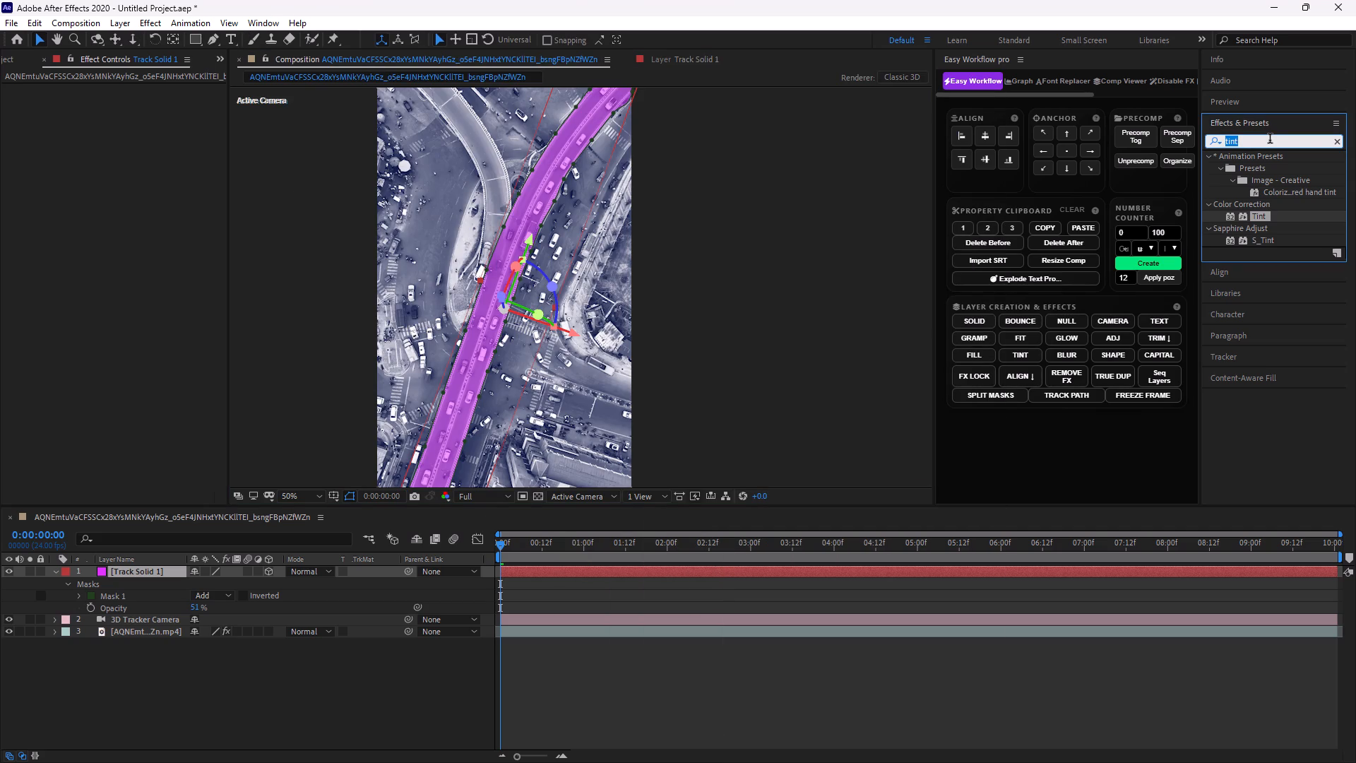
text(fill)
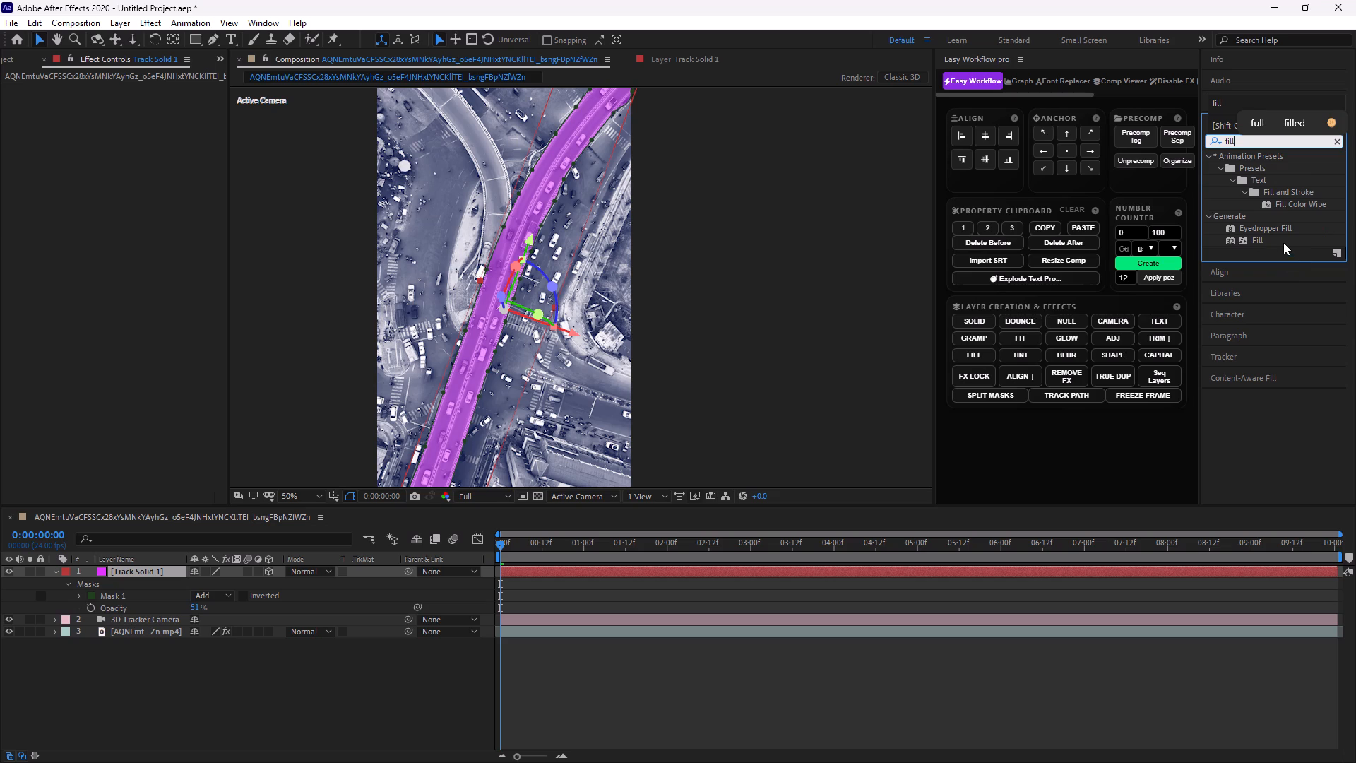
drag(1266, 239, 817, 575)
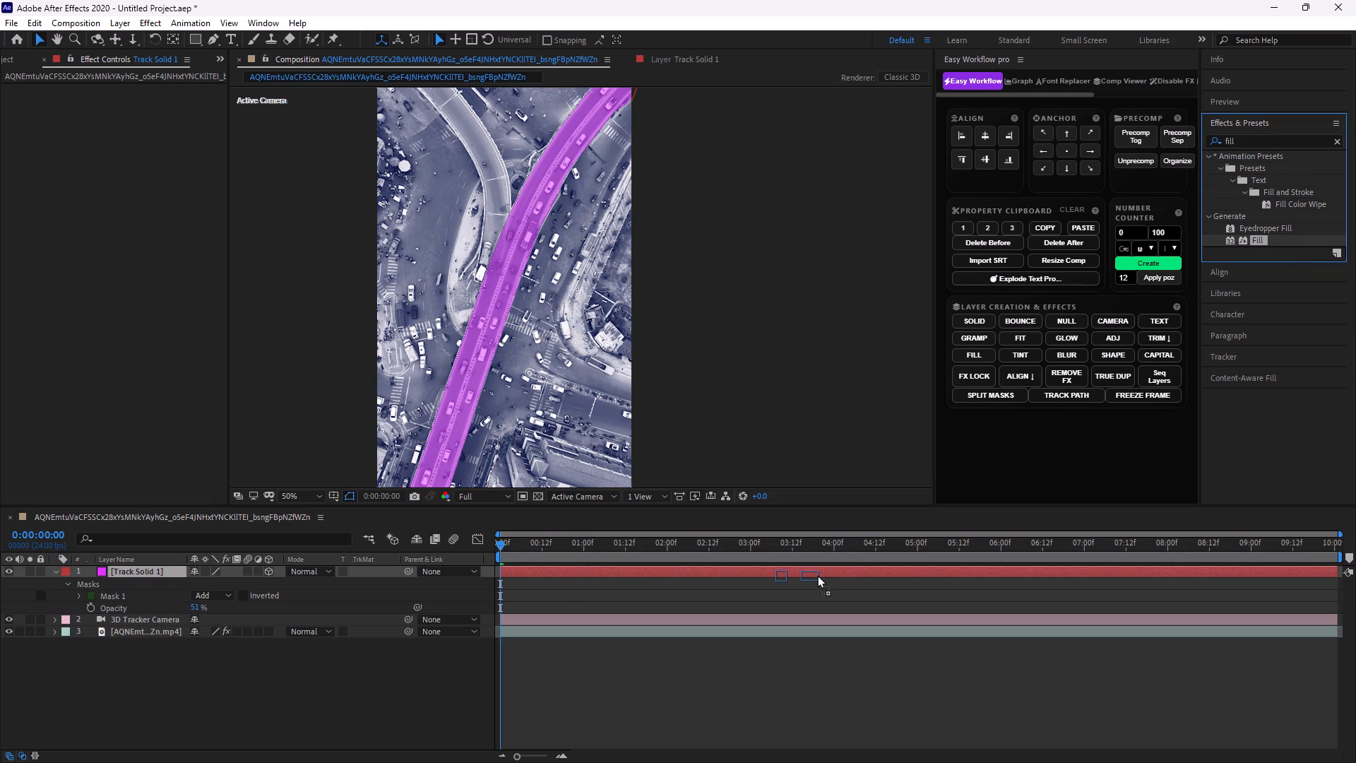
drag(817, 575, 815, 573)
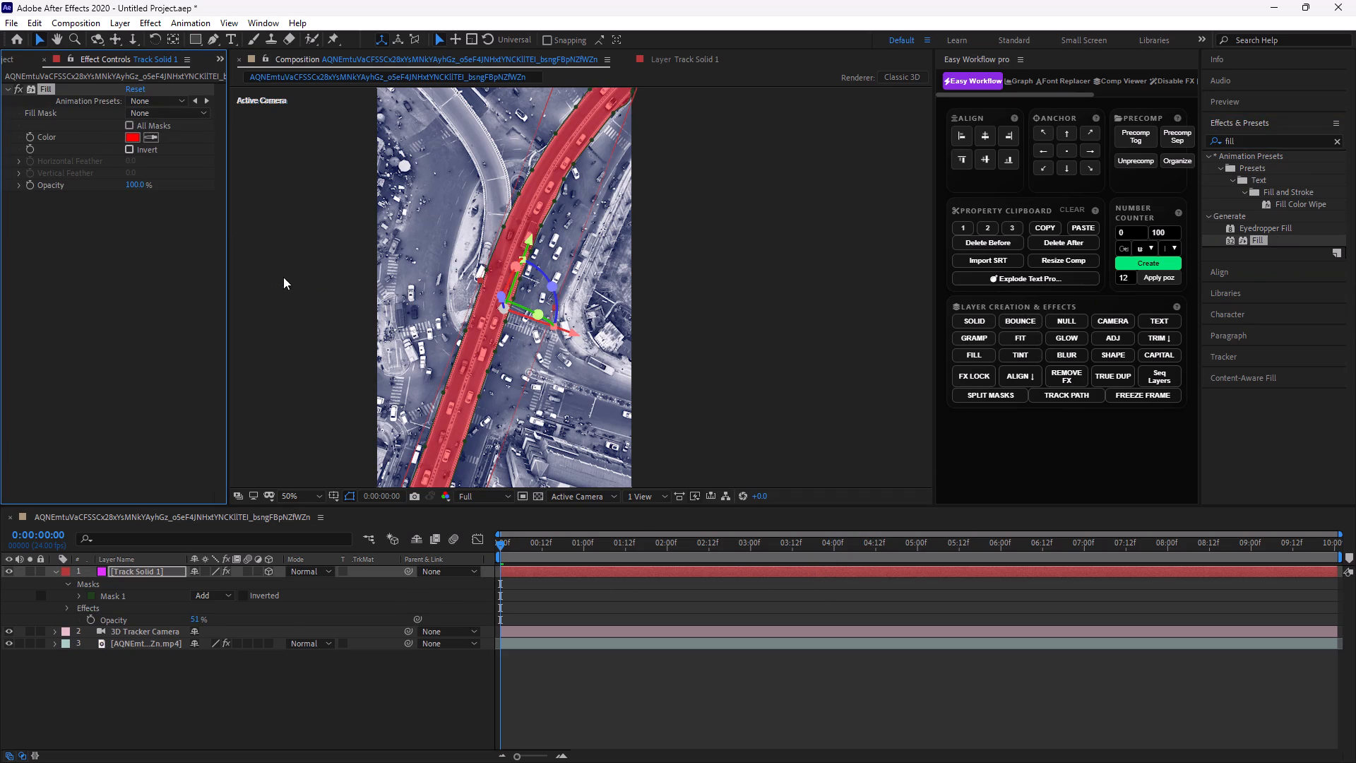
Set the Fill effect's colour on Track Solid 1 to pure yellow, FFFF00.
click(136, 137)
drag(321, 267, 290, 295)
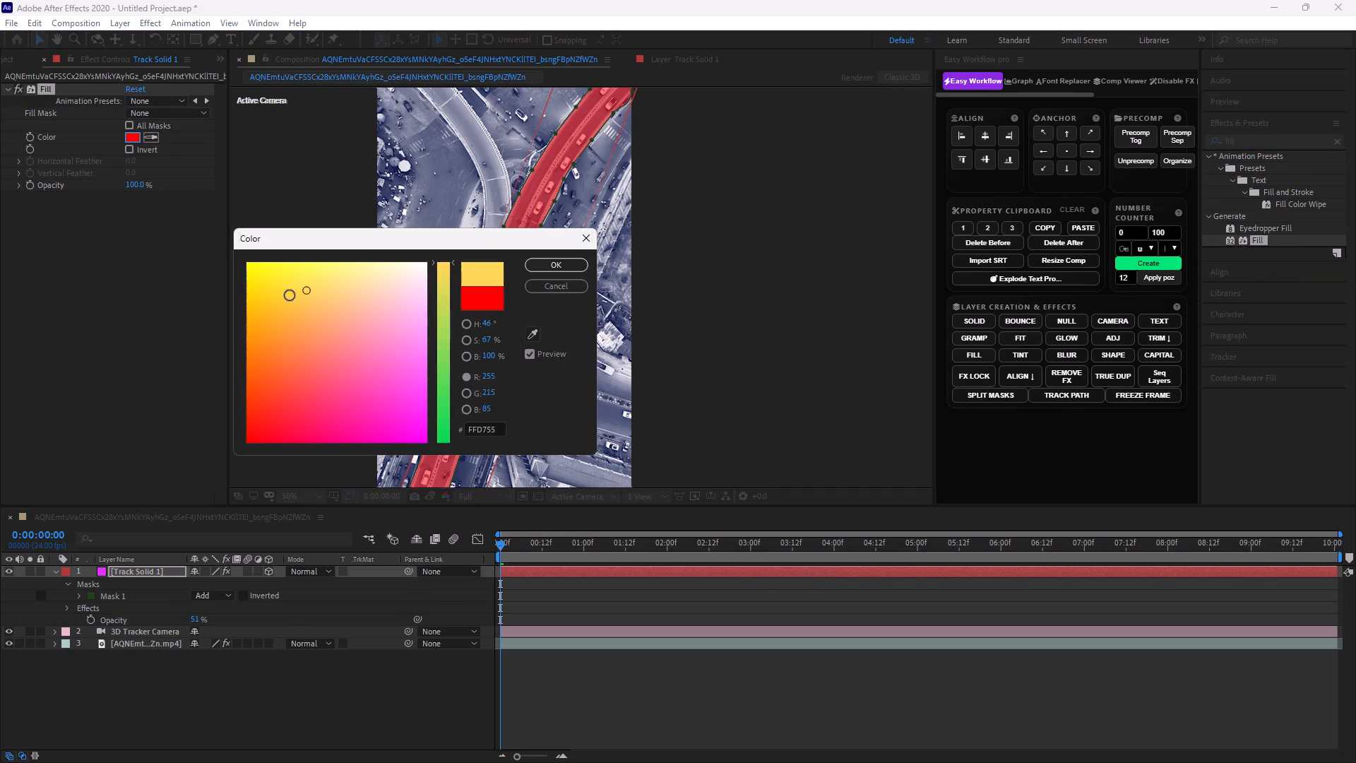
drag(290, 295, 255, 259)
drag(408, 353, 410, 357)
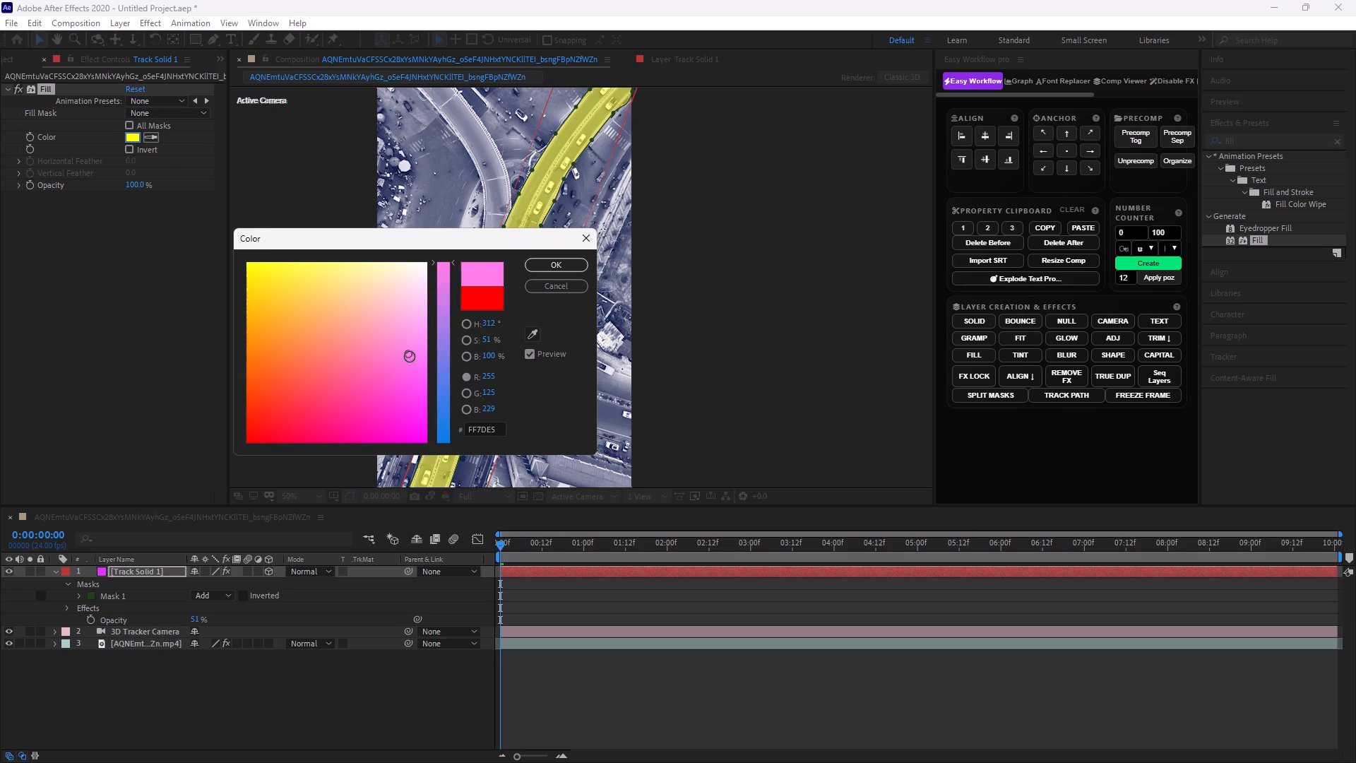
drag(410, 357, 158, 259)
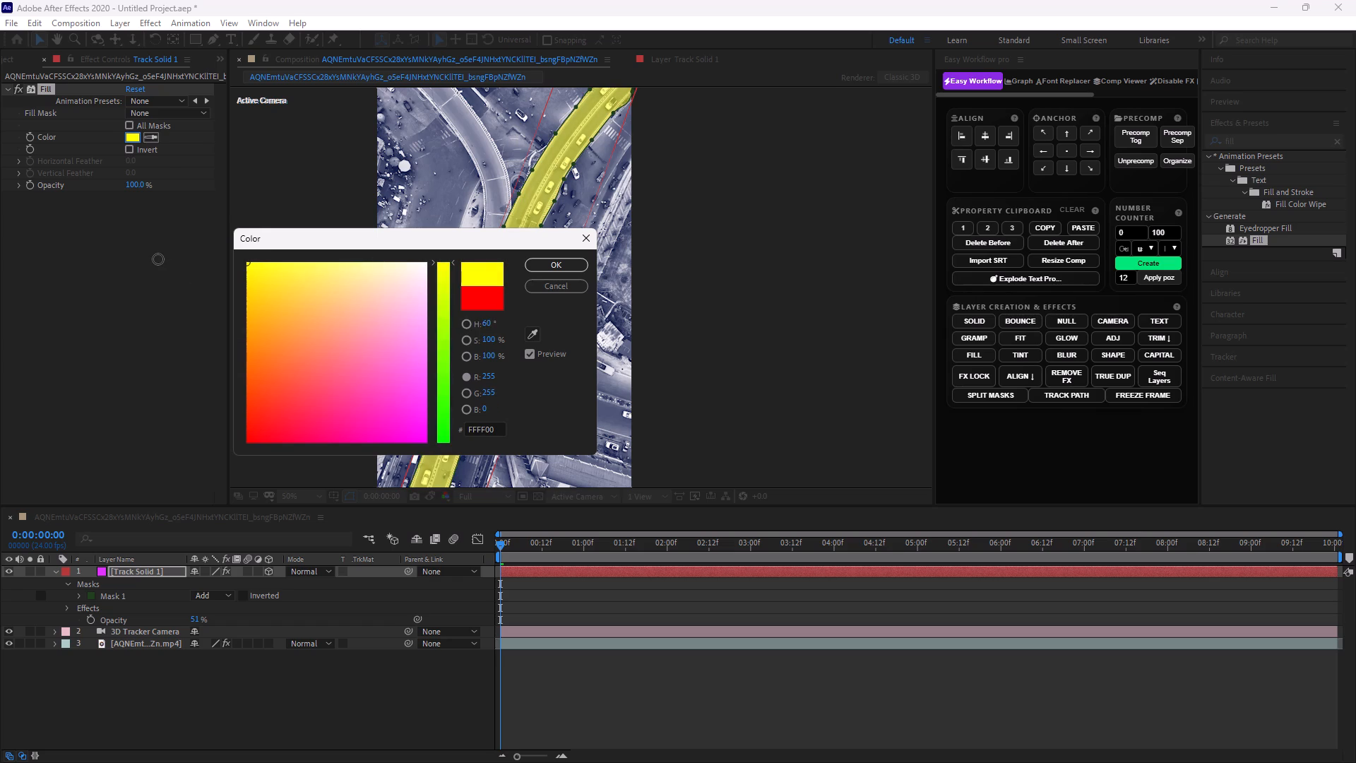
drag(158, 259, 453, 461)
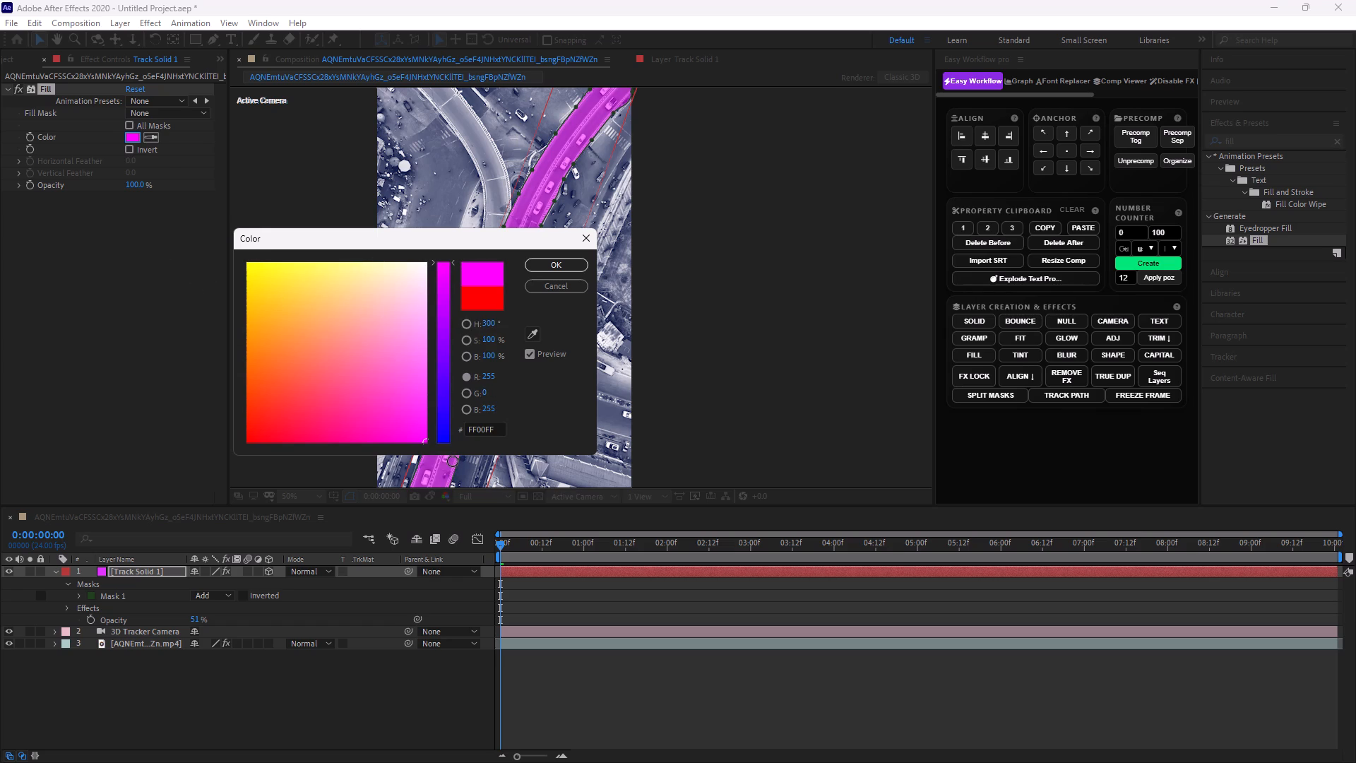
drag(453, 461, 404, 399)
drag(364, 312, 444, 242)
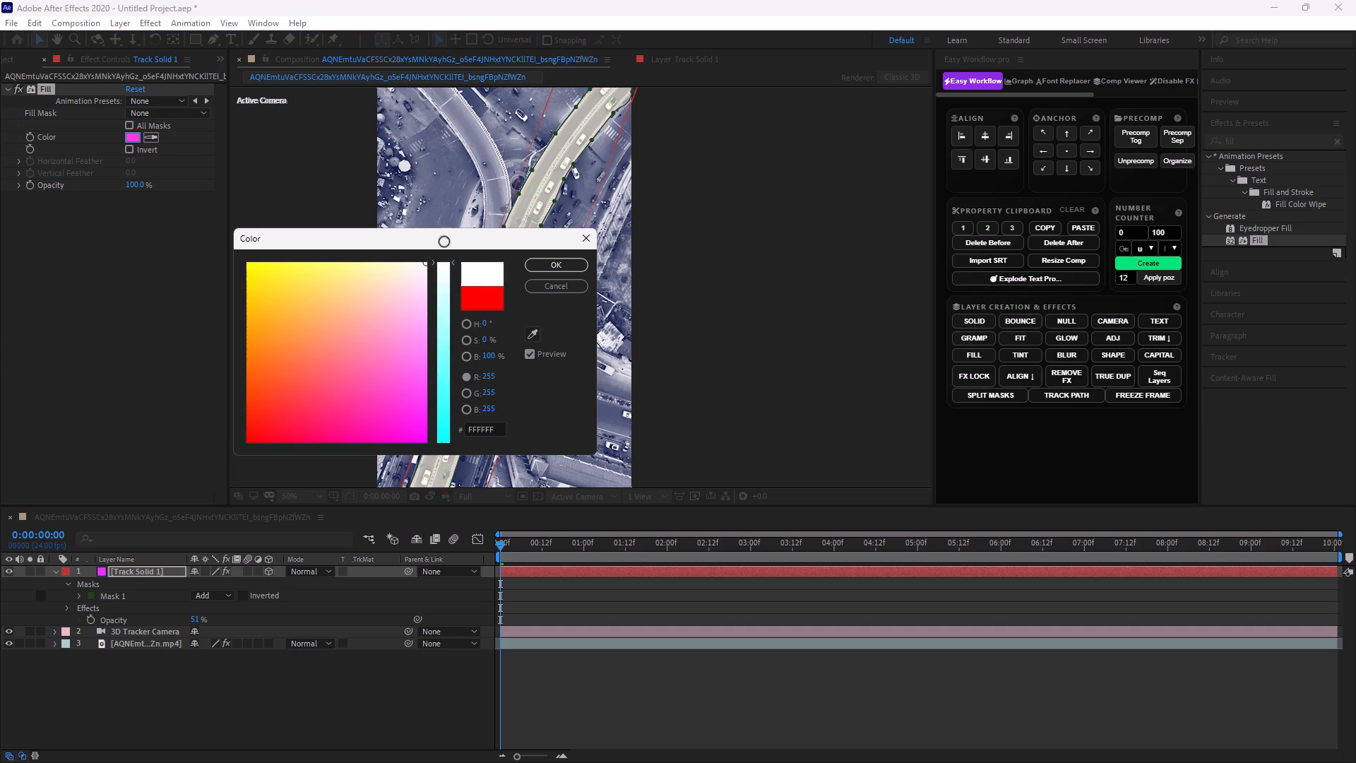
drag(444, 242, 553, 183)
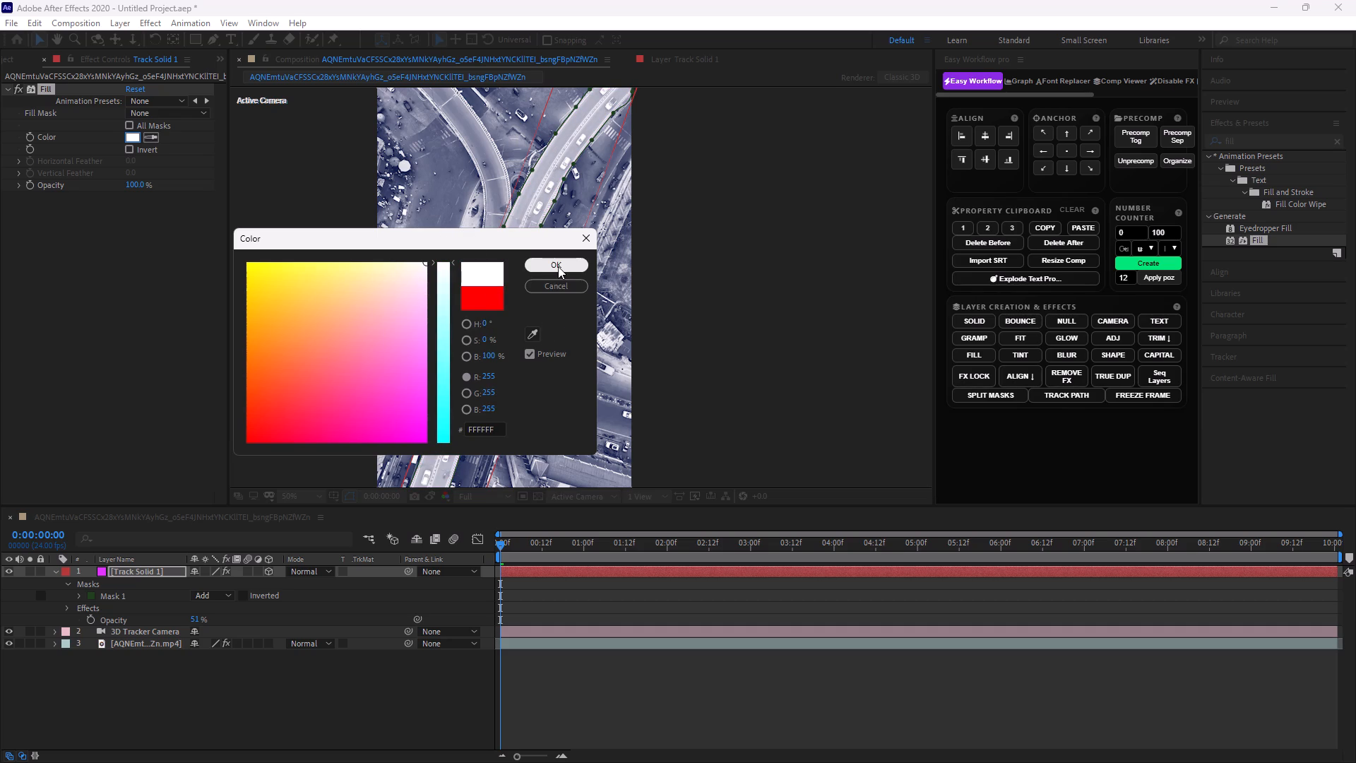
drag(338, 302, 180, 239)
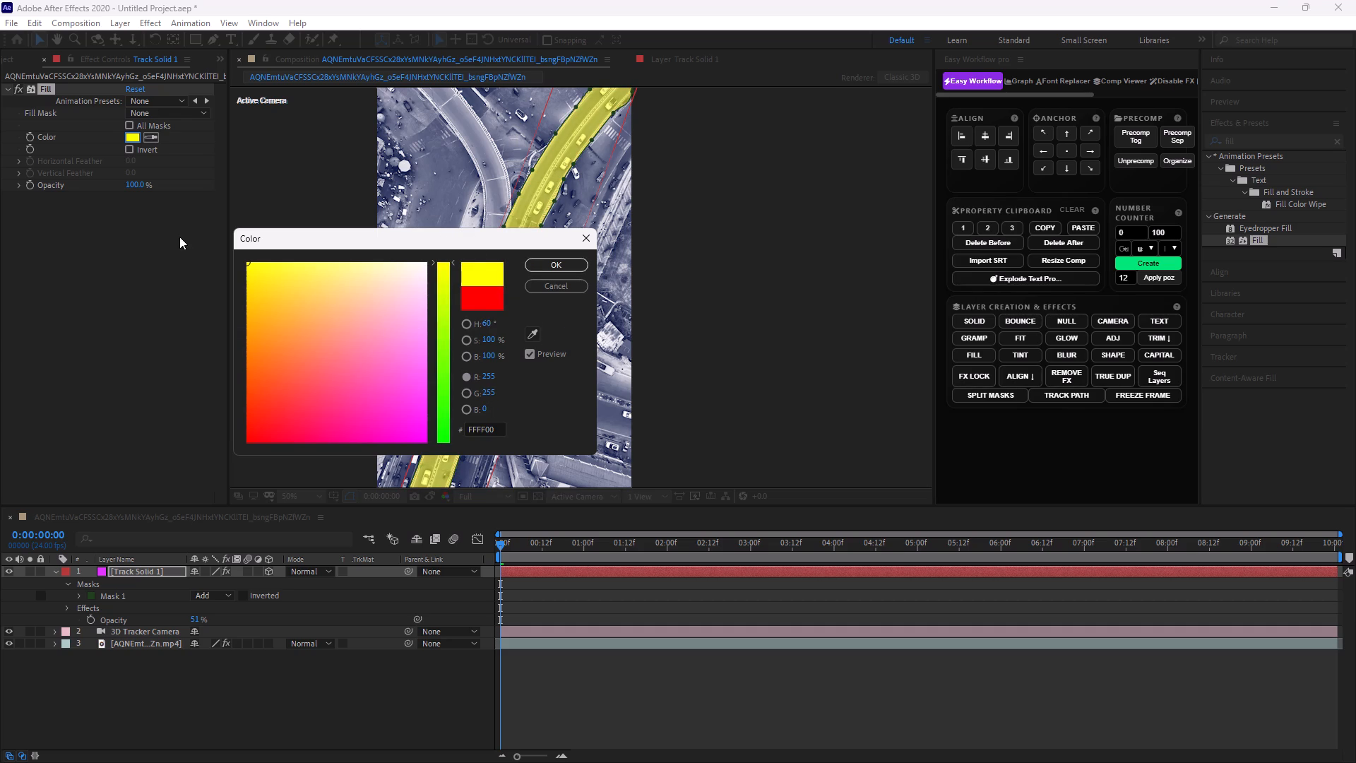
click(539, 261)
Change the Map Black To colour of the traffic footage's Tint effect to a slightly brighter, more saturated dark blue.
click(540, 641)
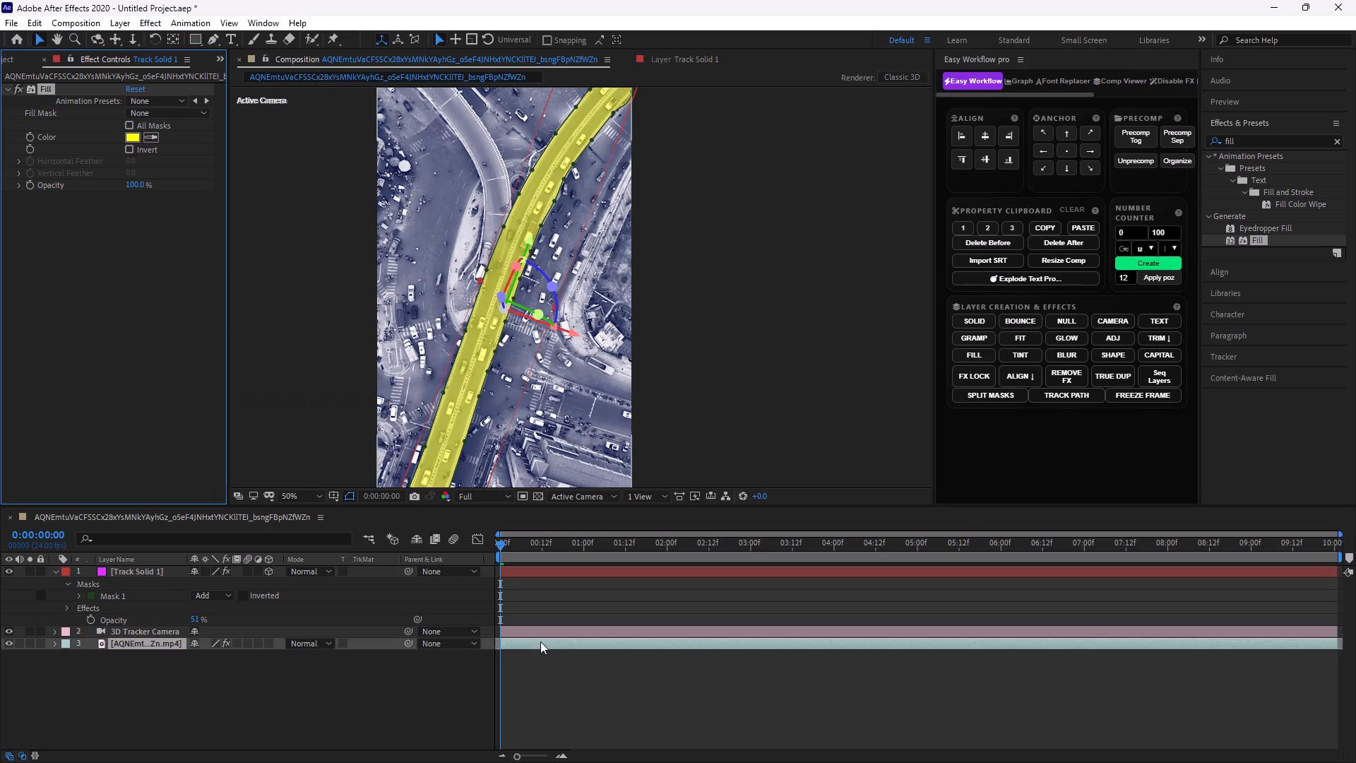
click(131, 256)
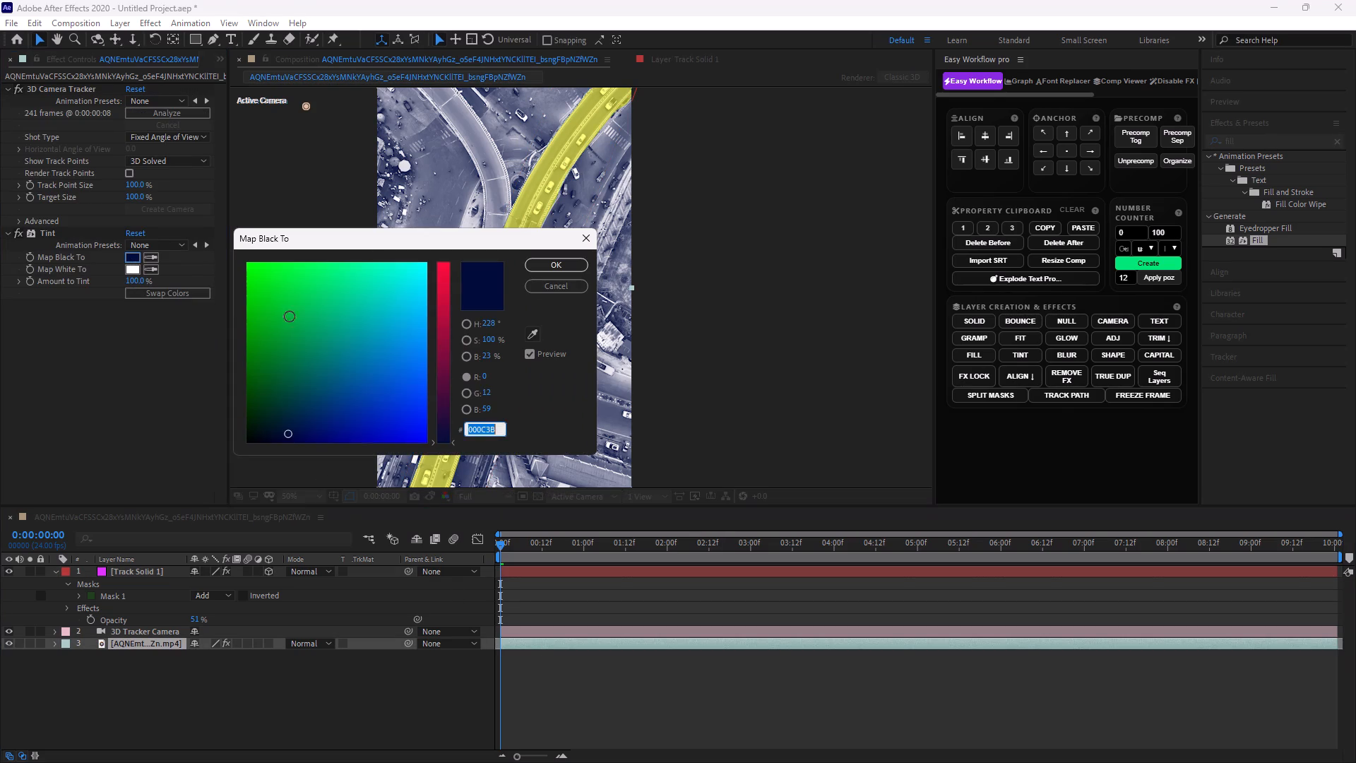
drag(362, 333, 424, 290)
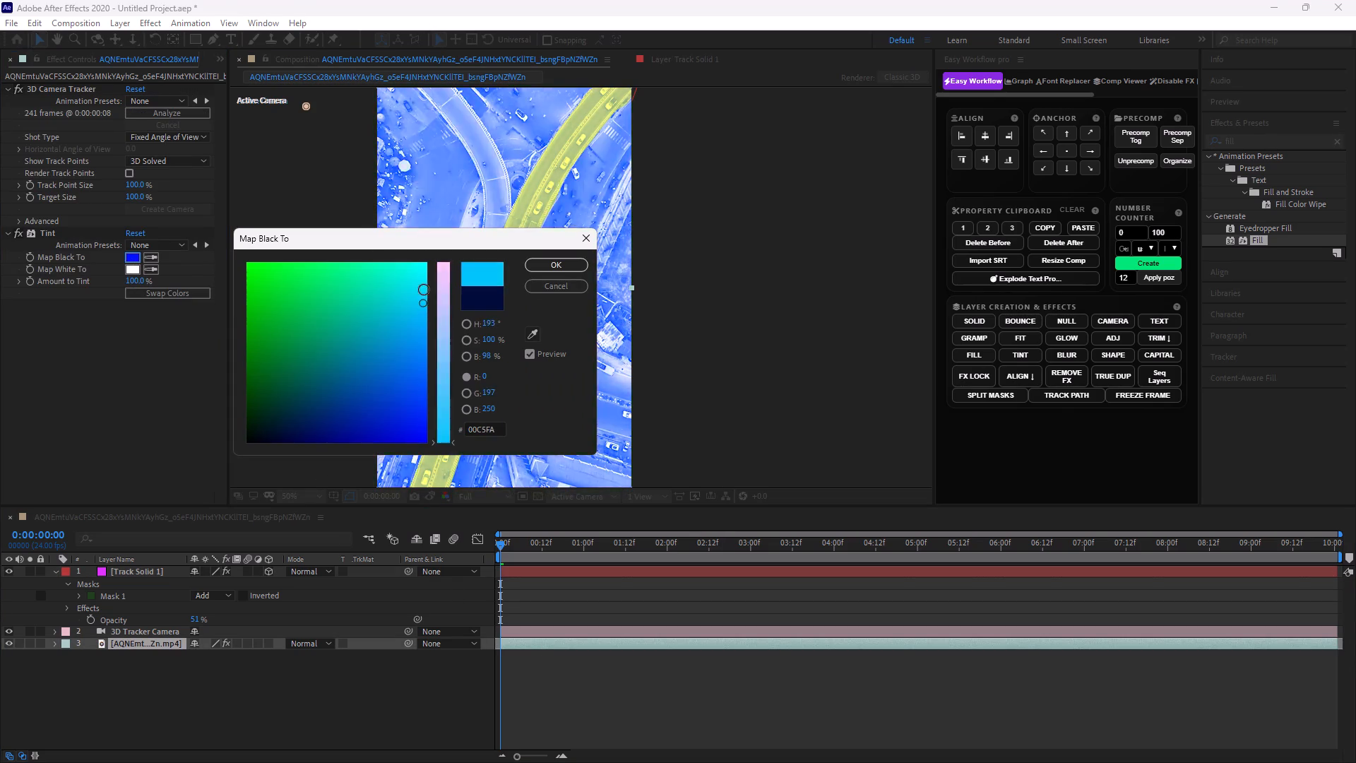
drag(424, 290, 215, 452)
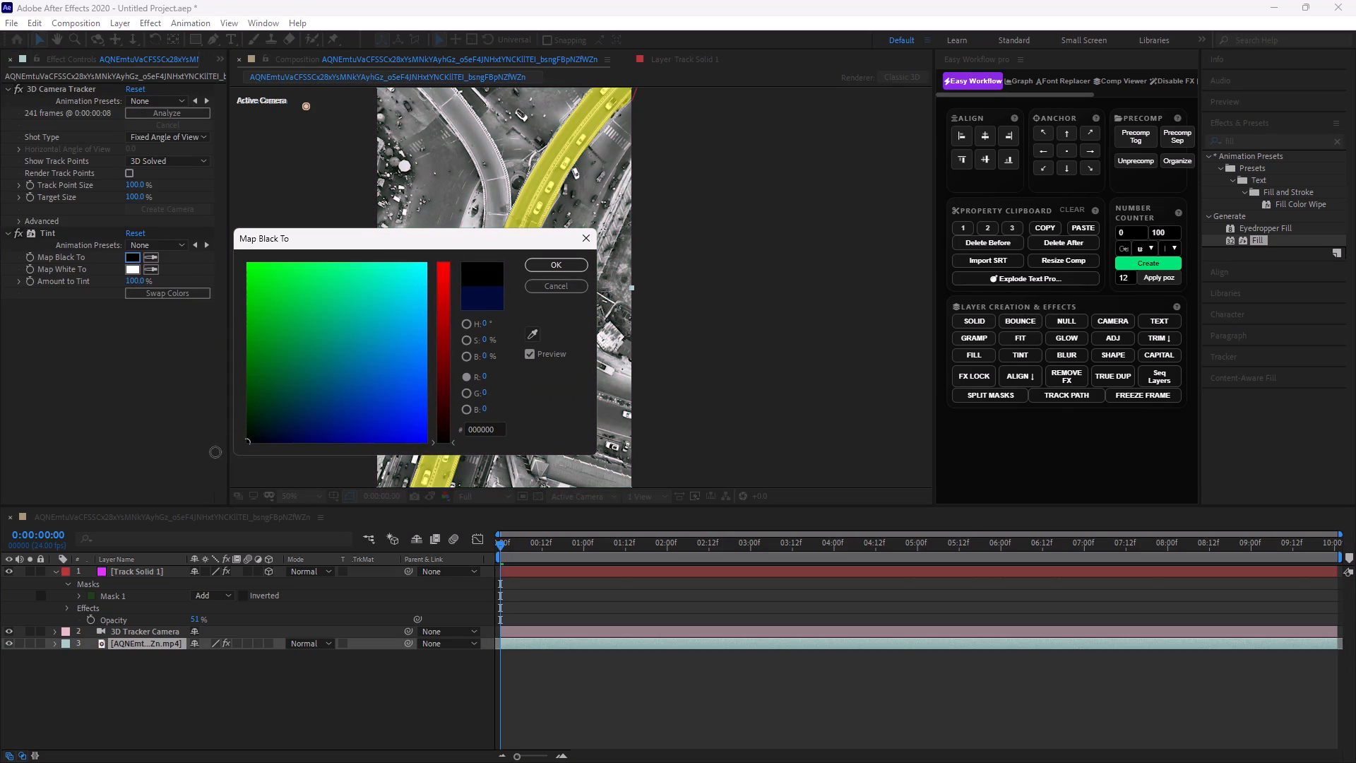
drag(215, 452, 389, 457)
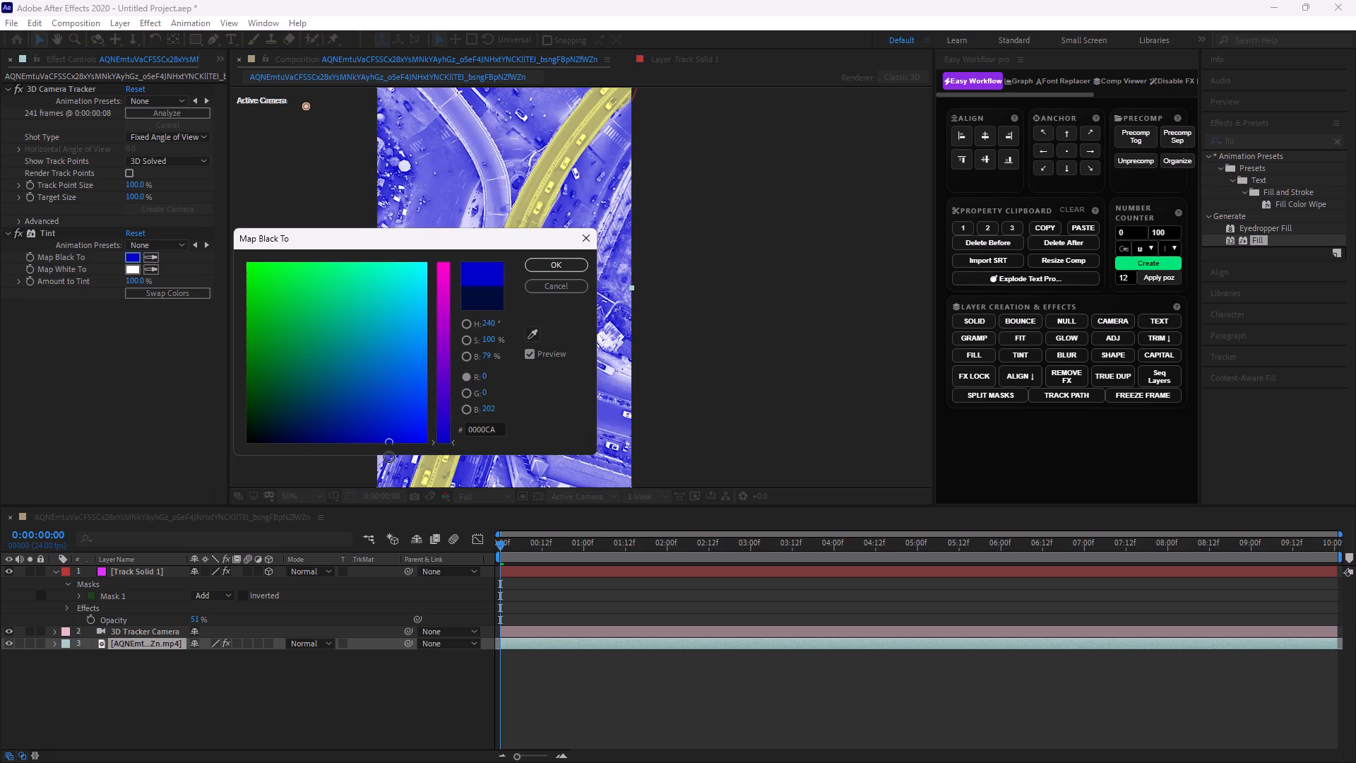
drag(389, 457, 298, 481)
click(131, 268)
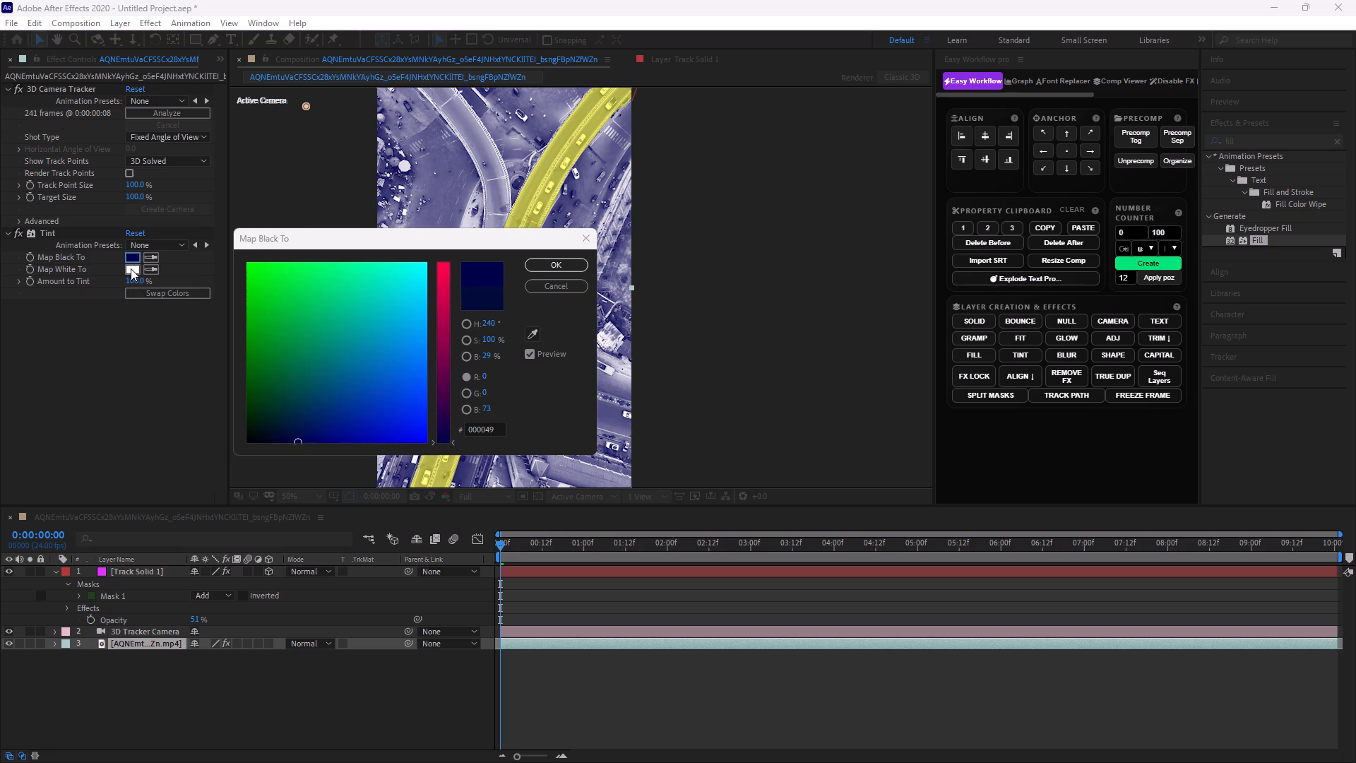
click(131, 272)
drag(320, 380, 366, 381)
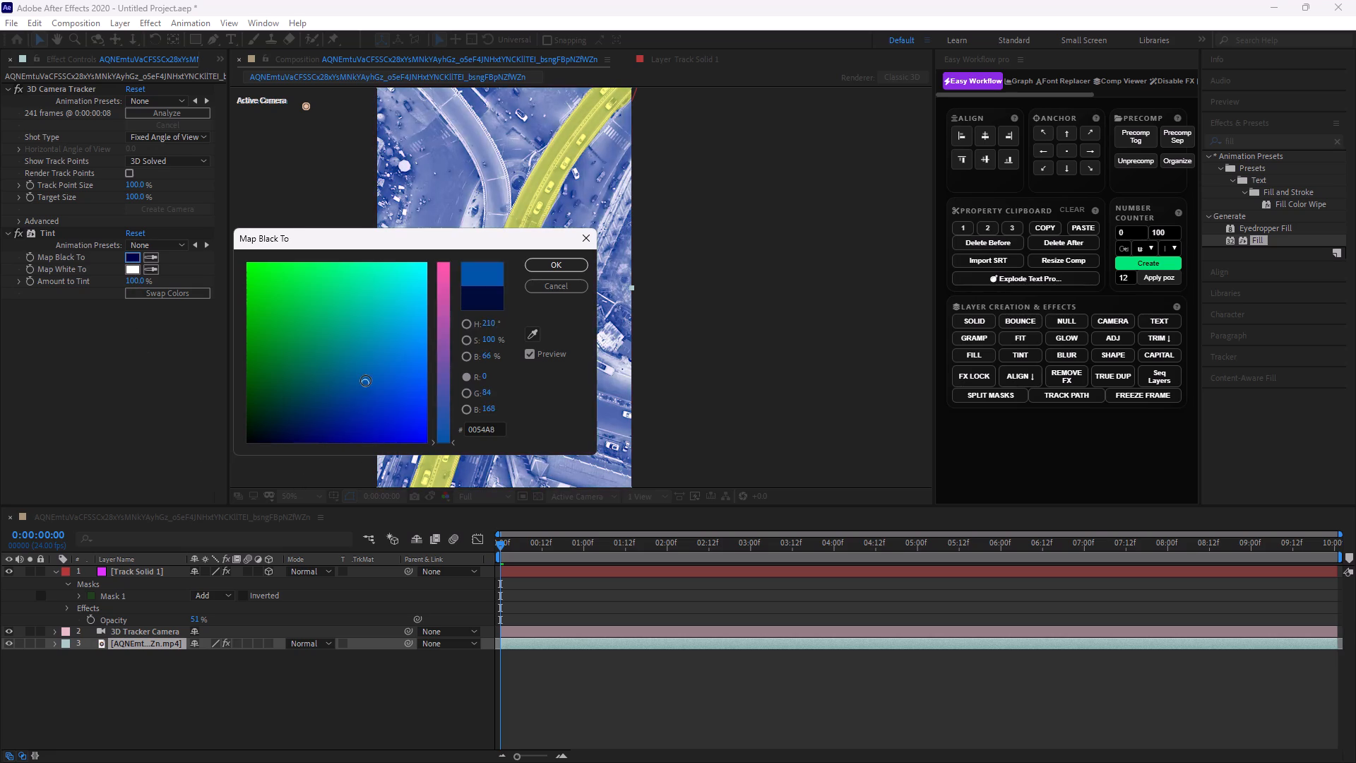
drag(366, 381, 298, 509)
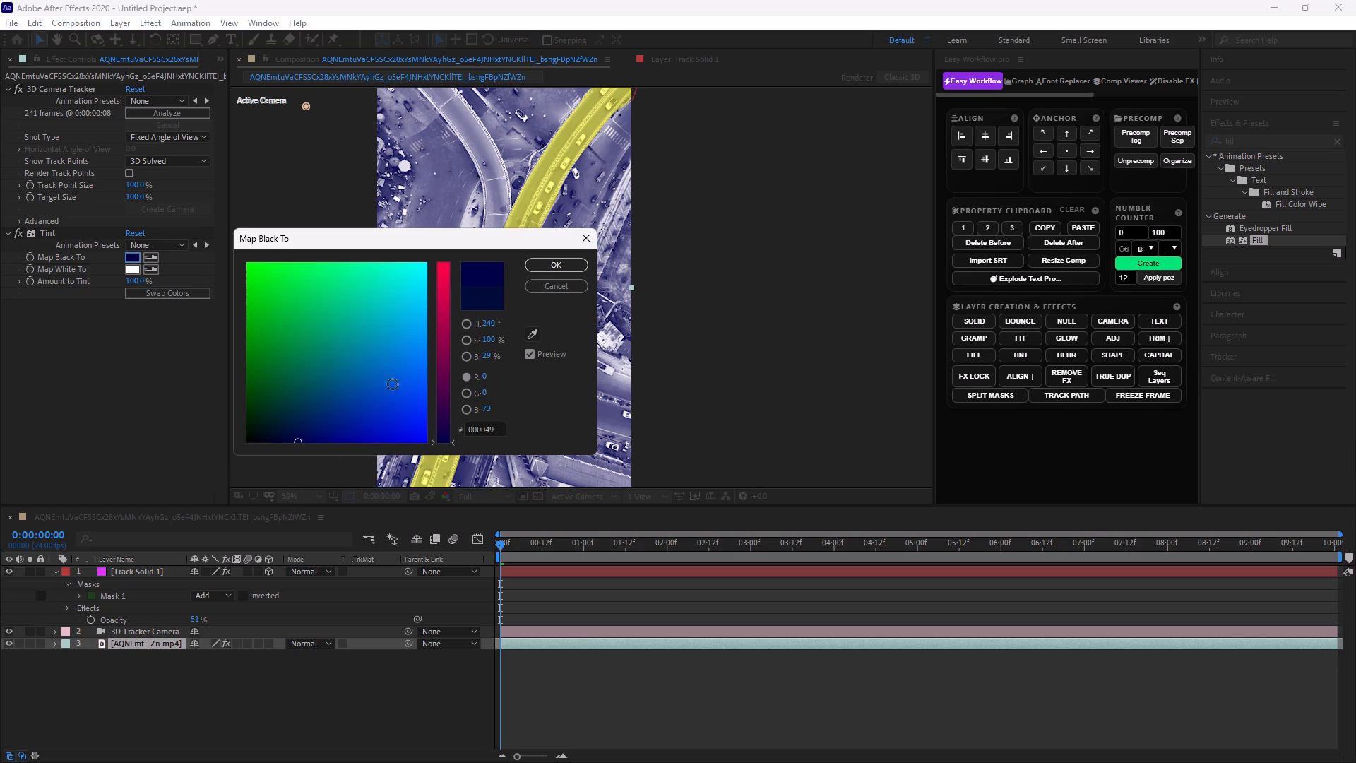
drag(334, 420, 314, 474)
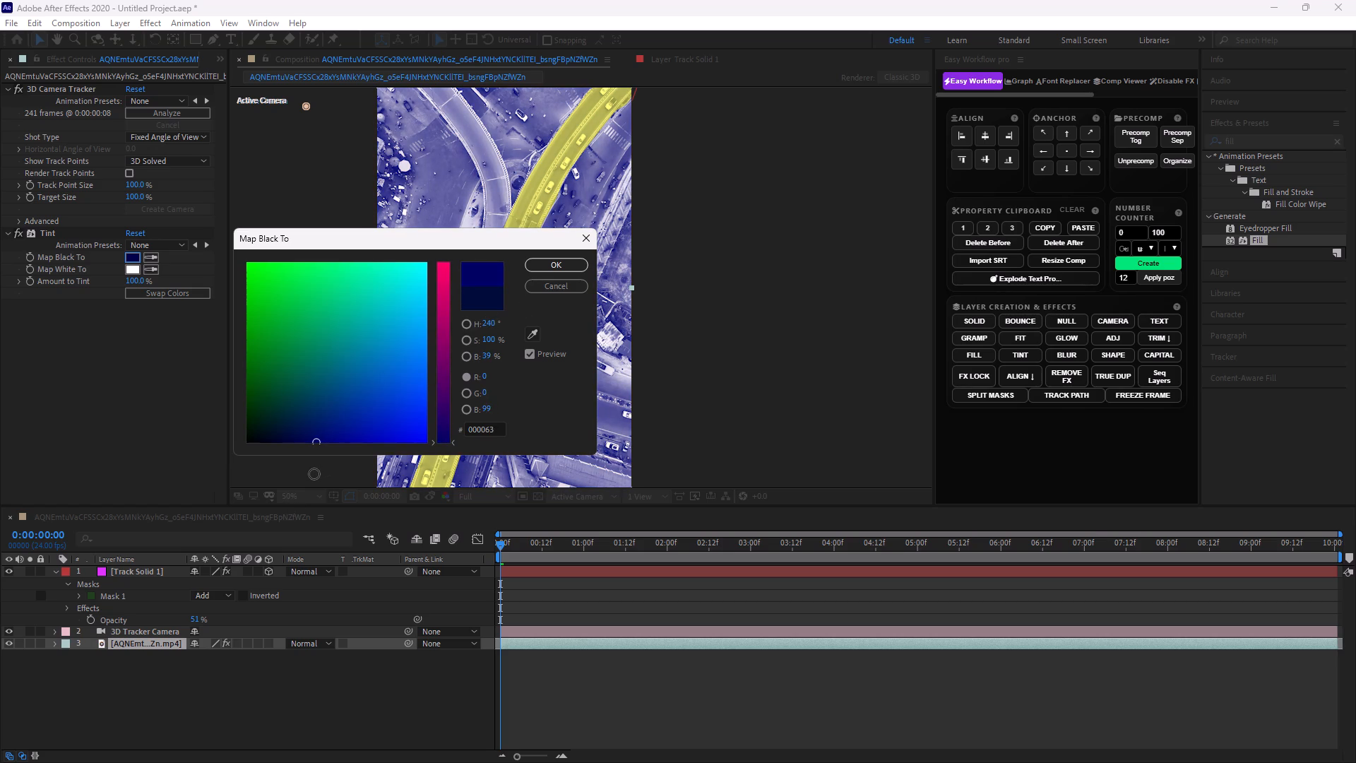
drag(314, 474, 321, 460)
click(542, 260)
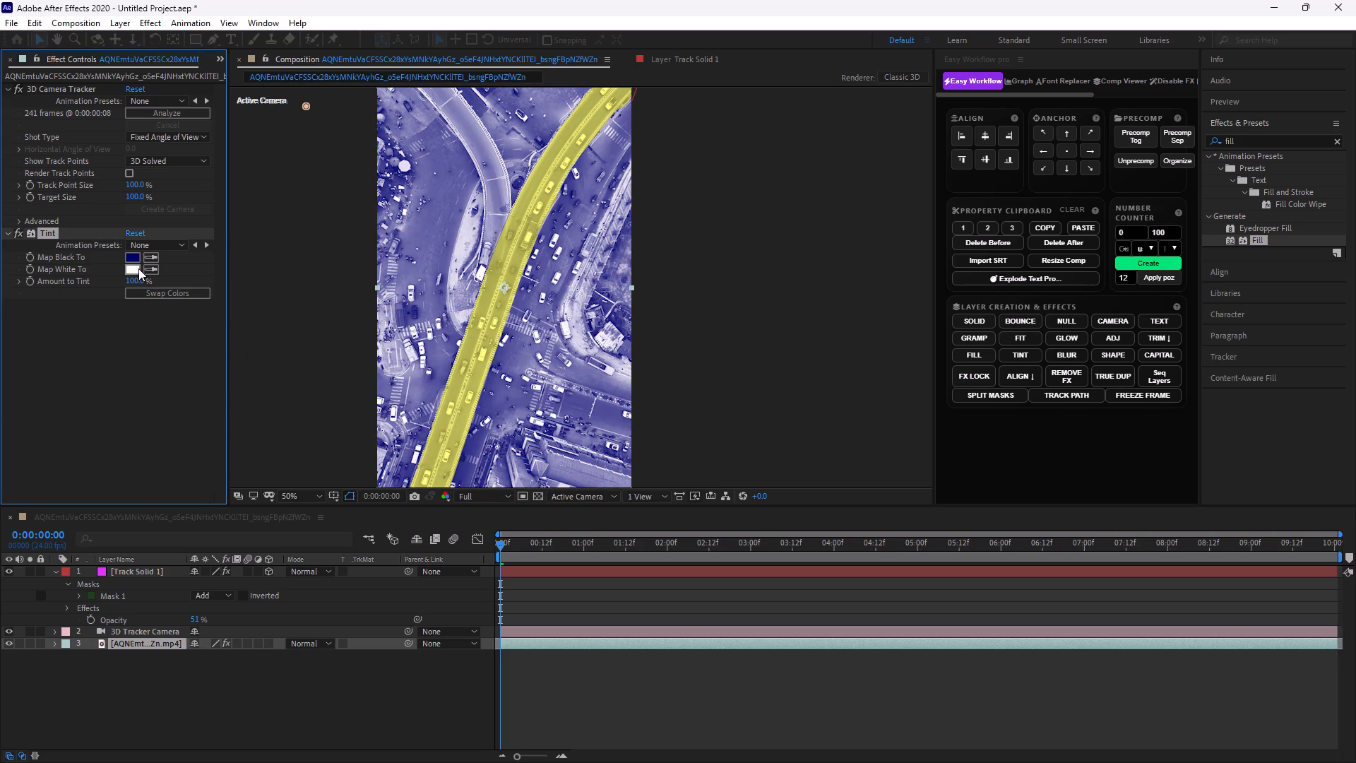
Set the Tint effect's Map White To colour to pure red, FF0000.
click(138, 268)
drag(362, 410, 320, 362)
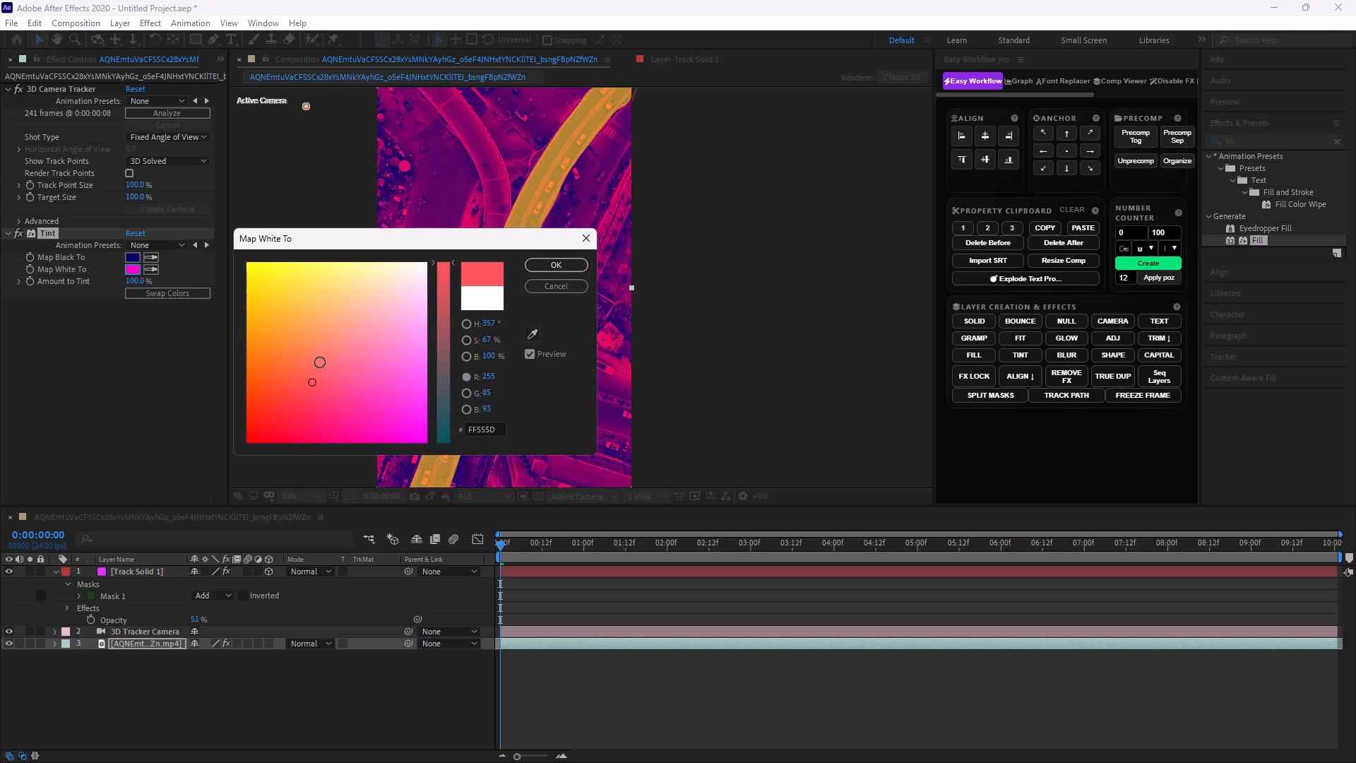
drag(320, 362, 278, 258)
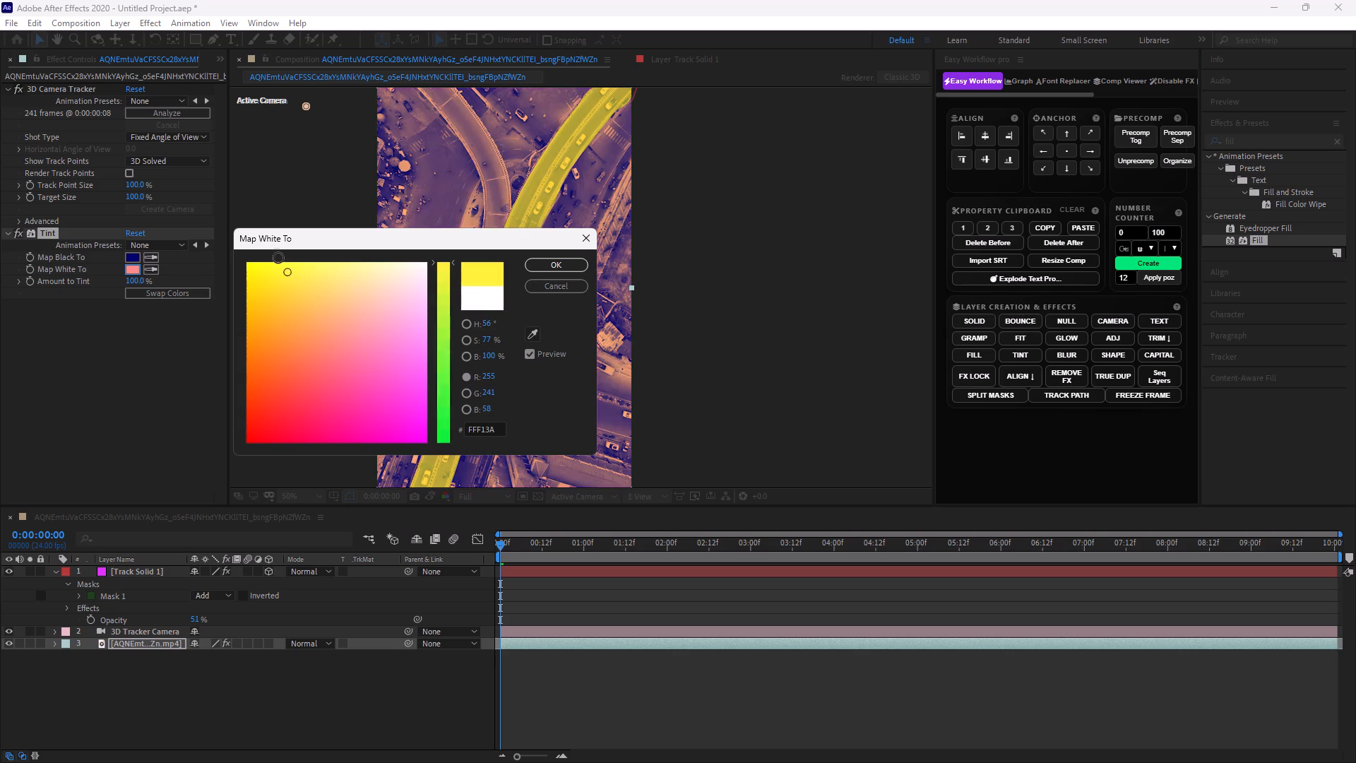
drag(278, 258, 436, 391)
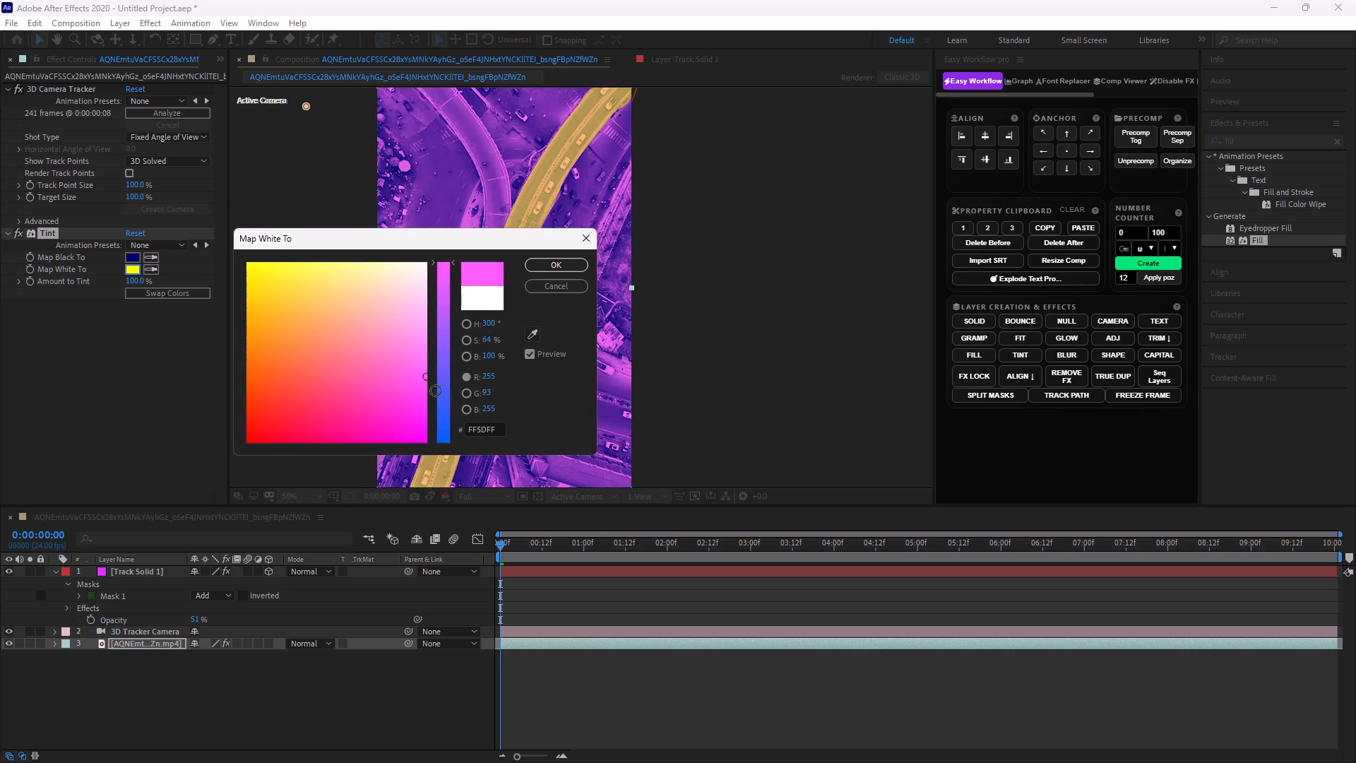
drag(436, 391, 281, 488)
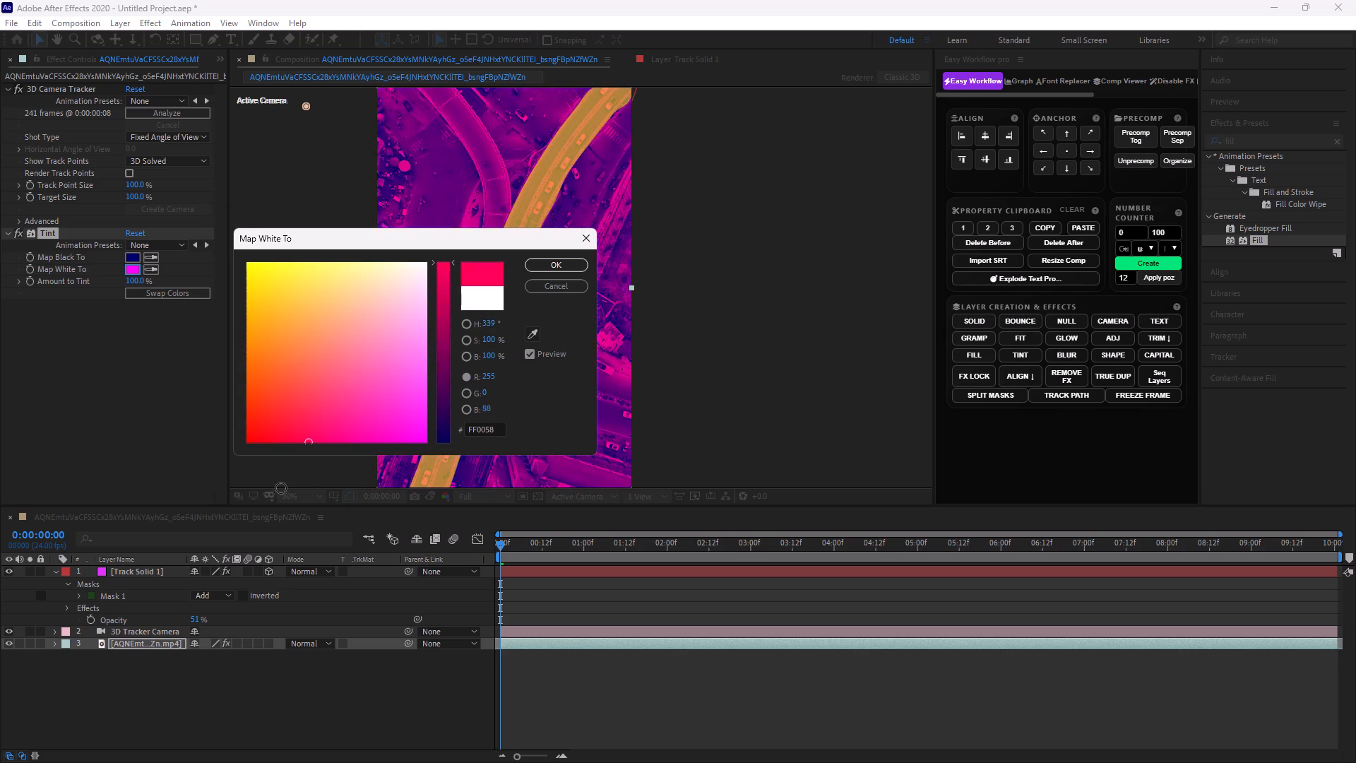
drag(281, 488, 169, 495)
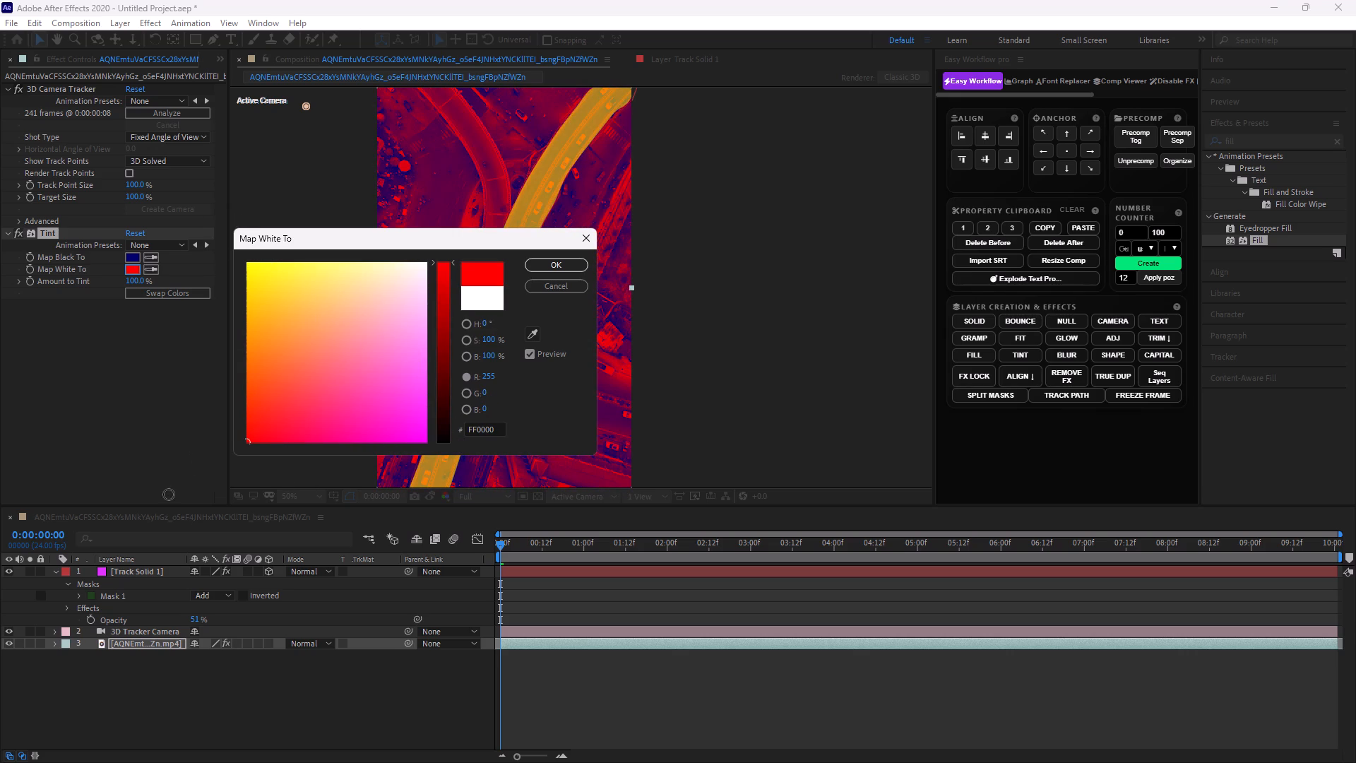
drag(169, 495, 169, 494)
click(559, 259)
Reduce the Tint effect's Amount to Tint on the traffic footage to 32%.
drag(137, 283, 42, 287)
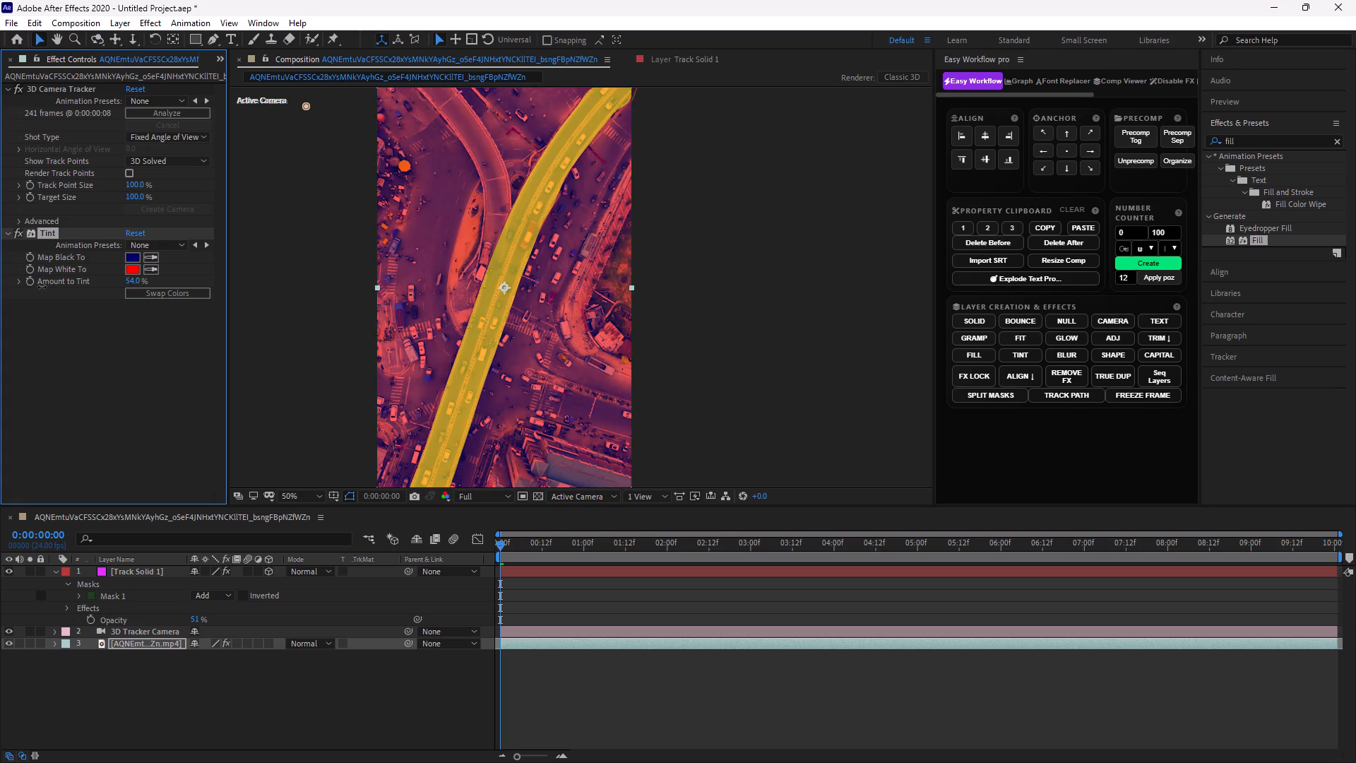
drag(42, 287, 29, 290)
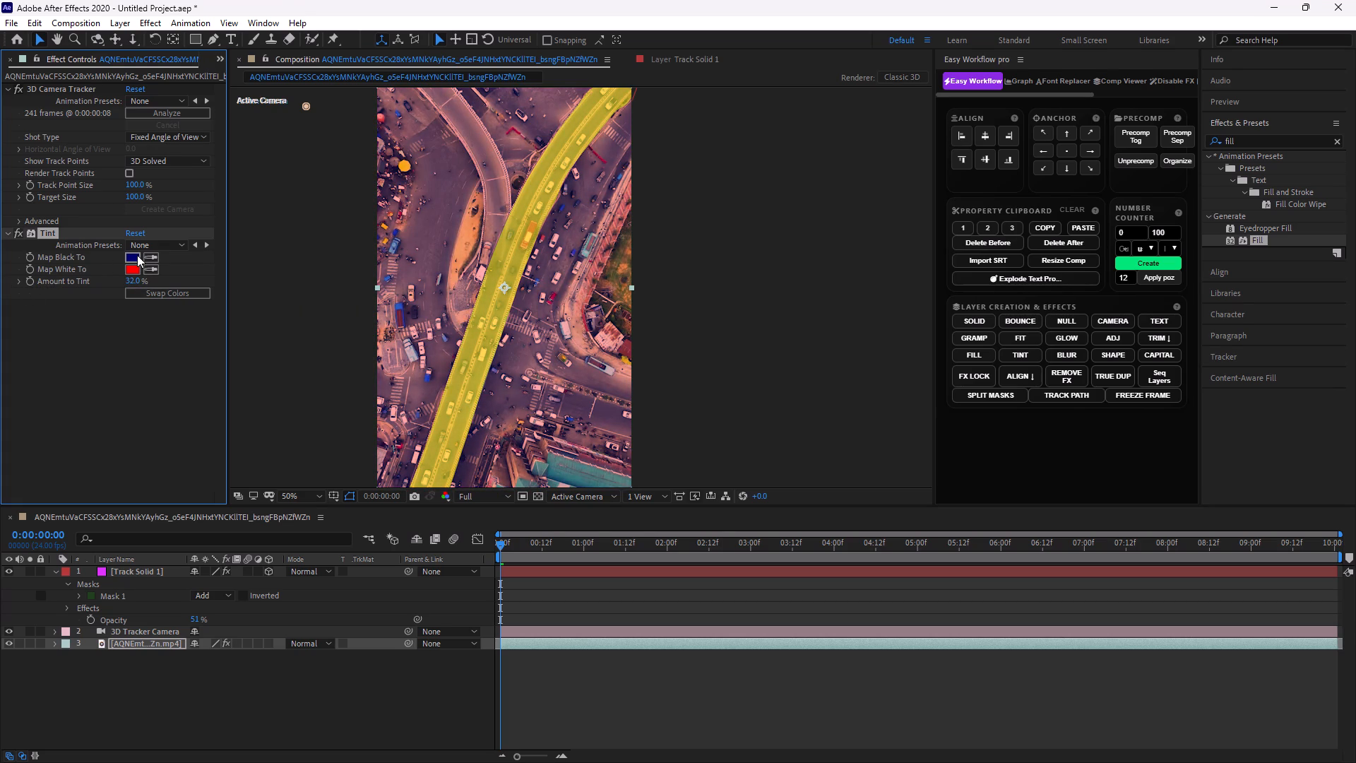
Change the Map Black To colour of the traffic footage's Tint effect to a brighter, fully saturated blue.
click(137, 255)
drag(359, 357, 401, 399)
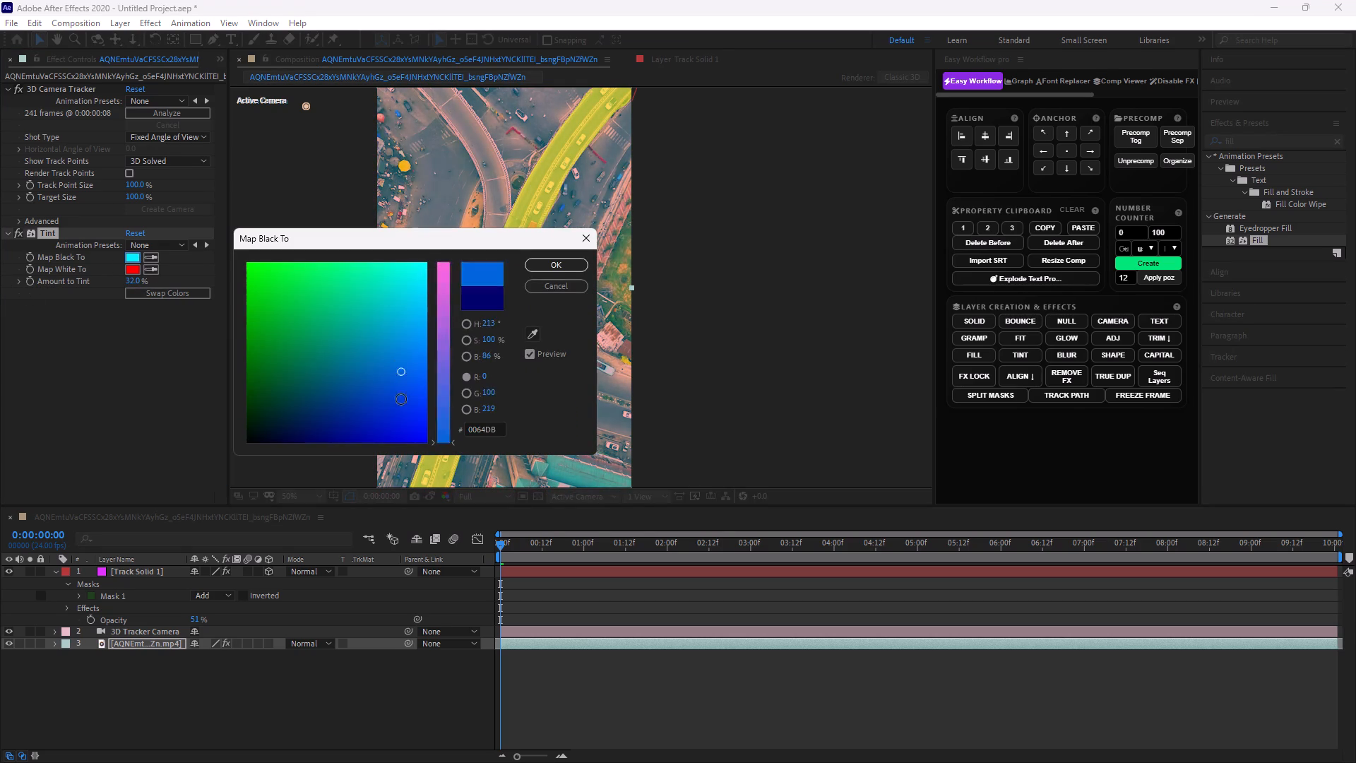
drag(401, 399, 360, 433)
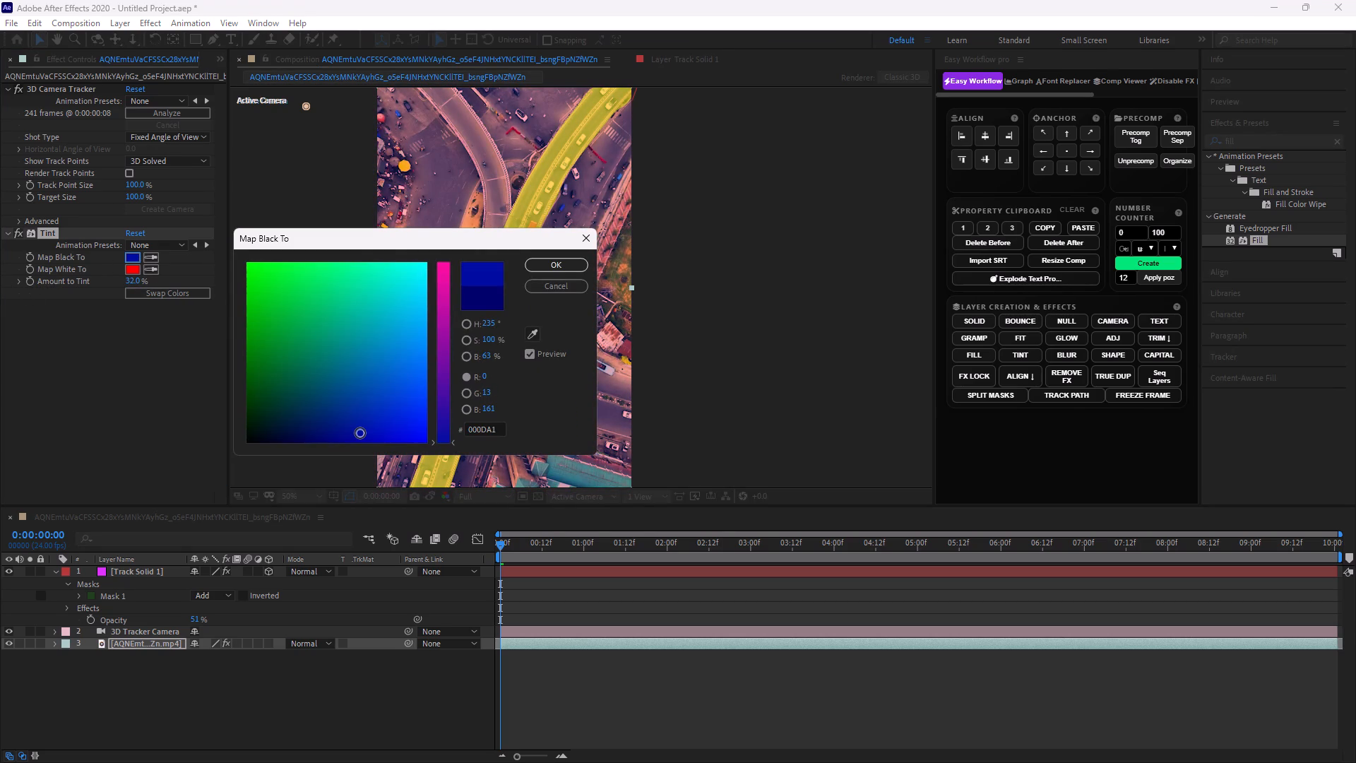
drag(360, 433, 352, 425)
click(547, 264)
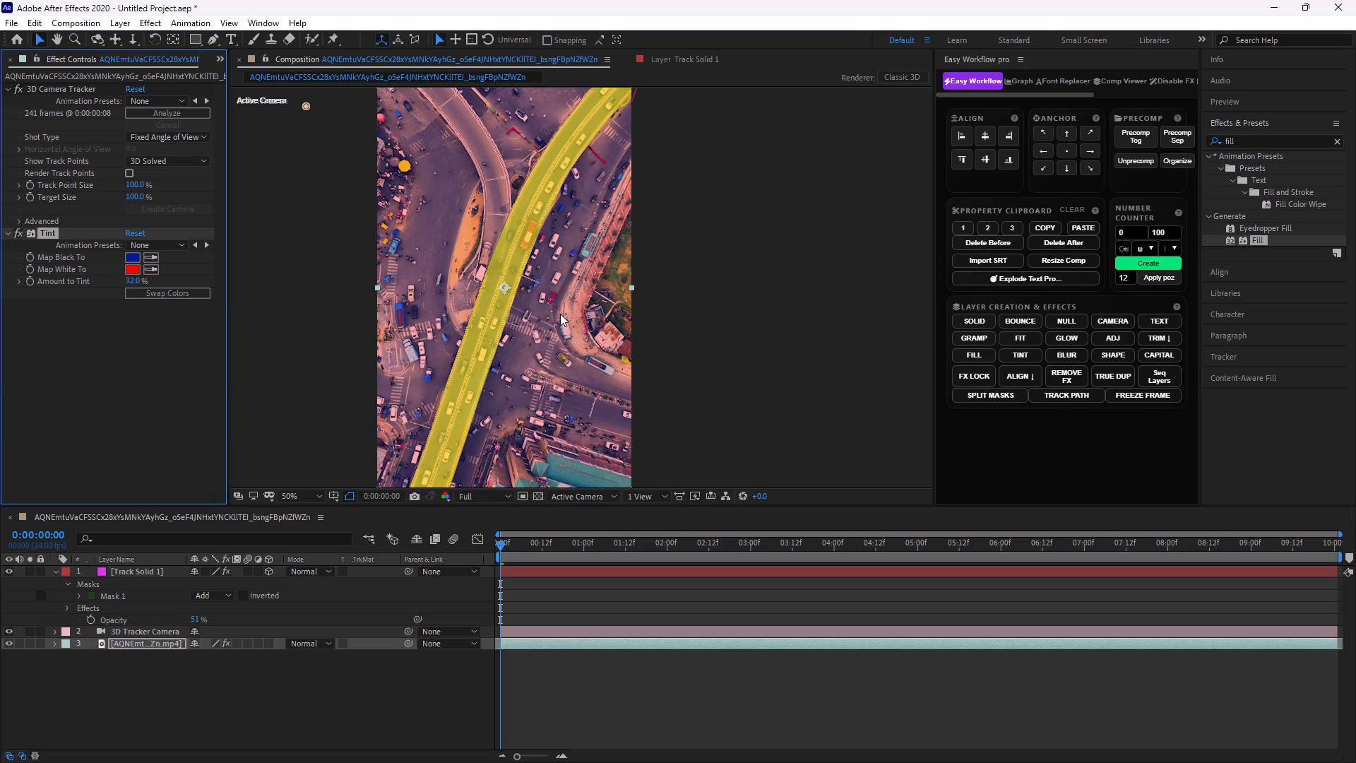
Play back the tinted composition from the start and return to the first frame.
key(space)
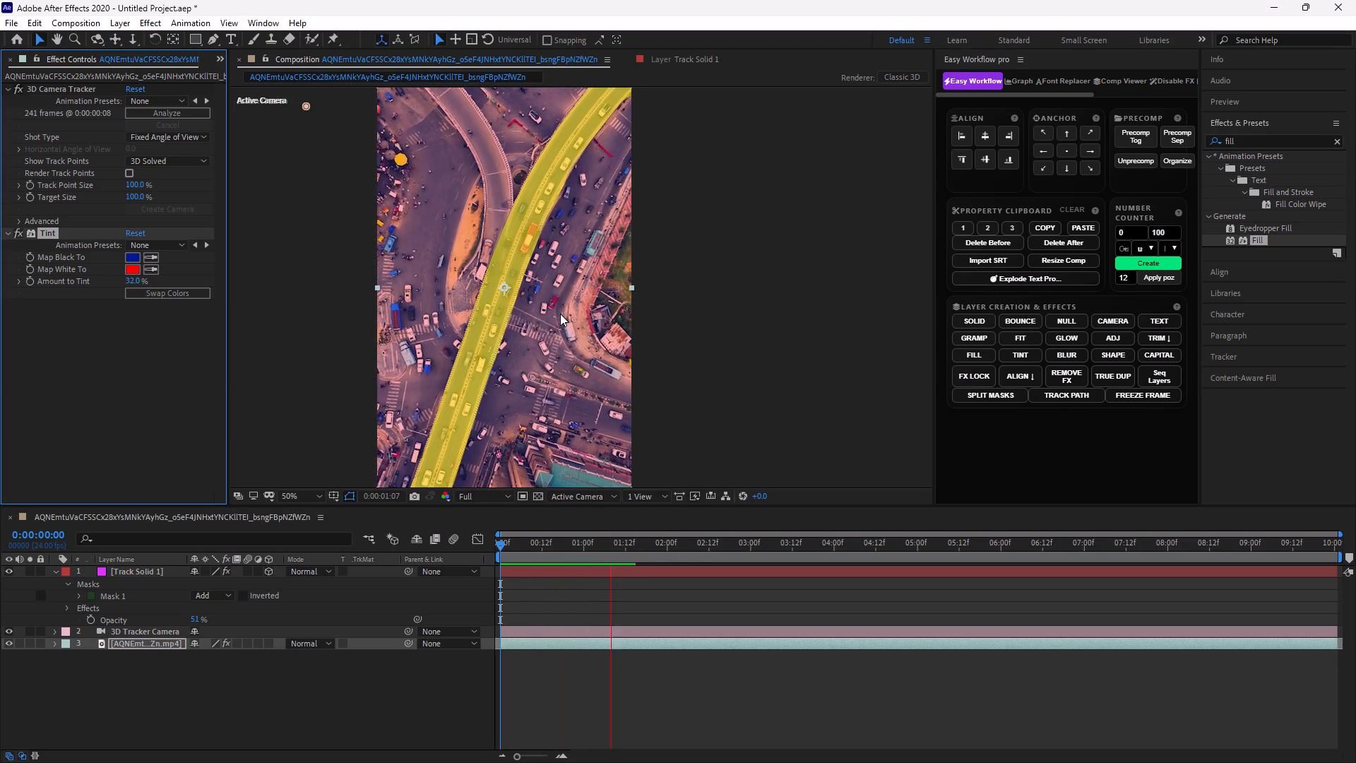
key(space)
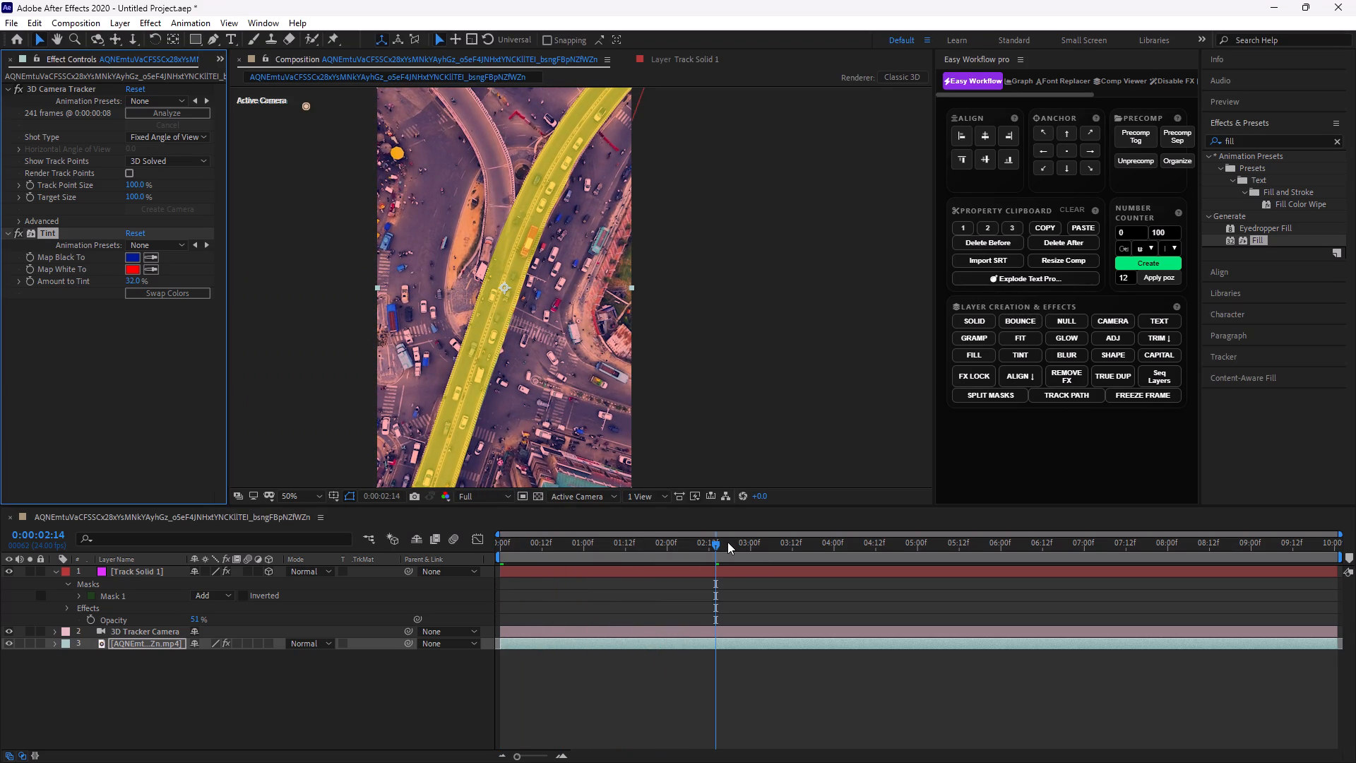
drag(717, 542, 320, 540)
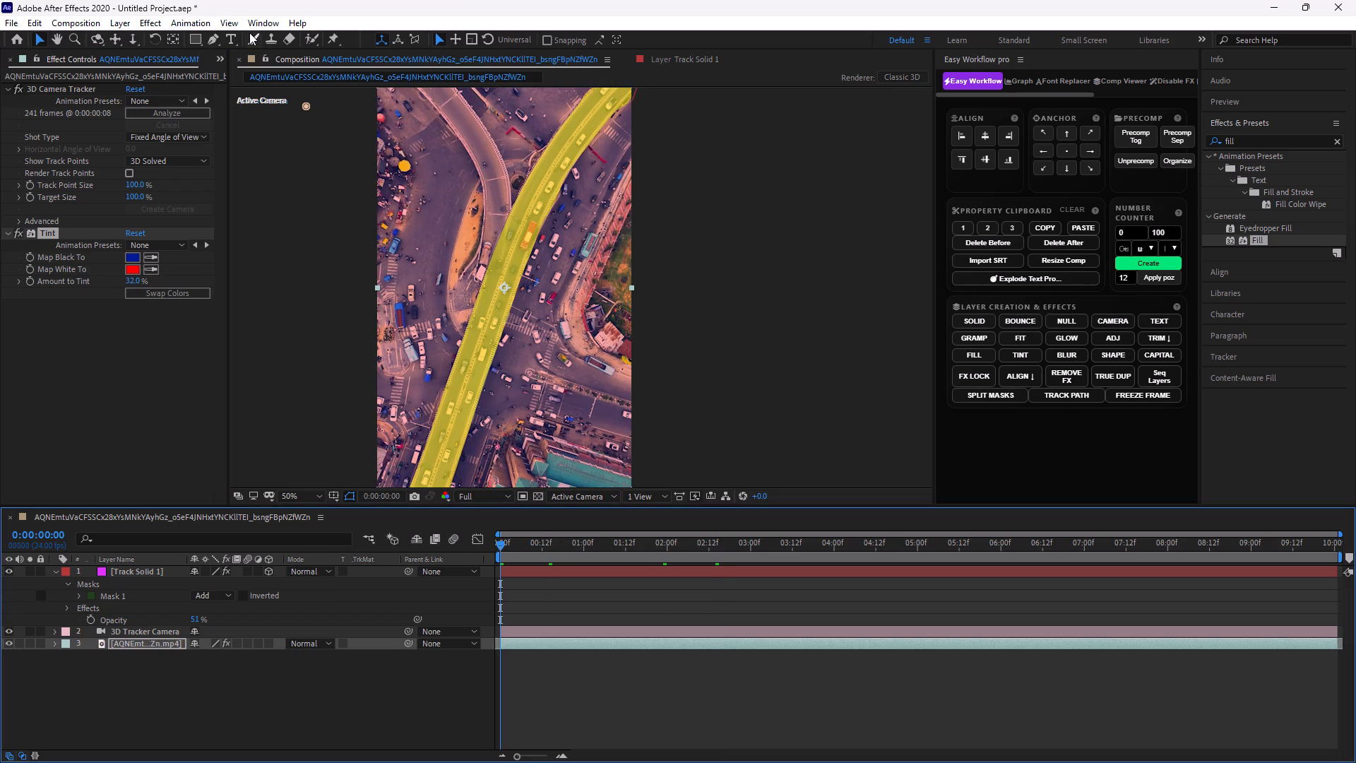
Open the trim-pack_V2.3.1 script and dock it as a narrow column between Easy Workflow pro and Effects & Presets.
click(262, 20)
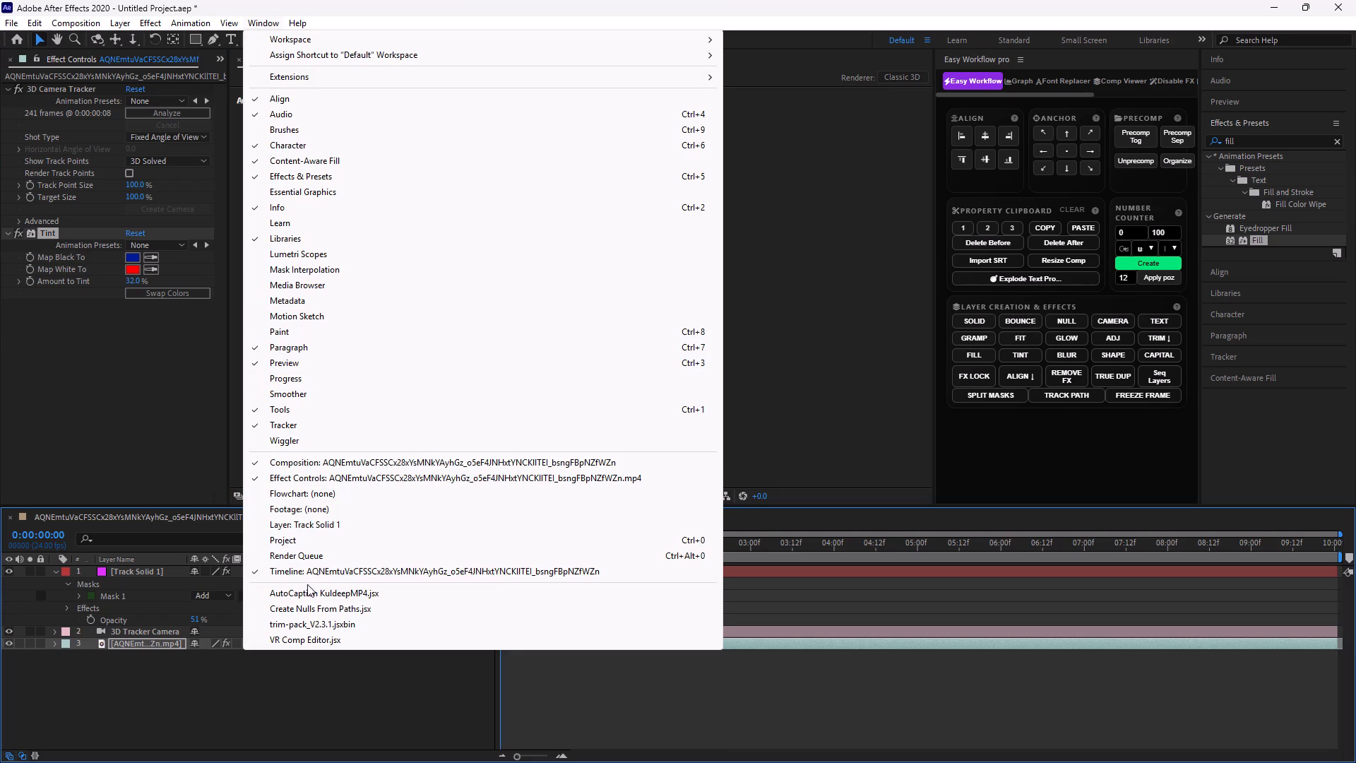
click(309, 622)
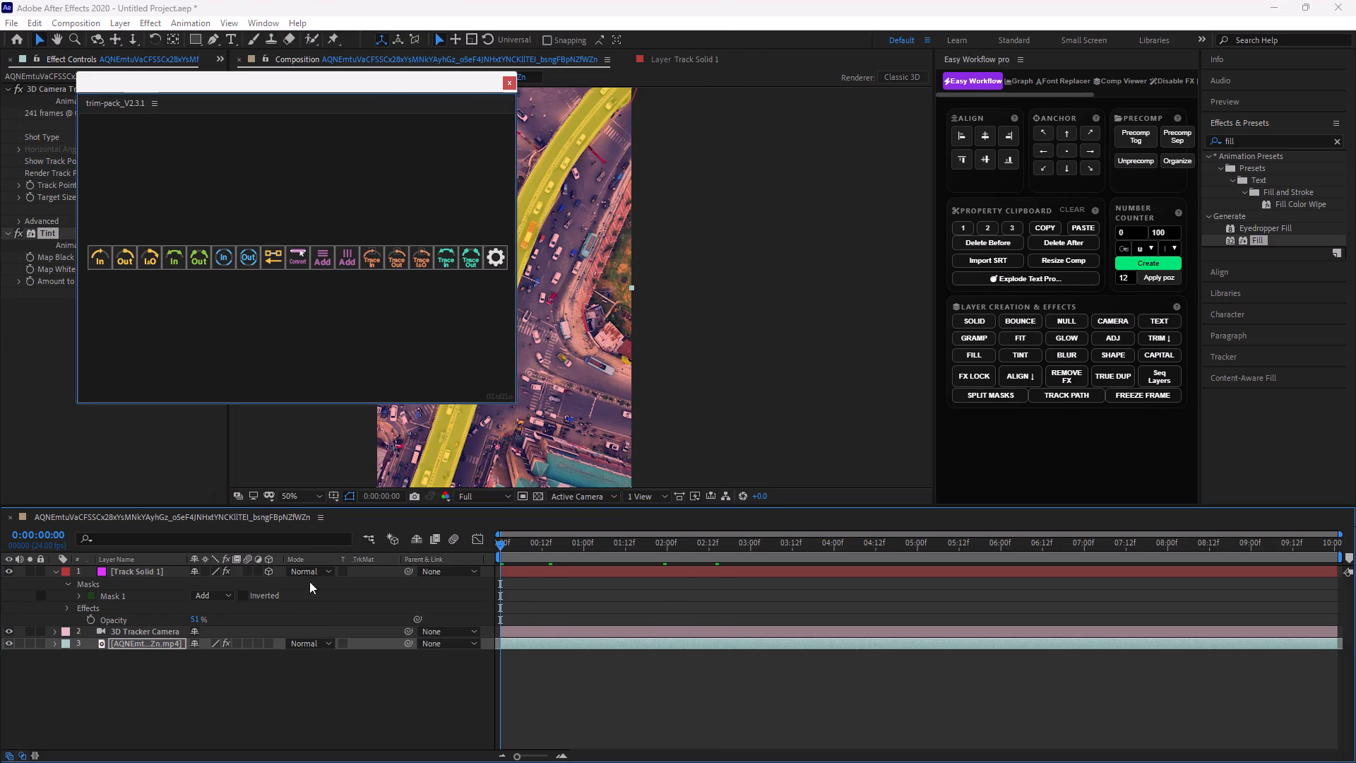
drag(137, 102, 972, 487)
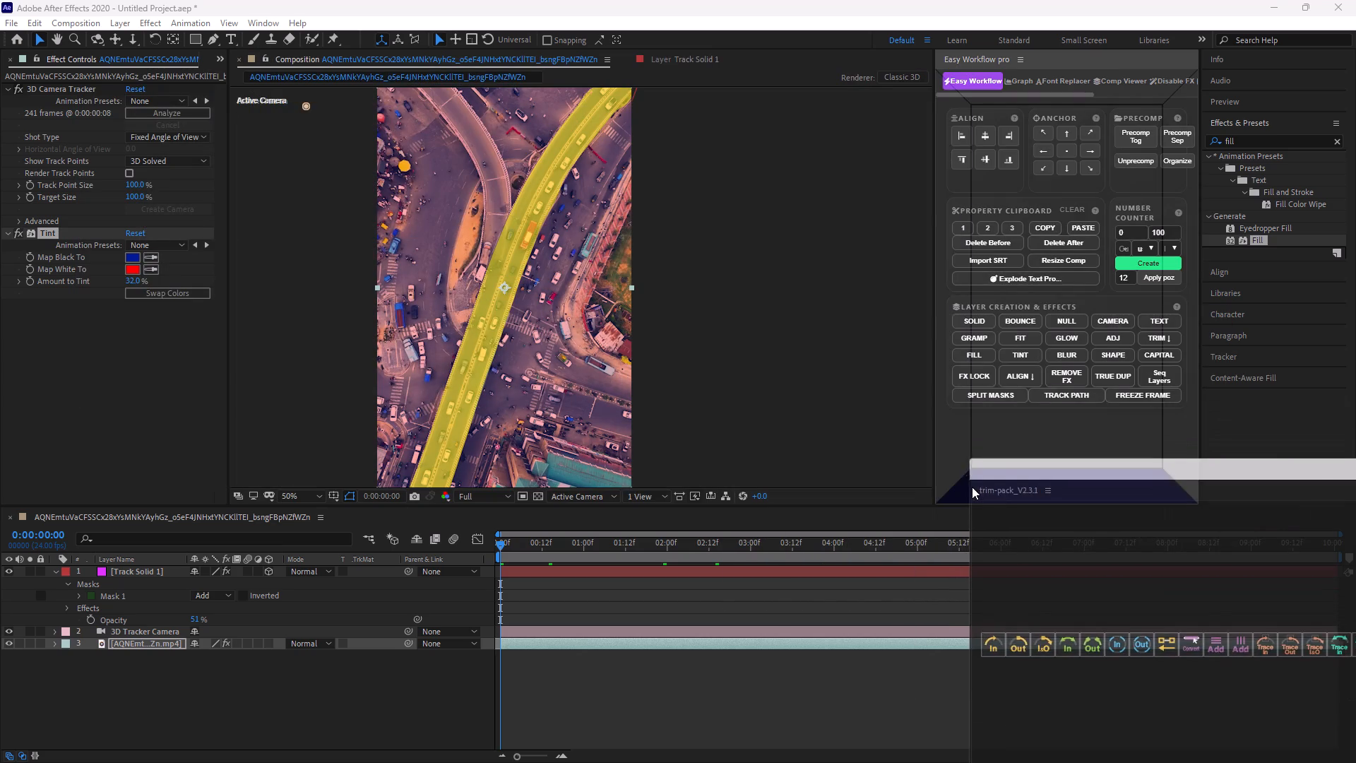
drag(972, 487, 972, 493)
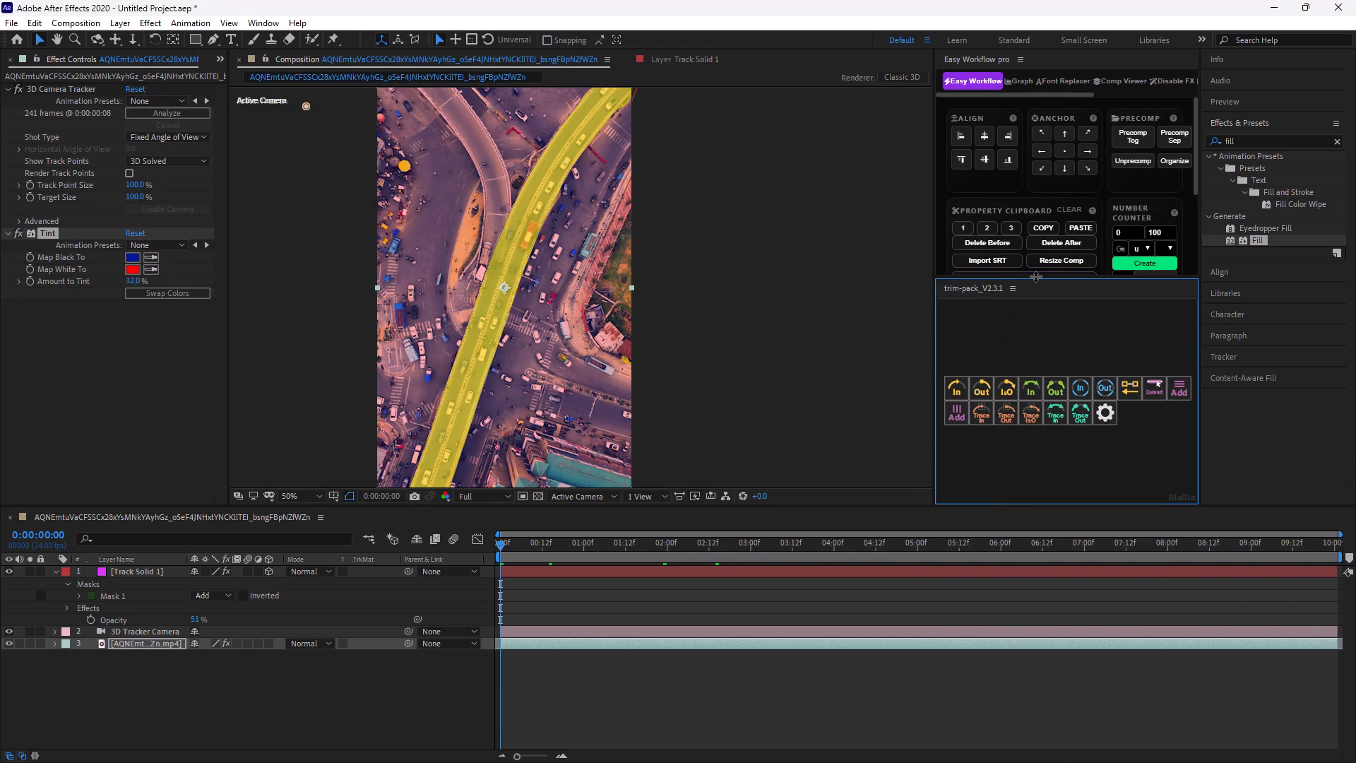
drag(1035, 277, 1042, 446)
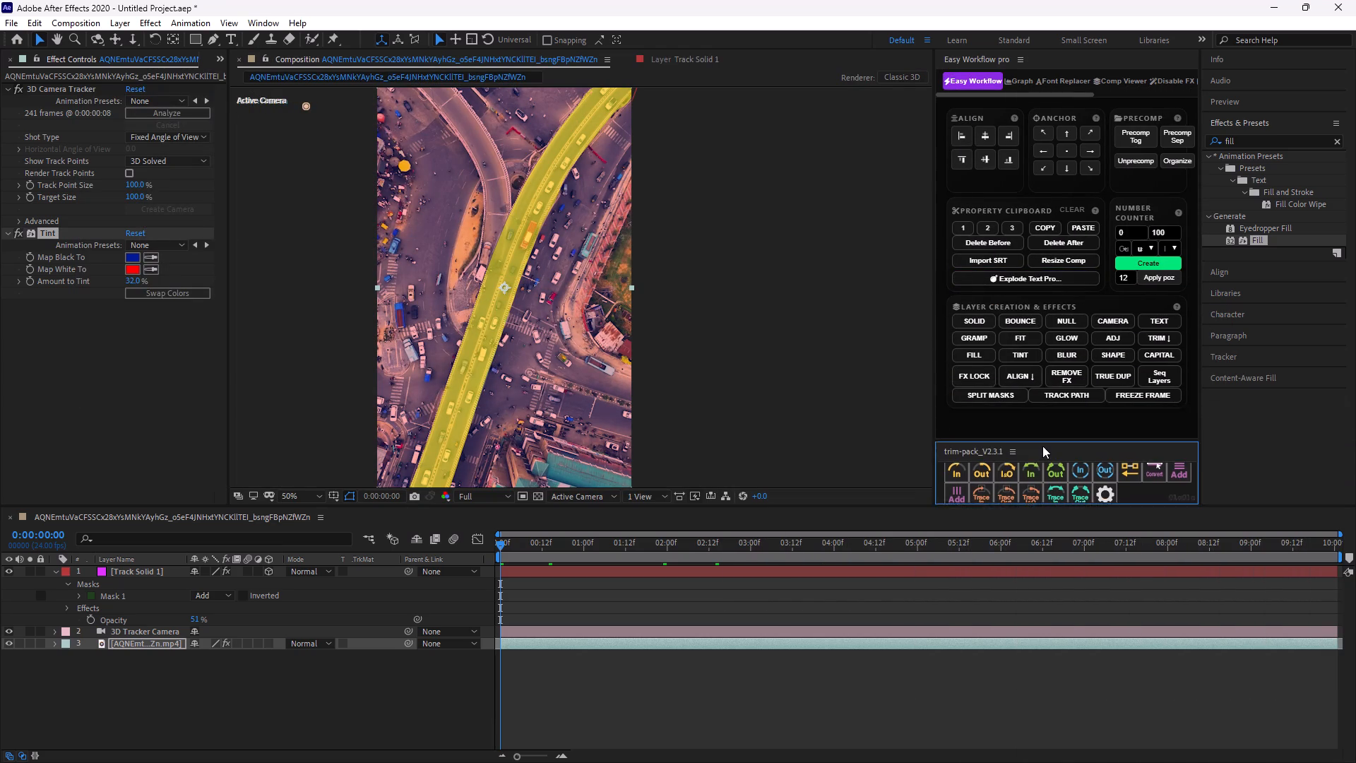
drag(1042, 446, 1043, 448)
drag(977, 462, 1168, 385)
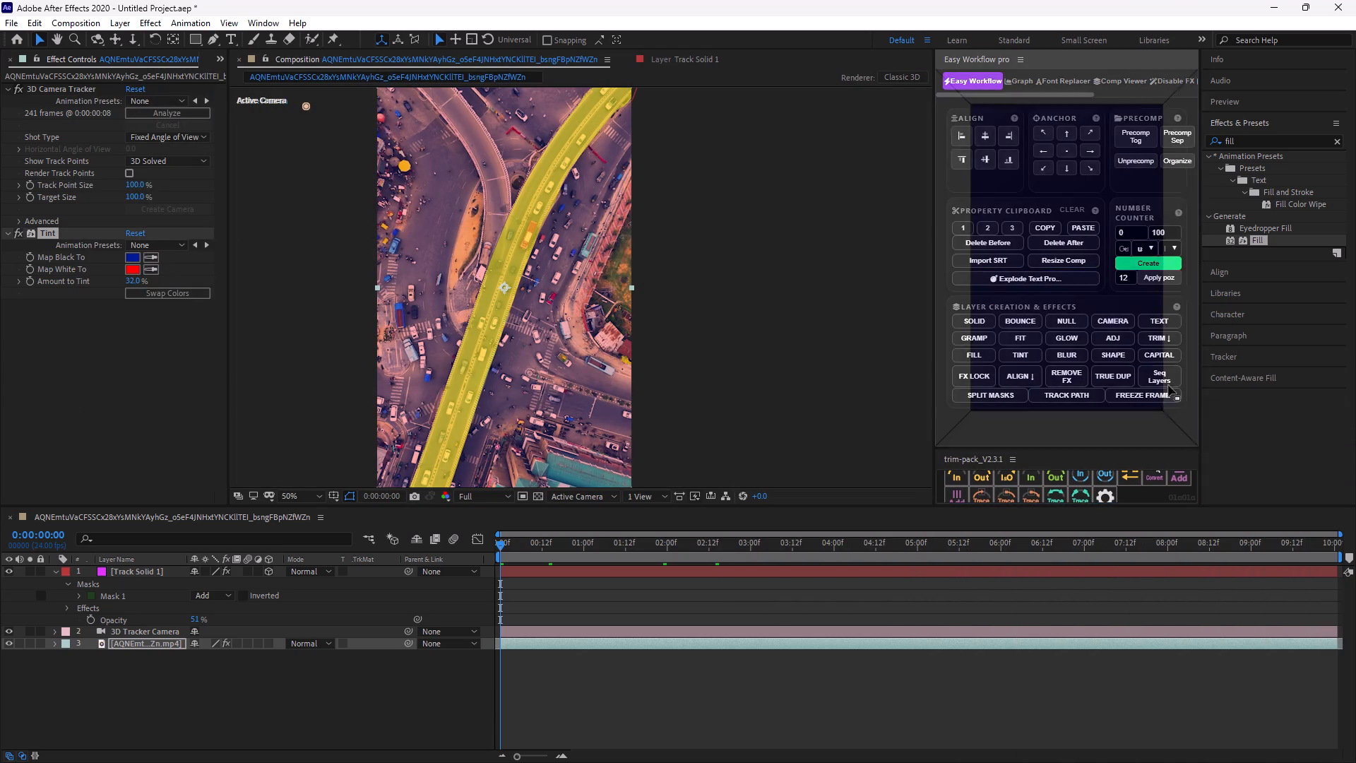
drag(1168, 385, 1193, 336)
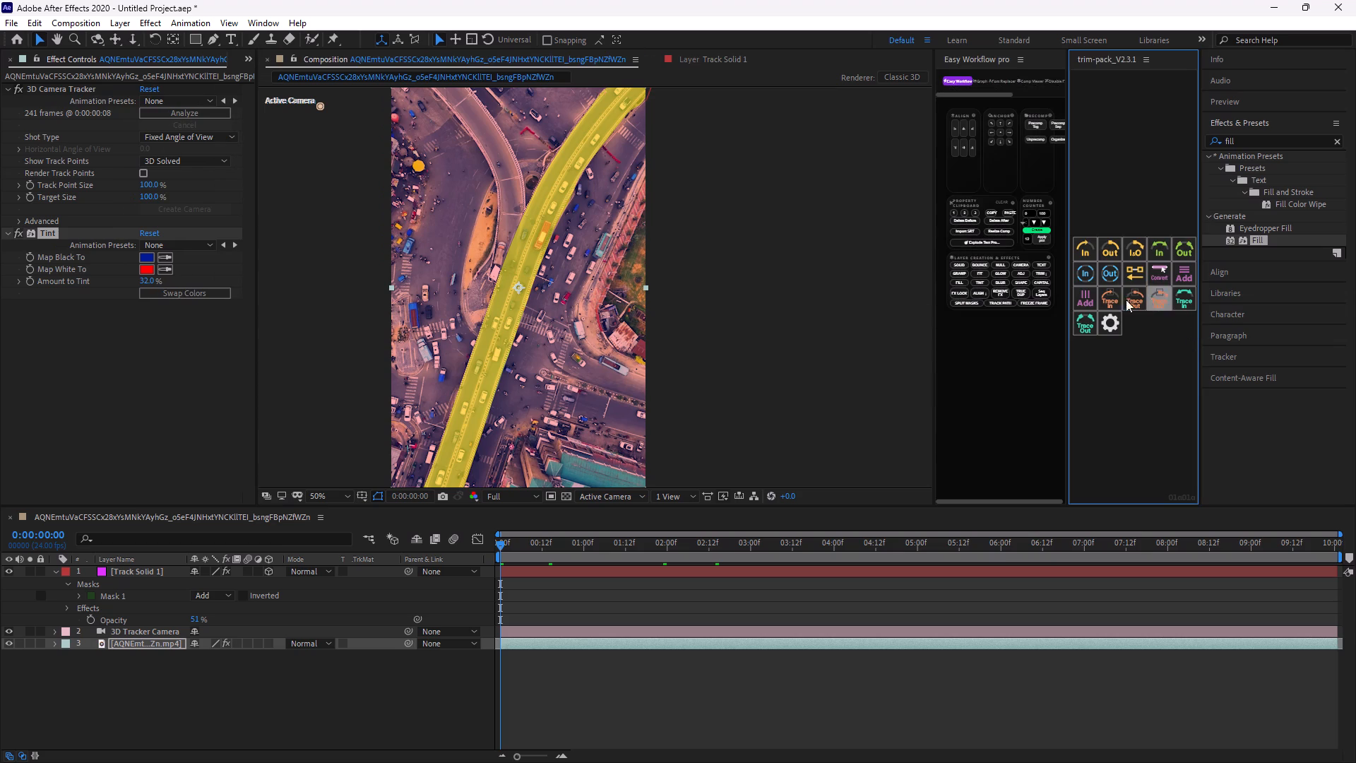
drag(1067, 165, 1141, 161)
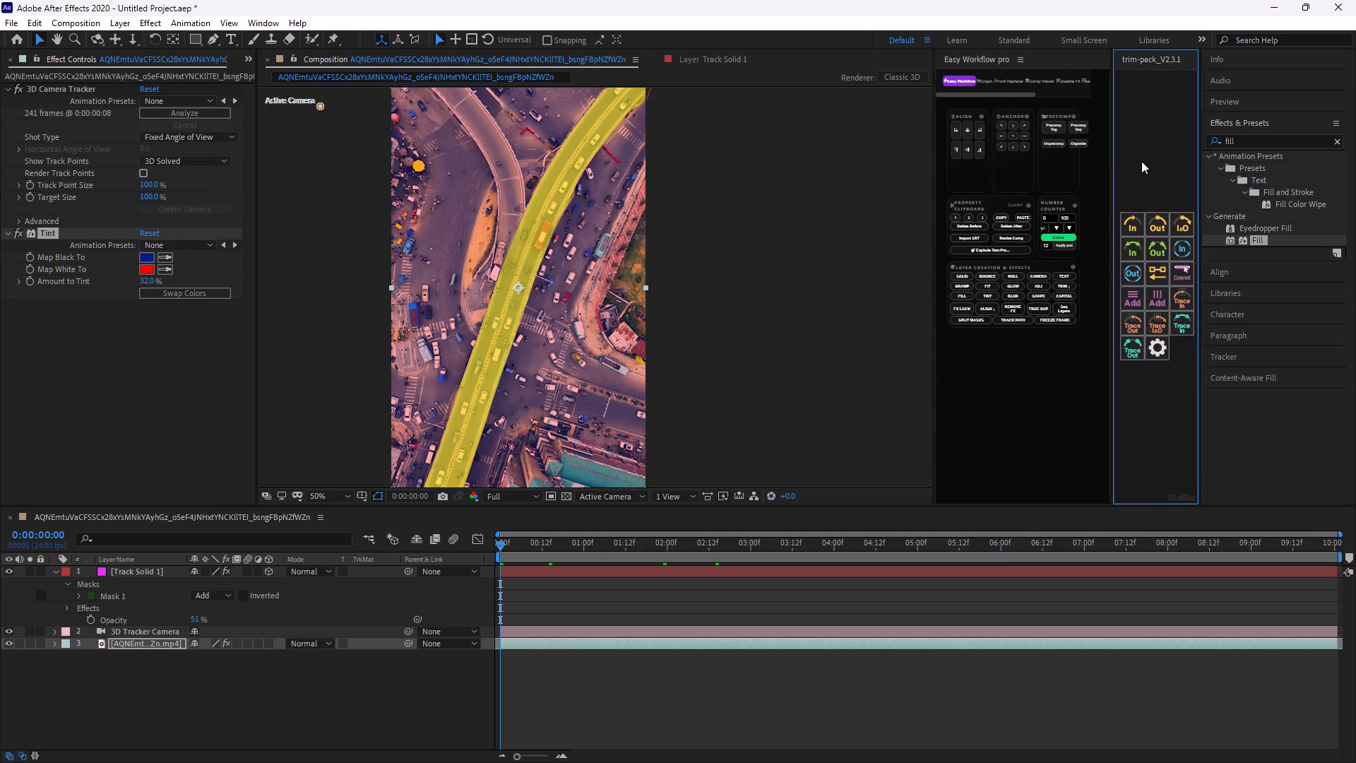
drag(1141, 161, 1160, 160)
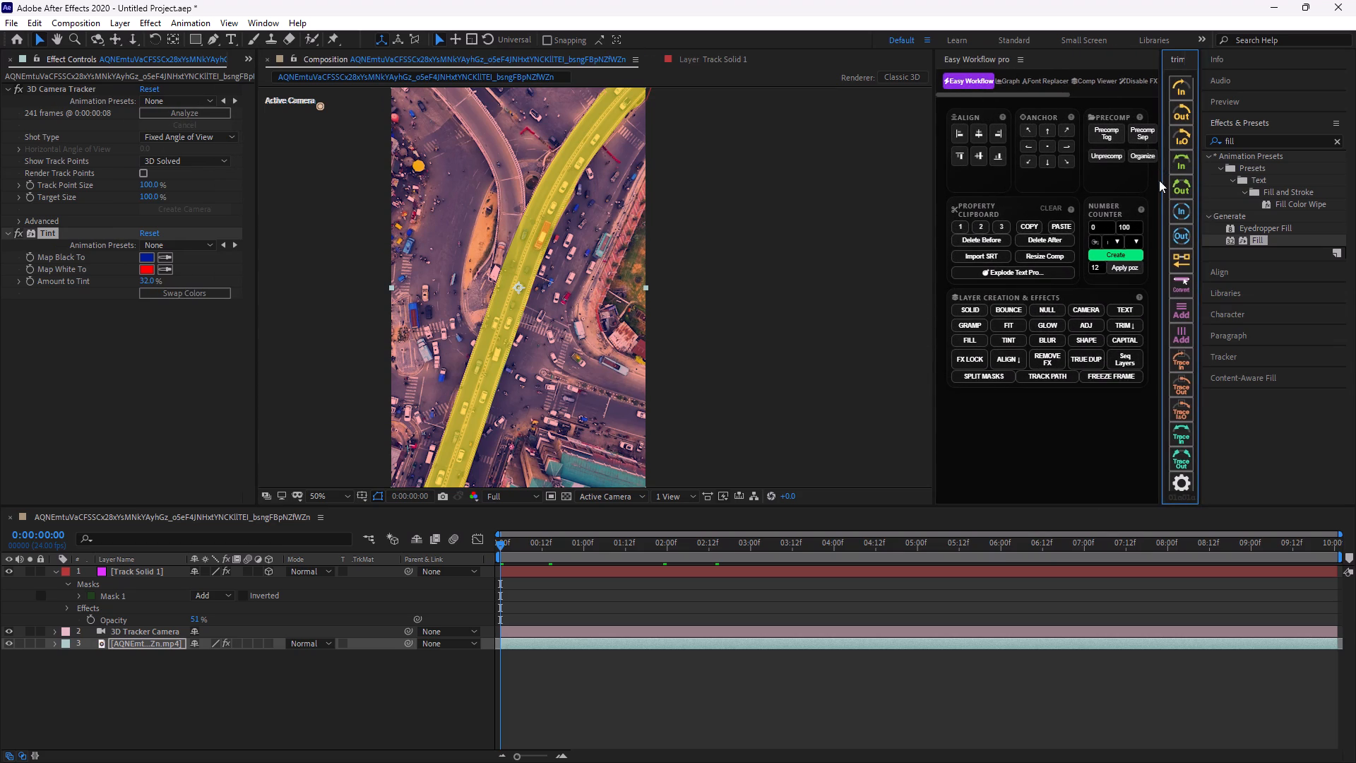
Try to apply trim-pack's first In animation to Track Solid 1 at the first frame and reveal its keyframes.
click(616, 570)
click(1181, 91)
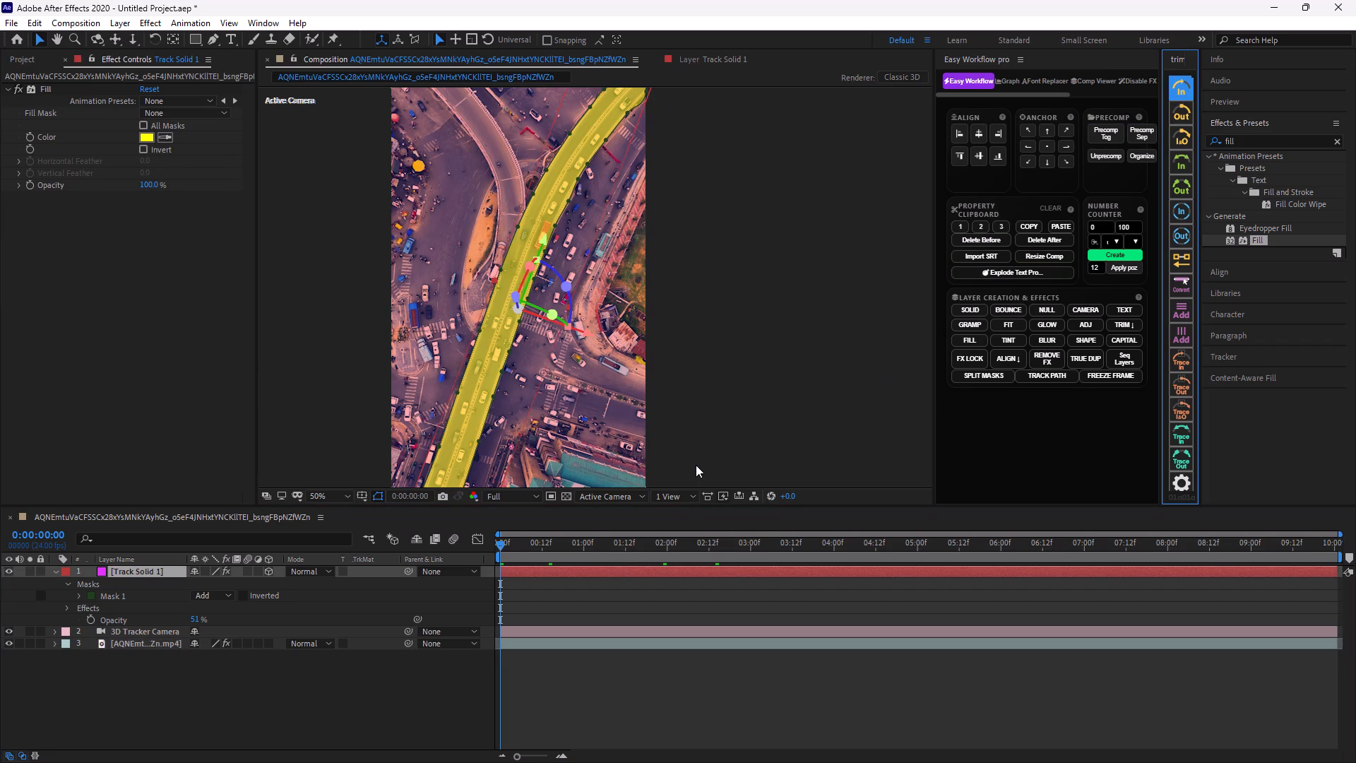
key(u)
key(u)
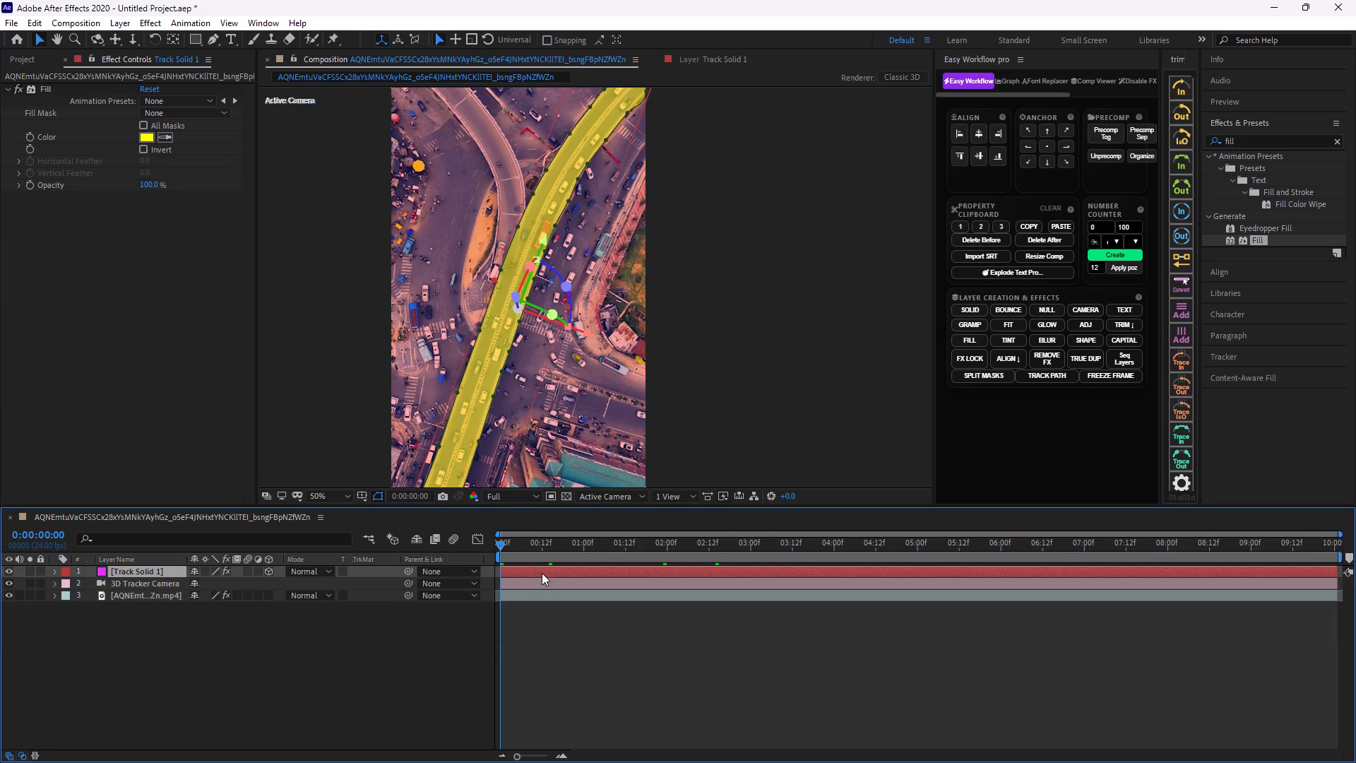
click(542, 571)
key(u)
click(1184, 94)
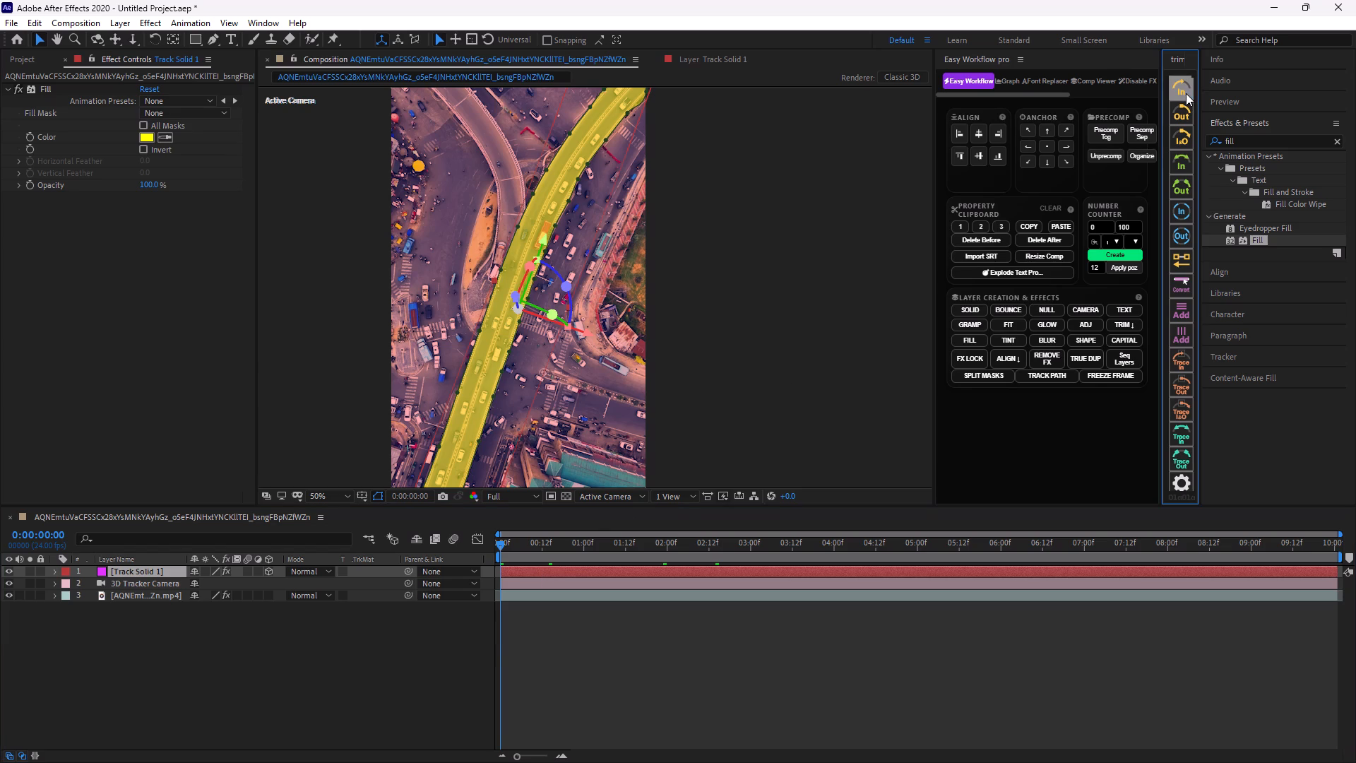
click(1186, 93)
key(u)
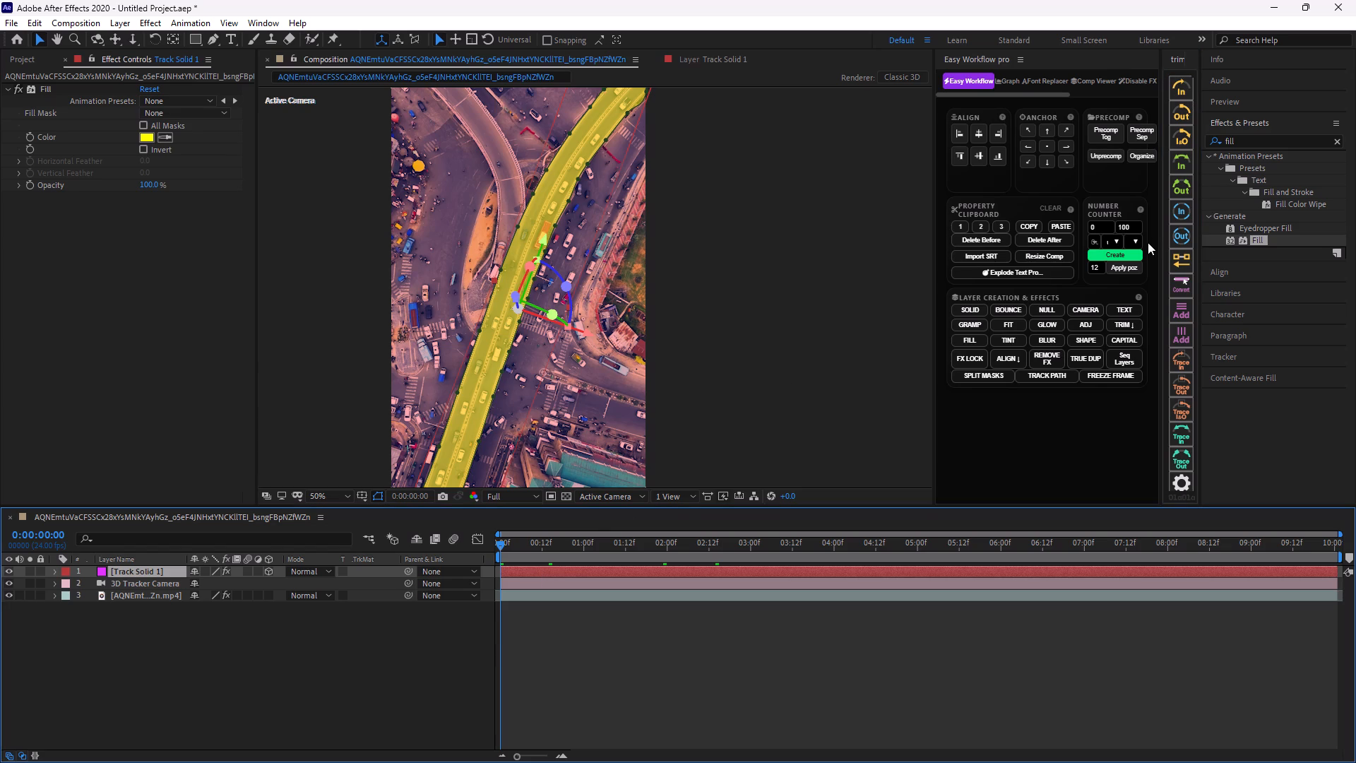
Play back the composition to check Track Solid 1 for an animation.
key(space)
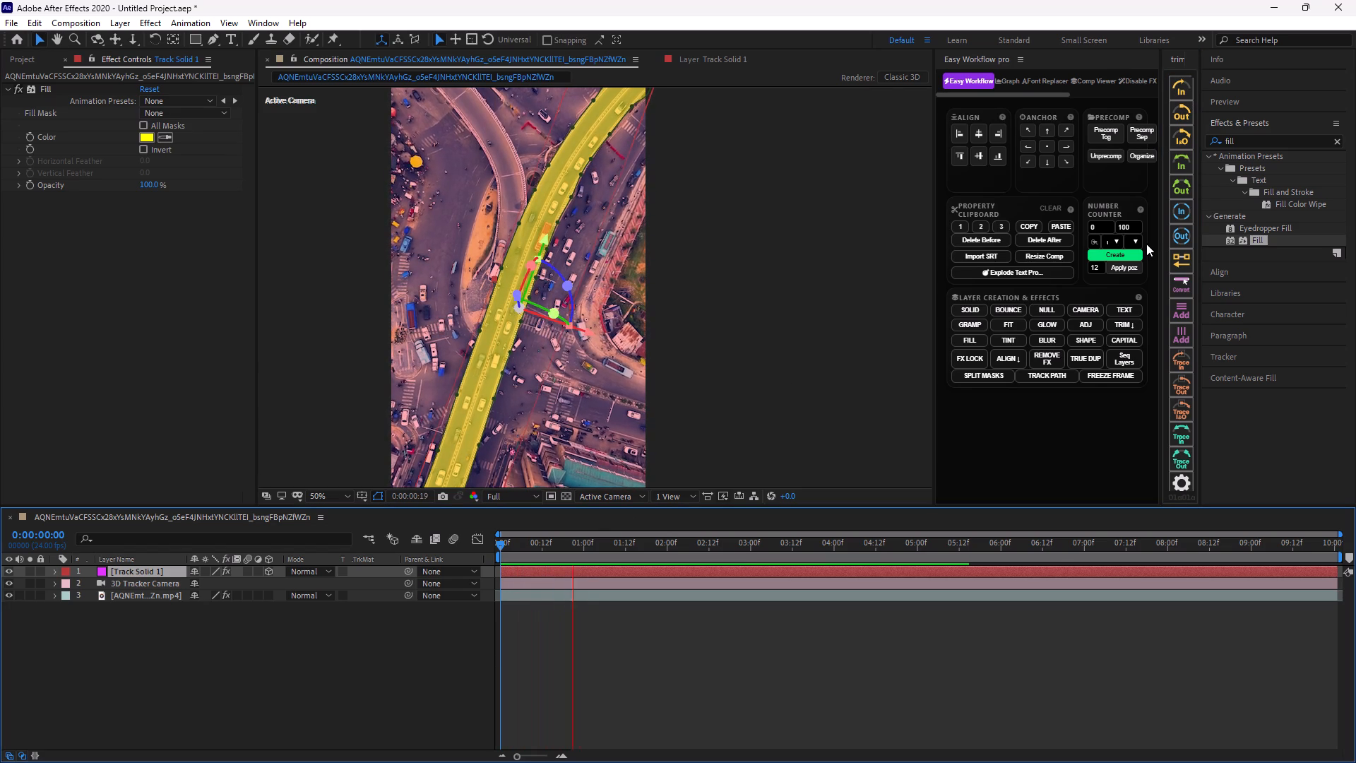
key(space)
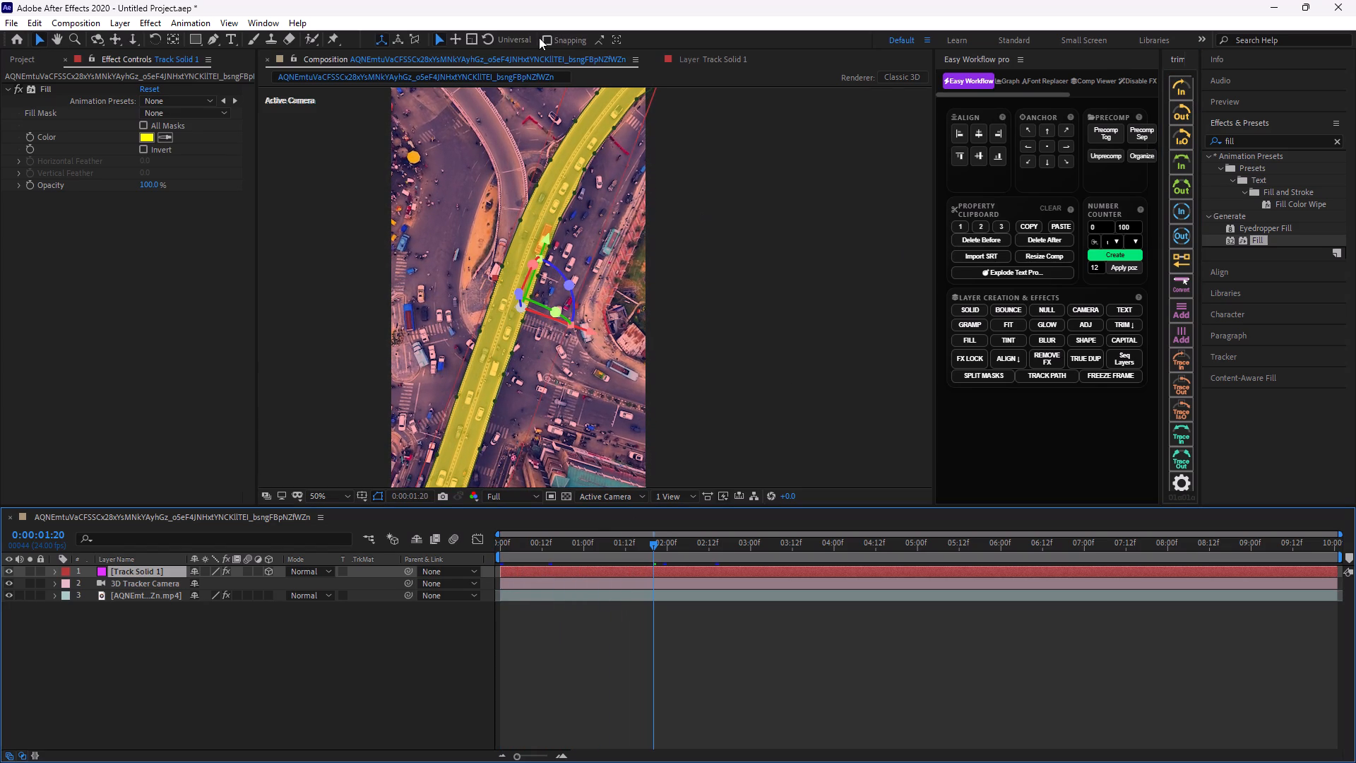
Draw an open RotoBezier mask path in Track Solid 1's layer view, along the flyover shape's centreline from below its base past its tip.
double_click(545, 569)
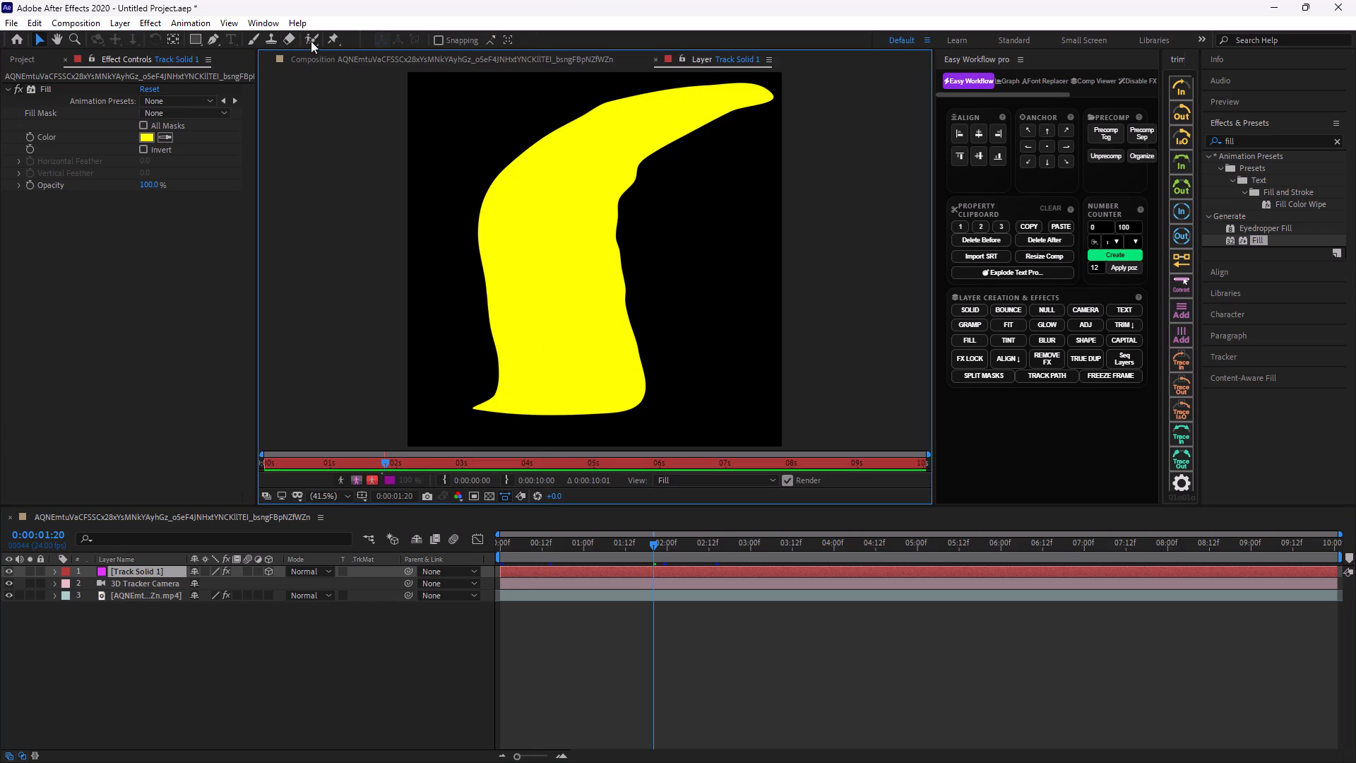
click(210, 37)
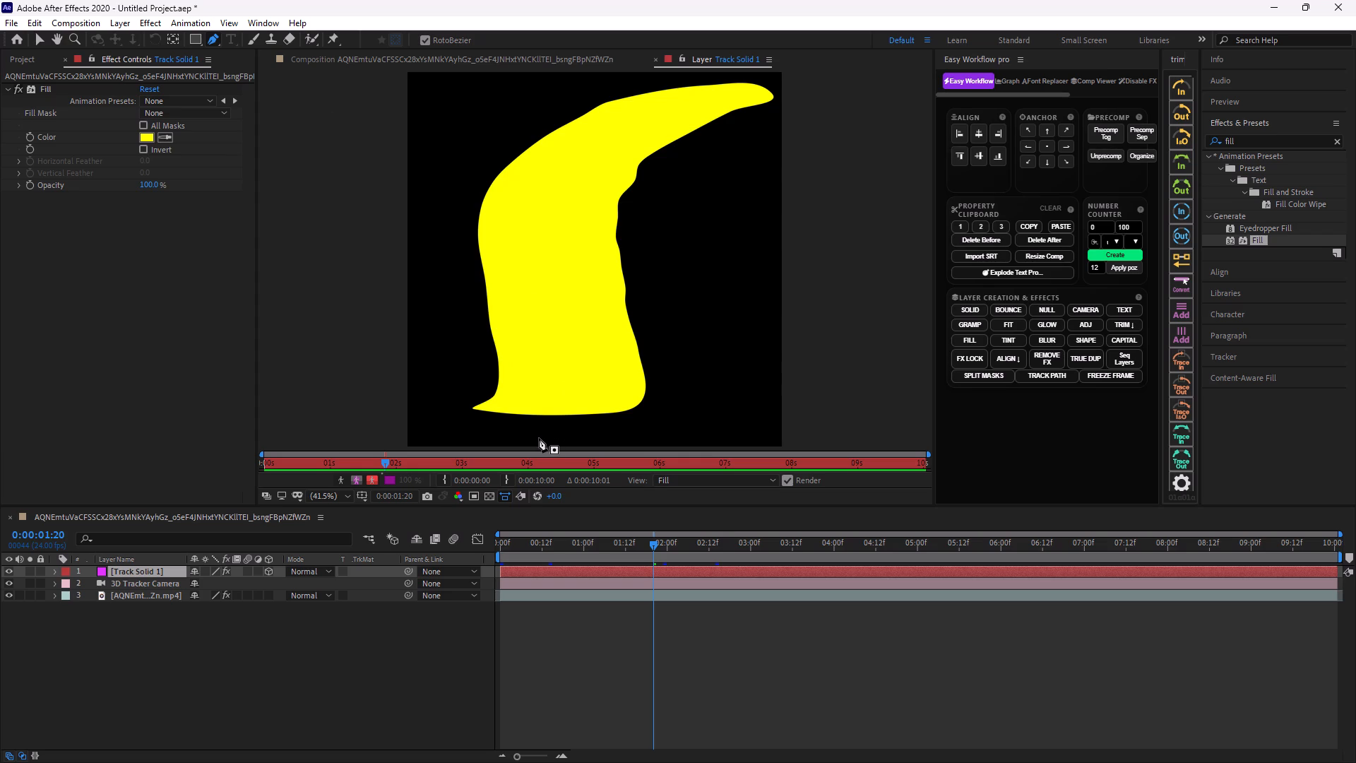
click(543, 438)
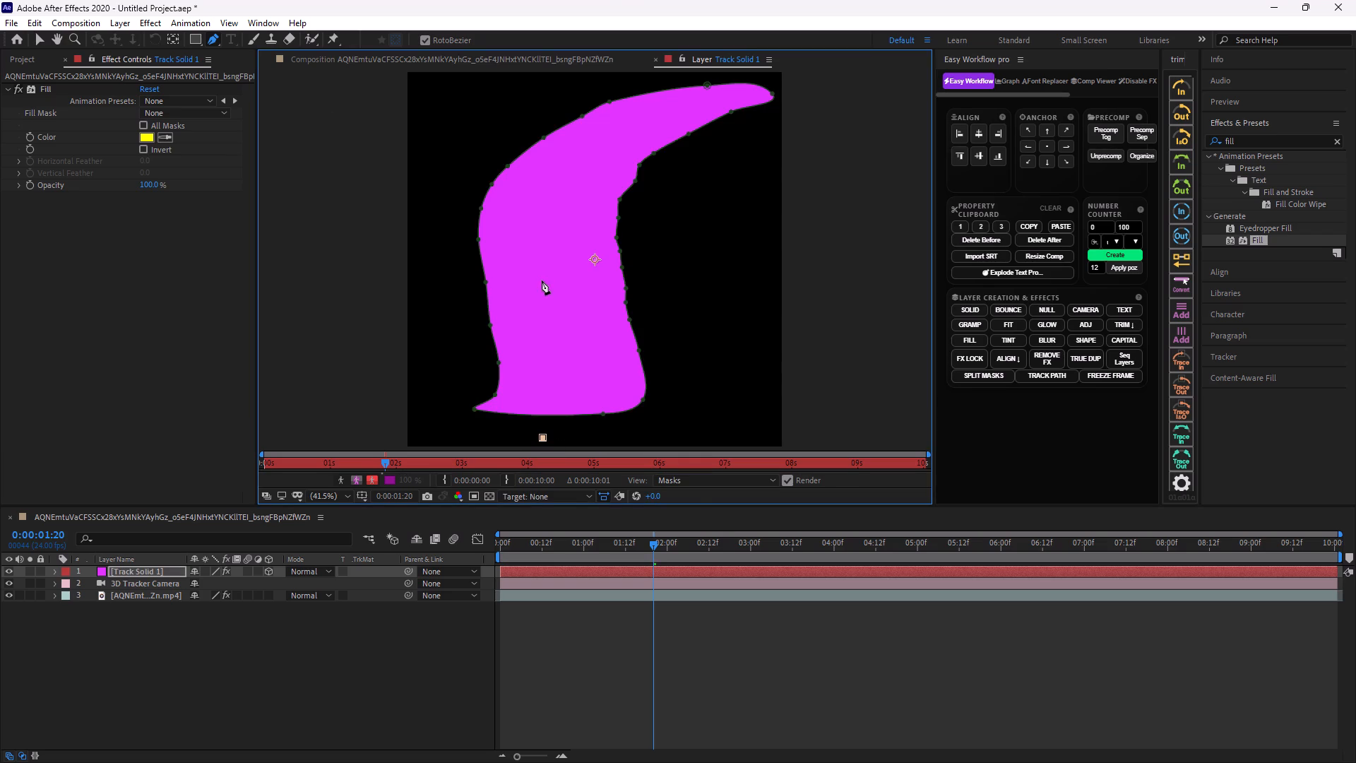
click(554, 313)
click(554, 209)
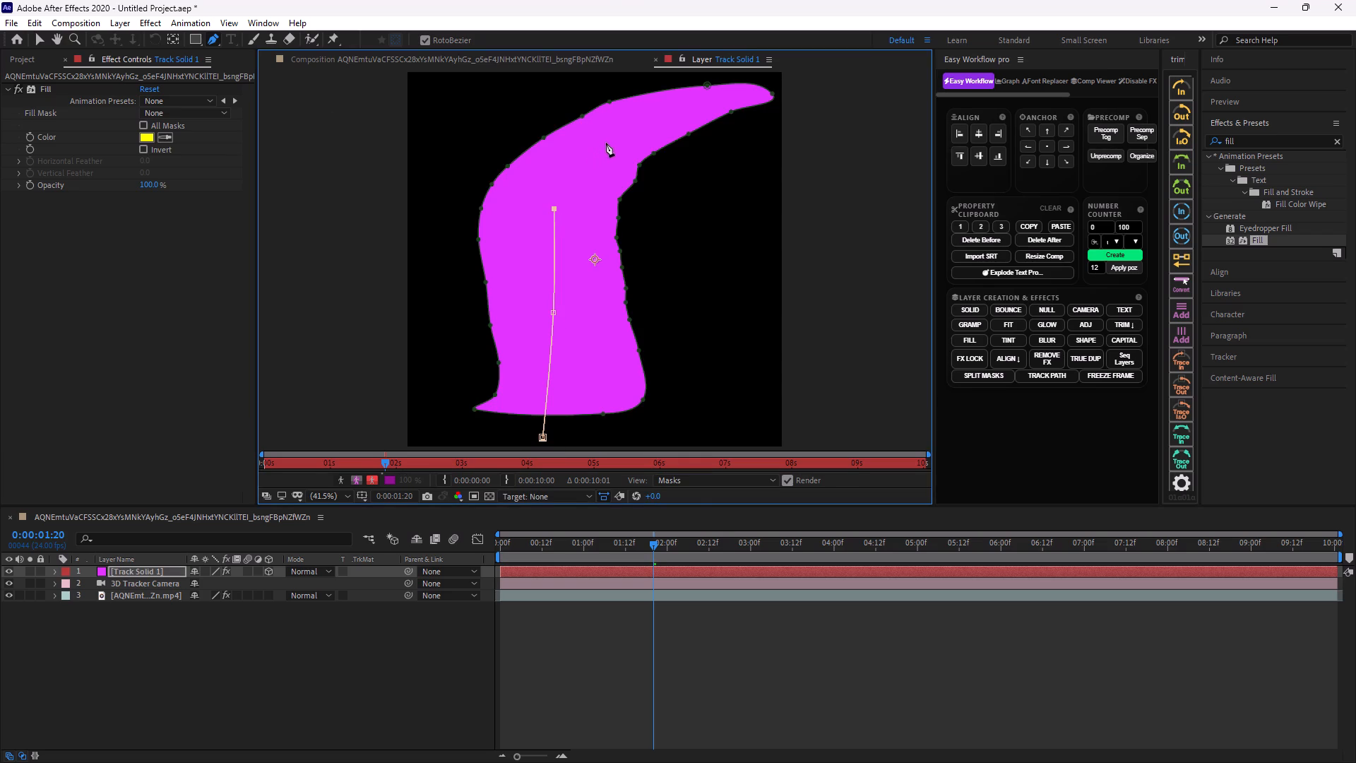
drag(554, 206, 564, 200)
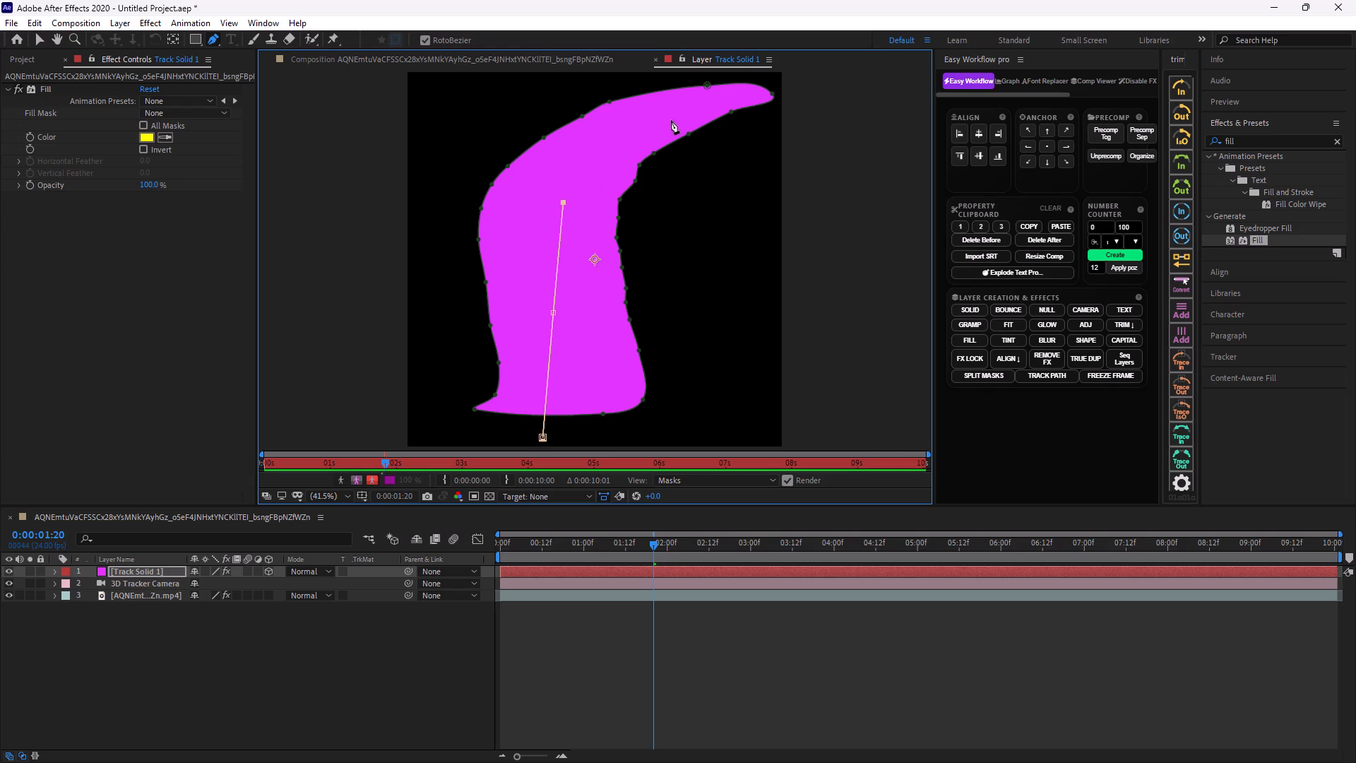
click(648, 119)
click(732, 96)
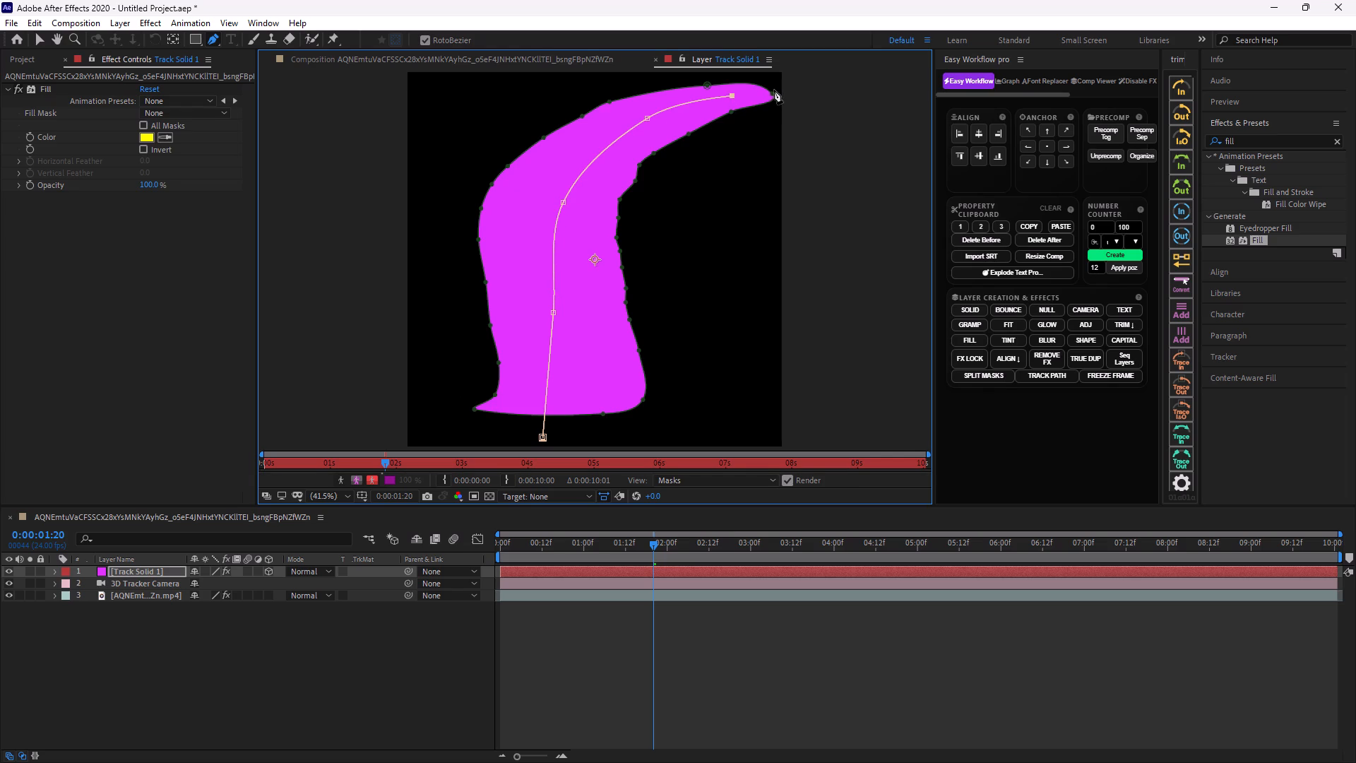
click(785, 85)
drag(787, 86, 792, 94)
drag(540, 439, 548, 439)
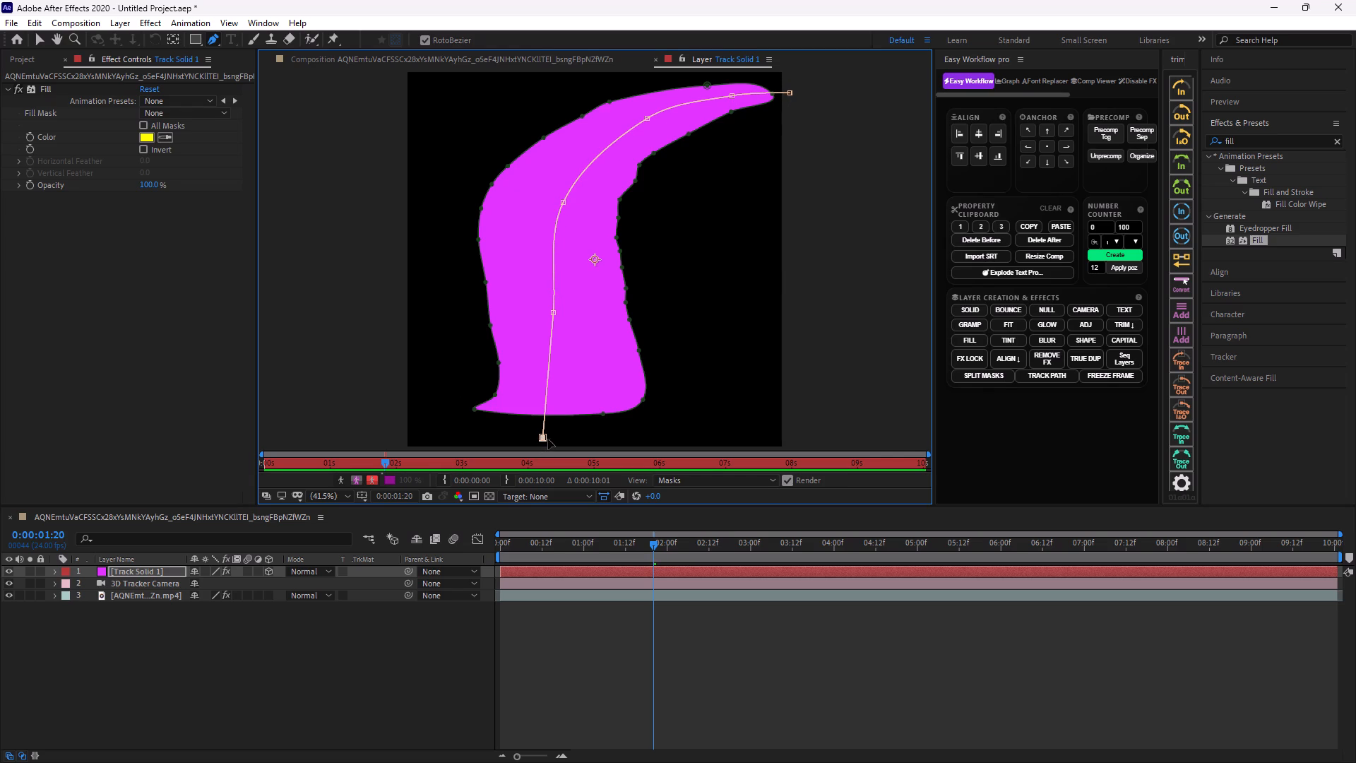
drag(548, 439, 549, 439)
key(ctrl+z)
Shift the centre path's second point slightly toward the flyover shape's outer edge to smooth the lower curve.
drag(554, 312, 548, 312)
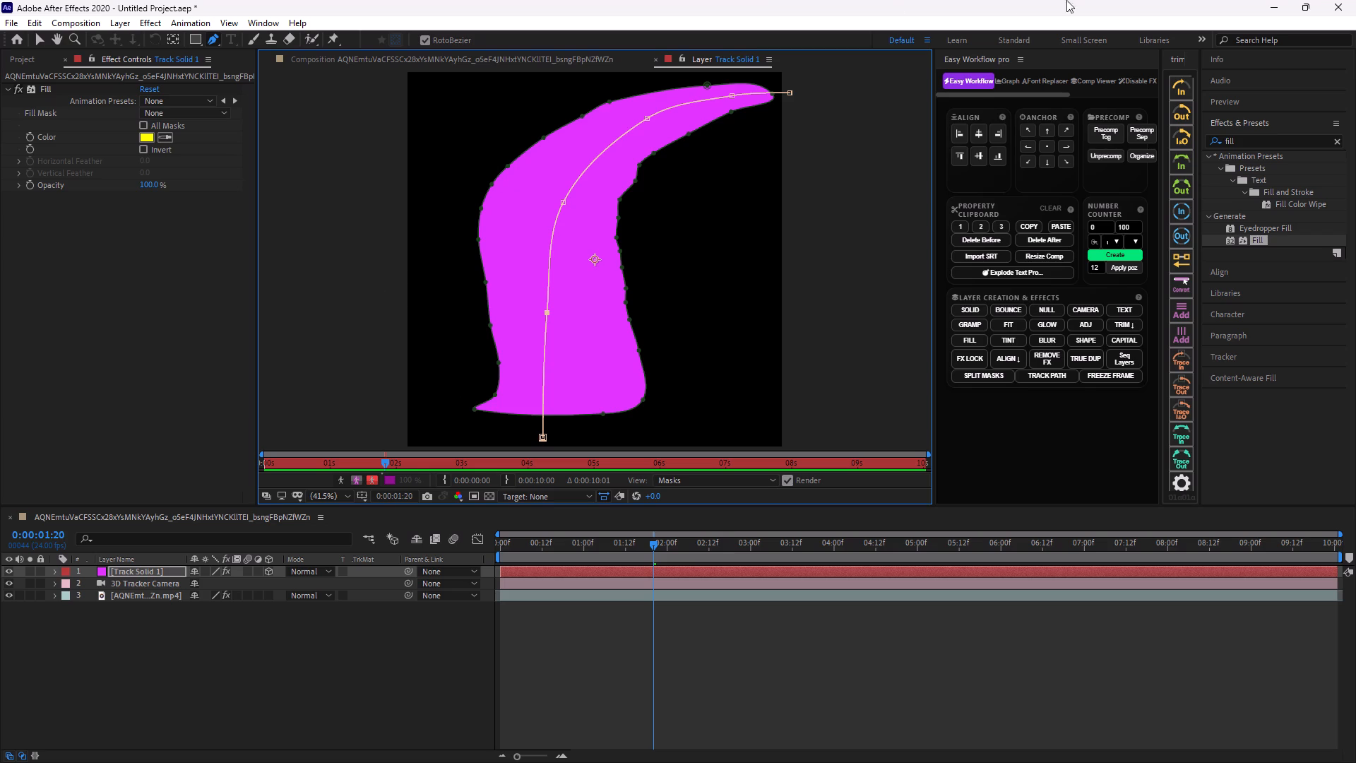
Close After Effects without saving the changes to the untitled project.
click(1355, 0)
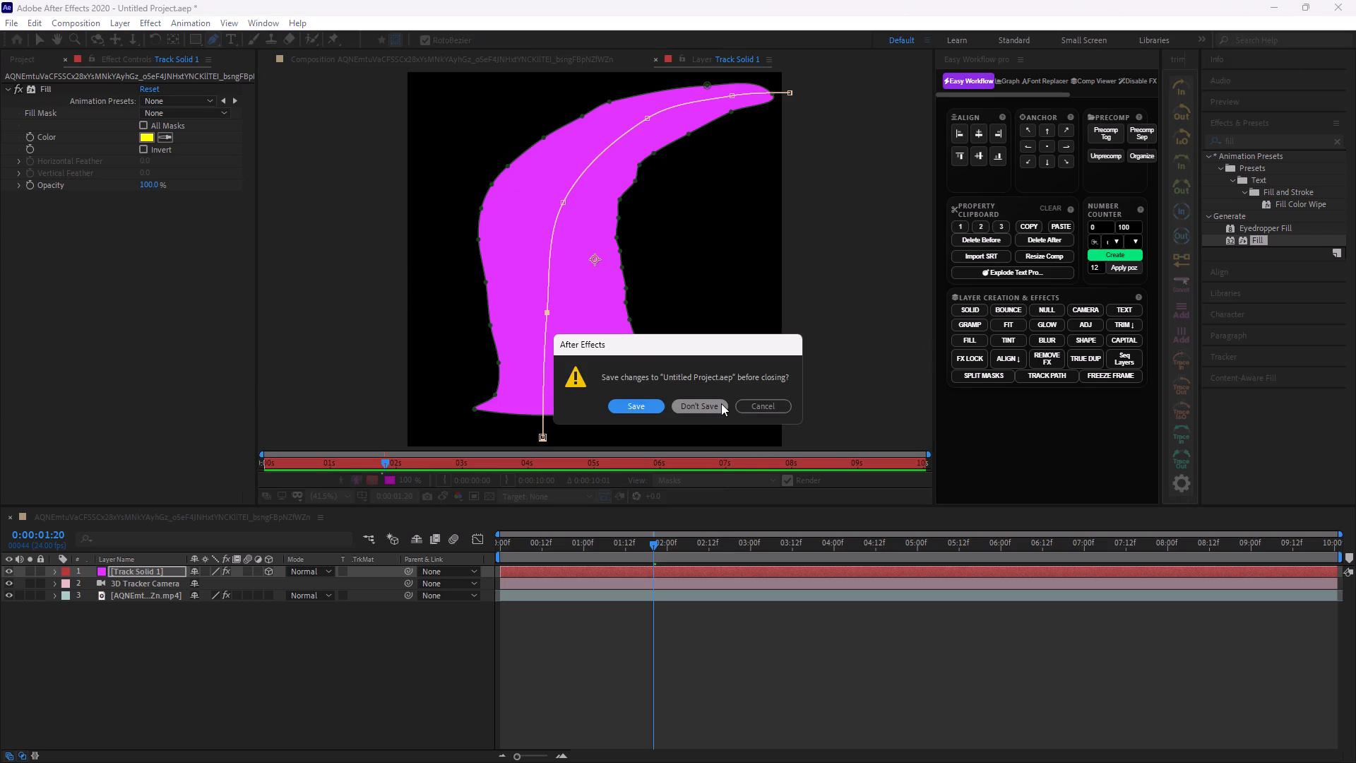
click(721, 403)
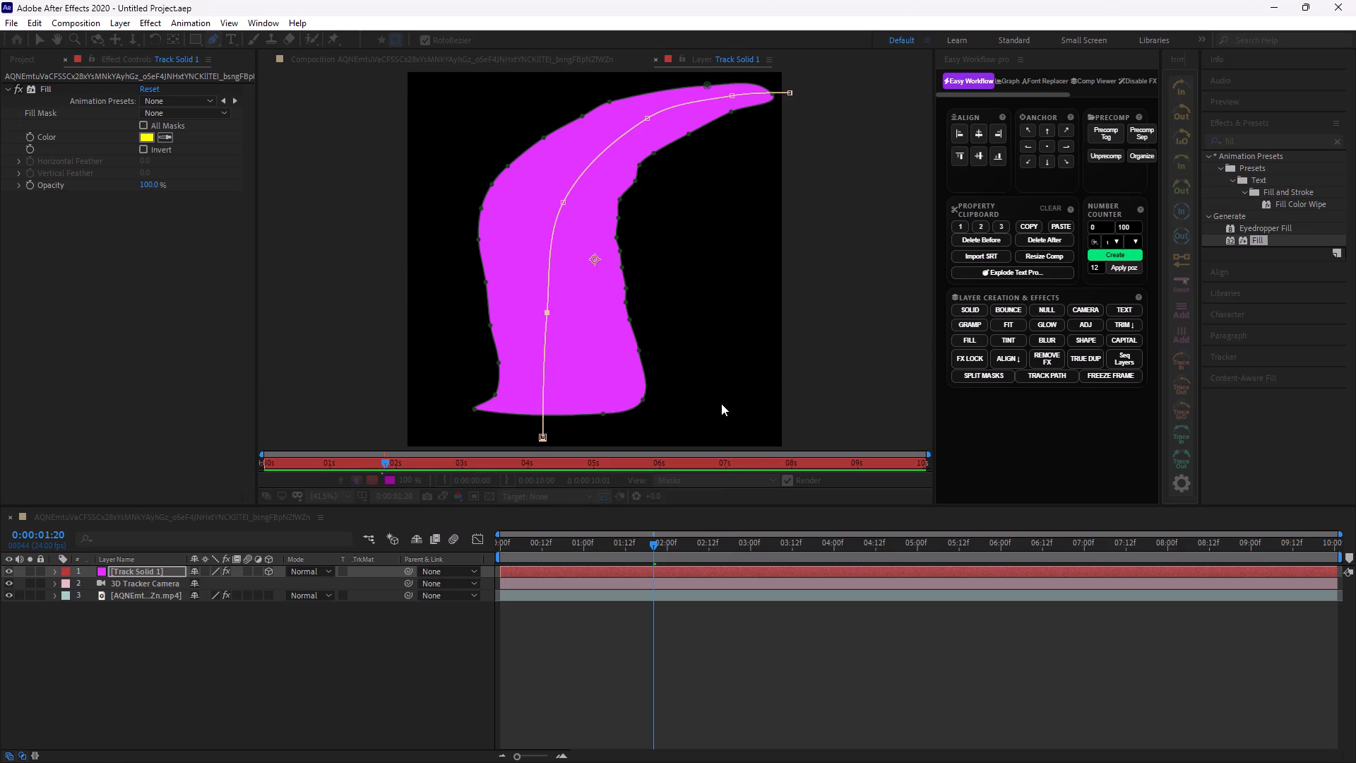